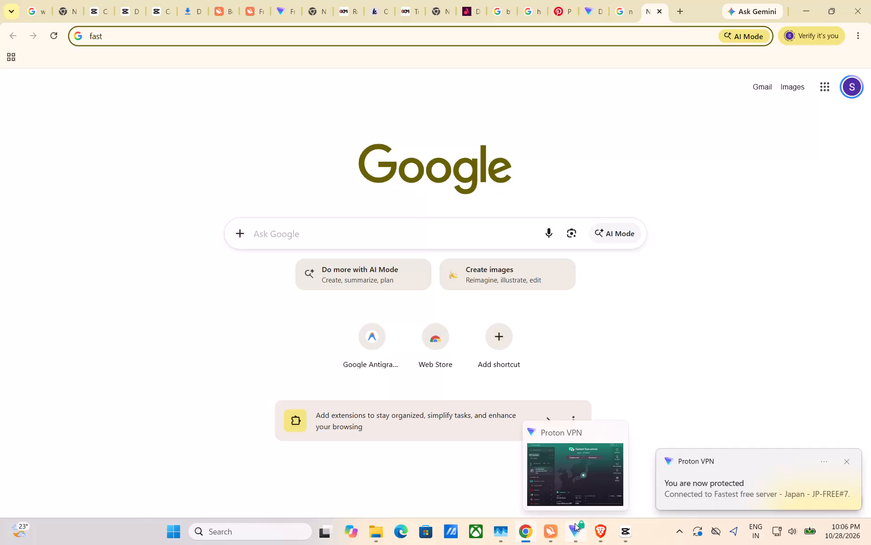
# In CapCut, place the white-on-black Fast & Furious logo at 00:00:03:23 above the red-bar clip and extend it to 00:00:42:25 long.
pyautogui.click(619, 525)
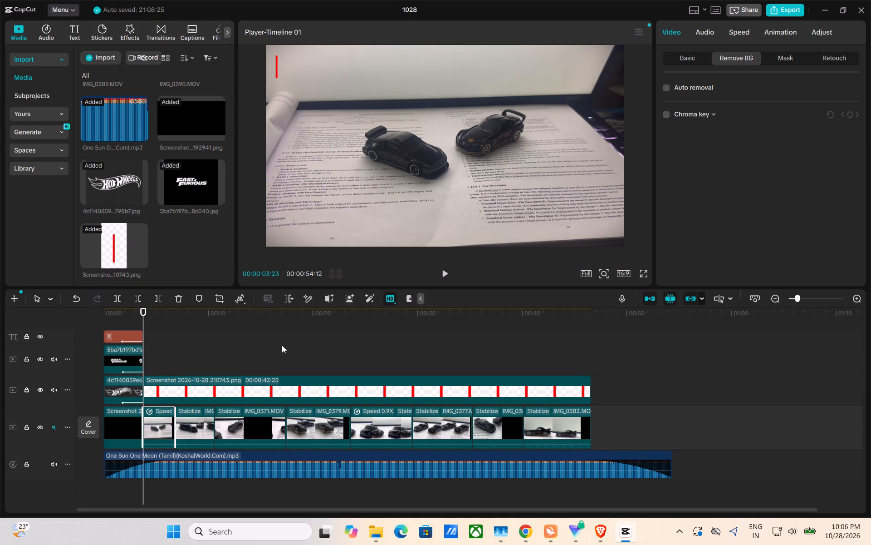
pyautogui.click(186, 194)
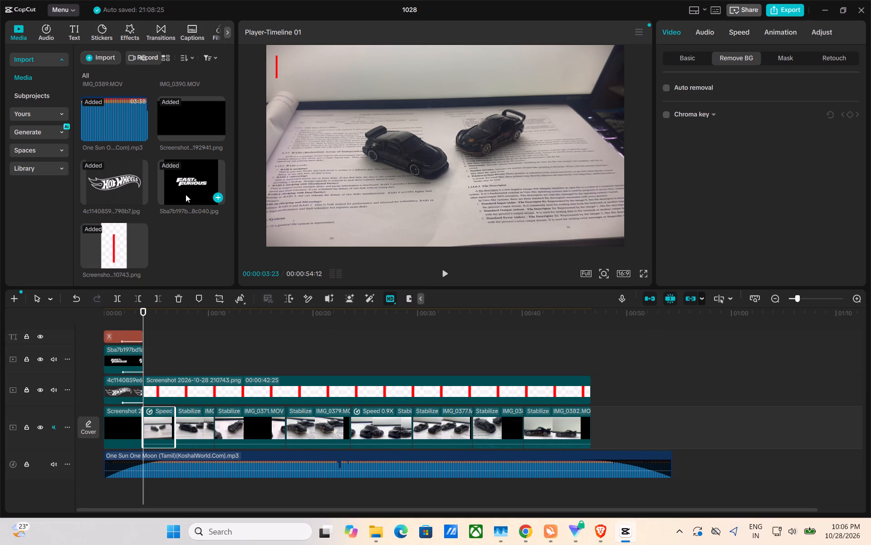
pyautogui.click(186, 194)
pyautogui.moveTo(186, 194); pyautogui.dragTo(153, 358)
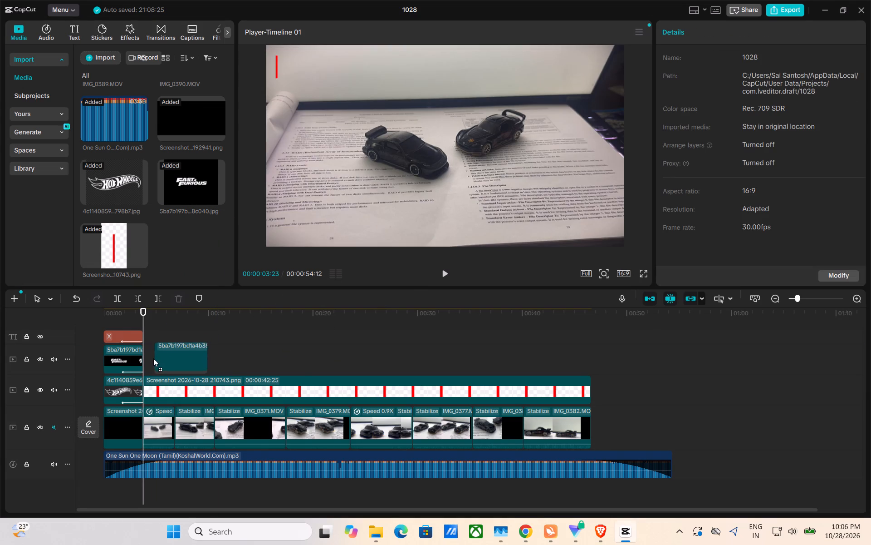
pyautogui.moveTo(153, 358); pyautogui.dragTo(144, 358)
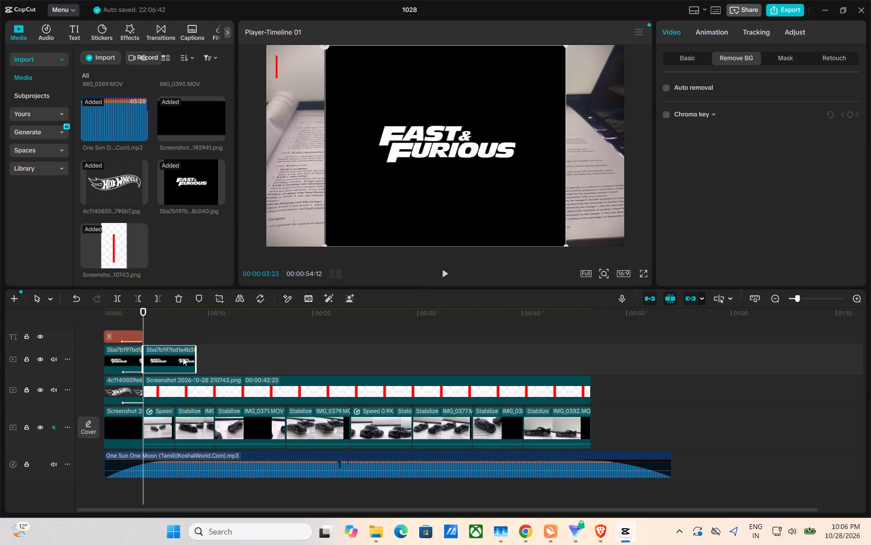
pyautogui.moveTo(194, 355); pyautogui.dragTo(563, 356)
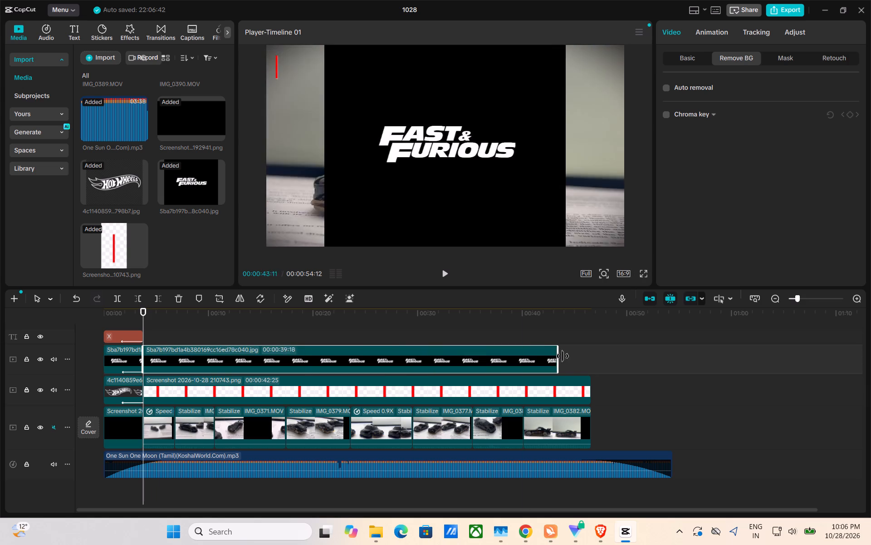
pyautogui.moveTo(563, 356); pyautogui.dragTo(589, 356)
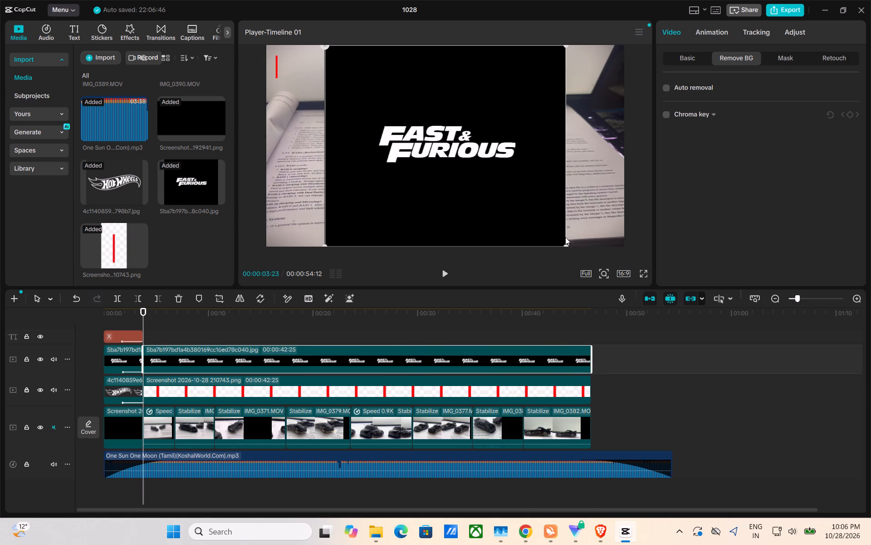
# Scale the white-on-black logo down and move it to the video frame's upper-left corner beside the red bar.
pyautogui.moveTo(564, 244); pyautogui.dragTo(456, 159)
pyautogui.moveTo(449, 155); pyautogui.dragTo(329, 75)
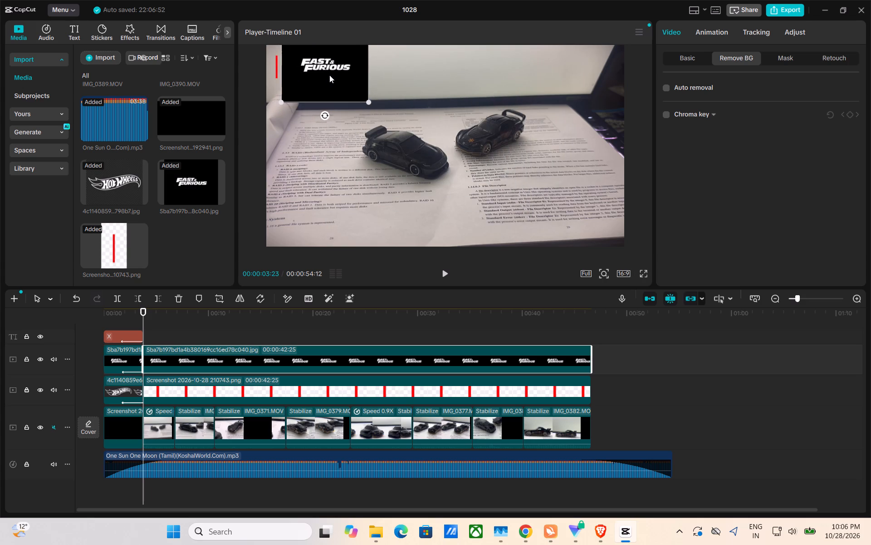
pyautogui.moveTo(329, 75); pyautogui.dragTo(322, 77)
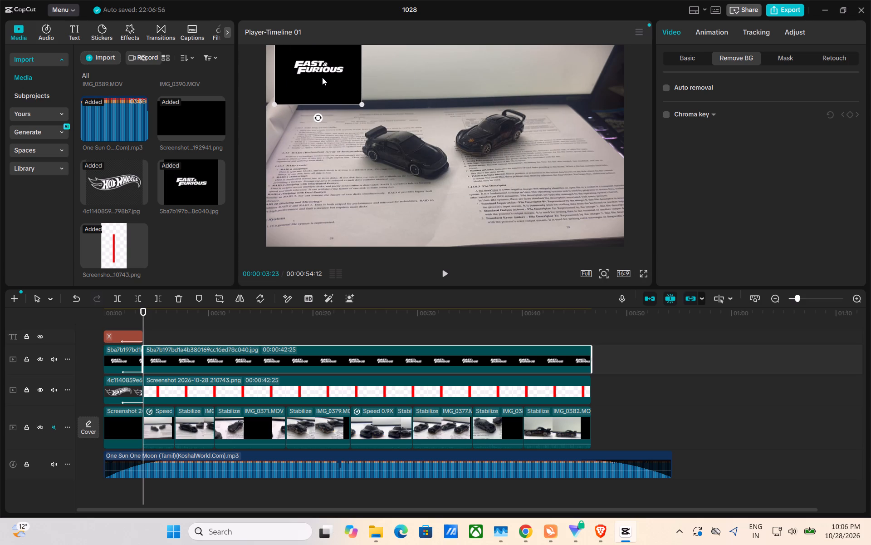
# In Chrome, open the Pinterest pin of the black Fast & Furious logo with speed lines and save its image to the fast&furious folder.
pyautogui.click(432, 109)
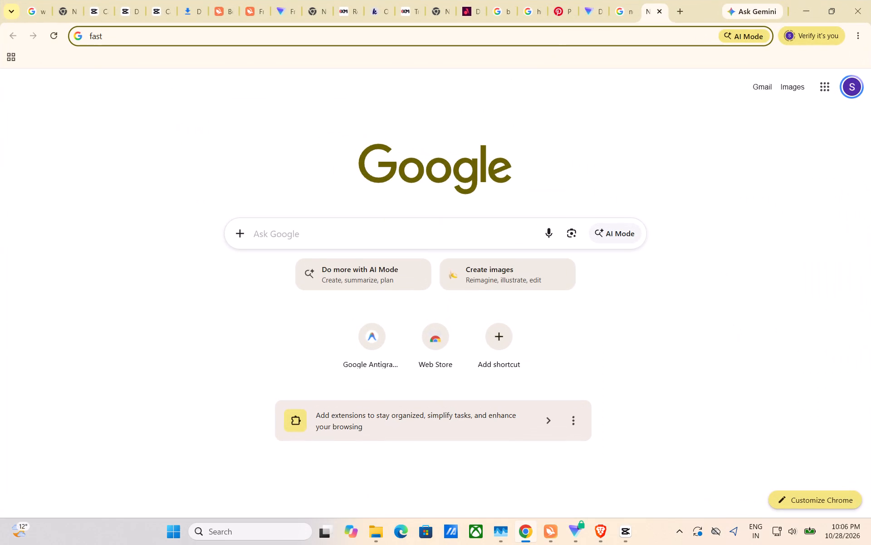
pyautogui.click(557, 14)
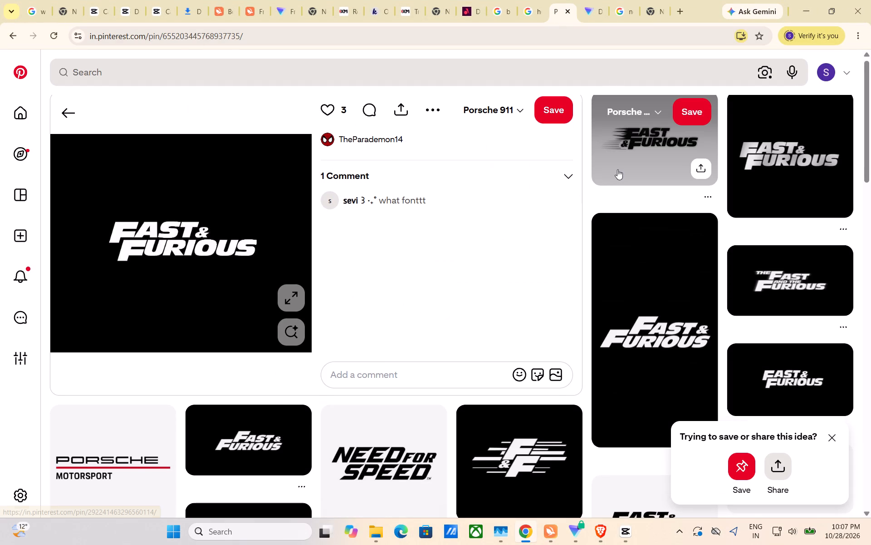
pyautogui.click(617, 169)
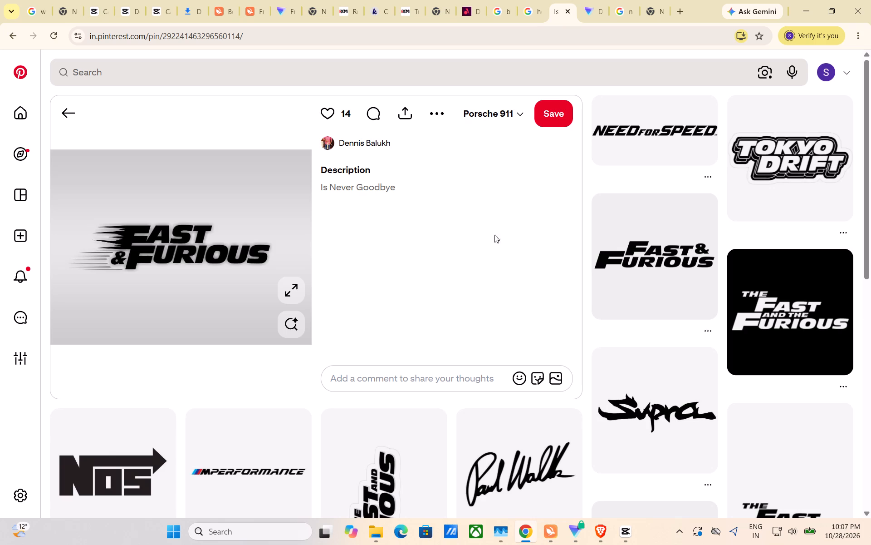
pyautogui.rightClick(238, 242)
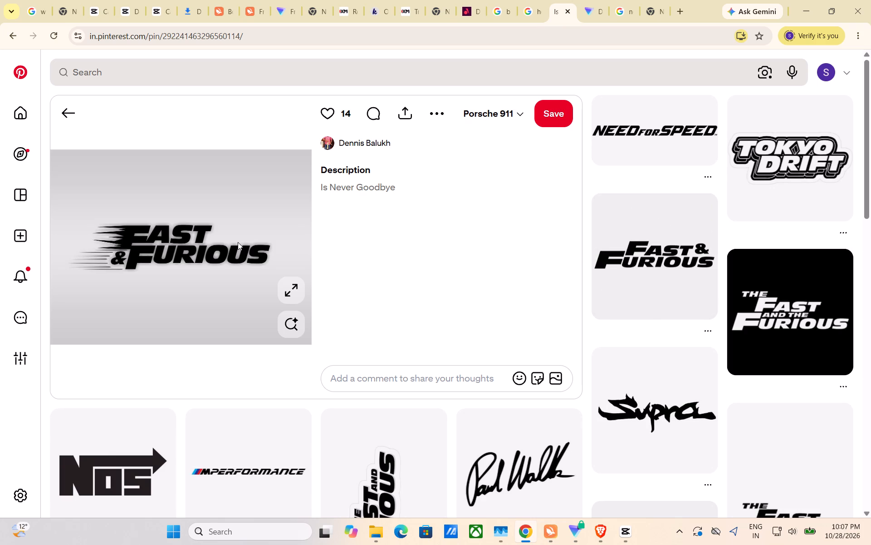
pyautogui.click(272, 273)
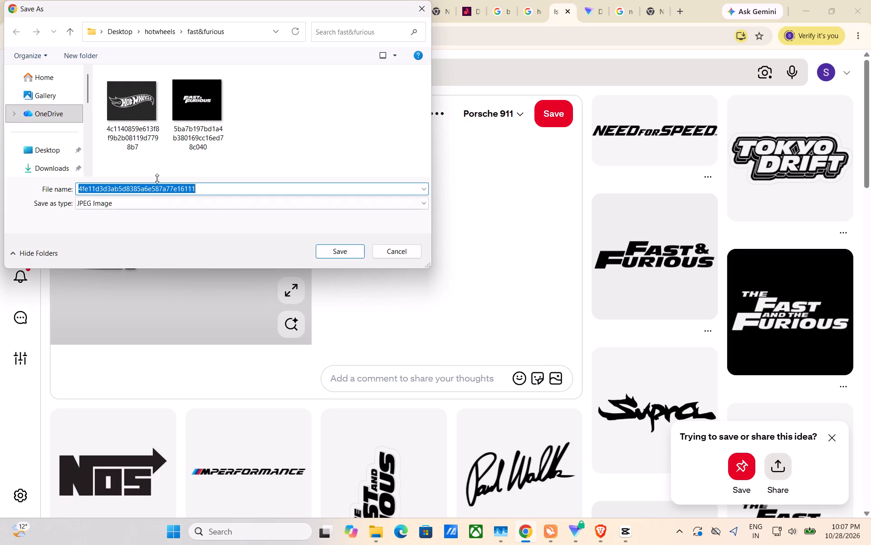
pyautogui.click(330, 248)
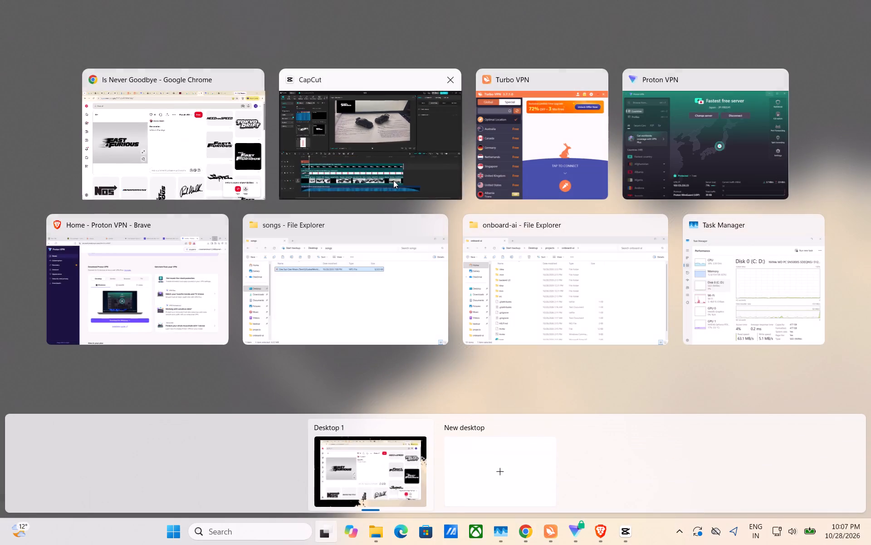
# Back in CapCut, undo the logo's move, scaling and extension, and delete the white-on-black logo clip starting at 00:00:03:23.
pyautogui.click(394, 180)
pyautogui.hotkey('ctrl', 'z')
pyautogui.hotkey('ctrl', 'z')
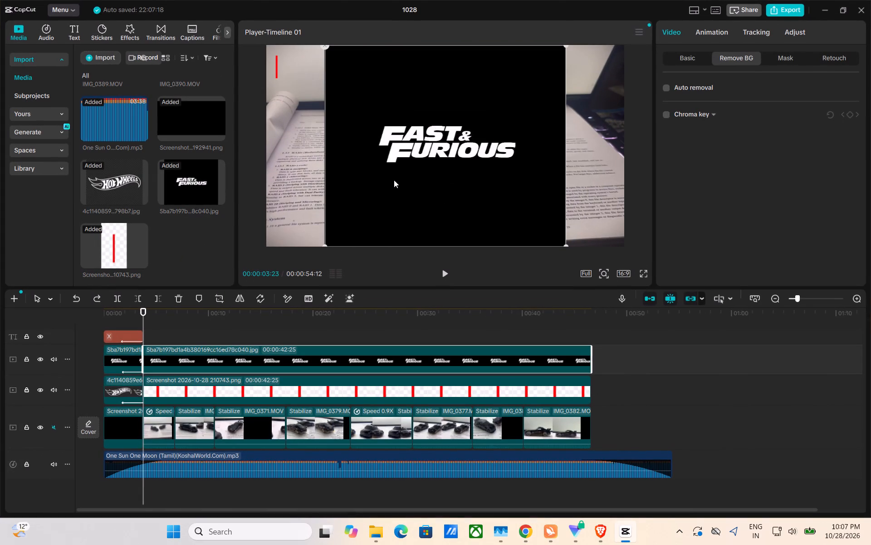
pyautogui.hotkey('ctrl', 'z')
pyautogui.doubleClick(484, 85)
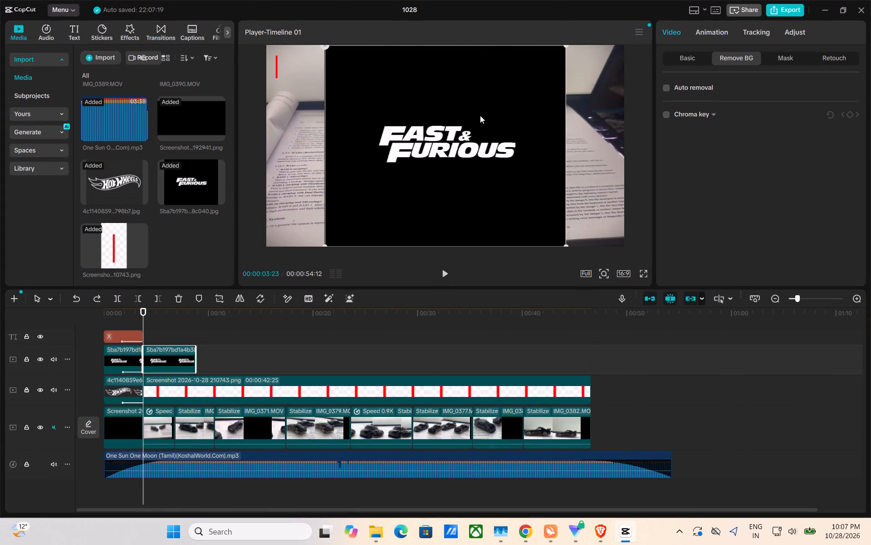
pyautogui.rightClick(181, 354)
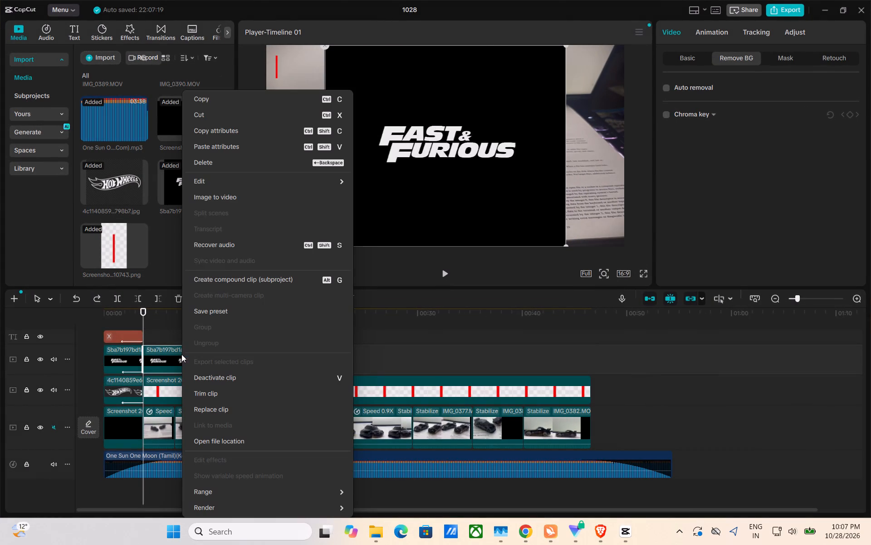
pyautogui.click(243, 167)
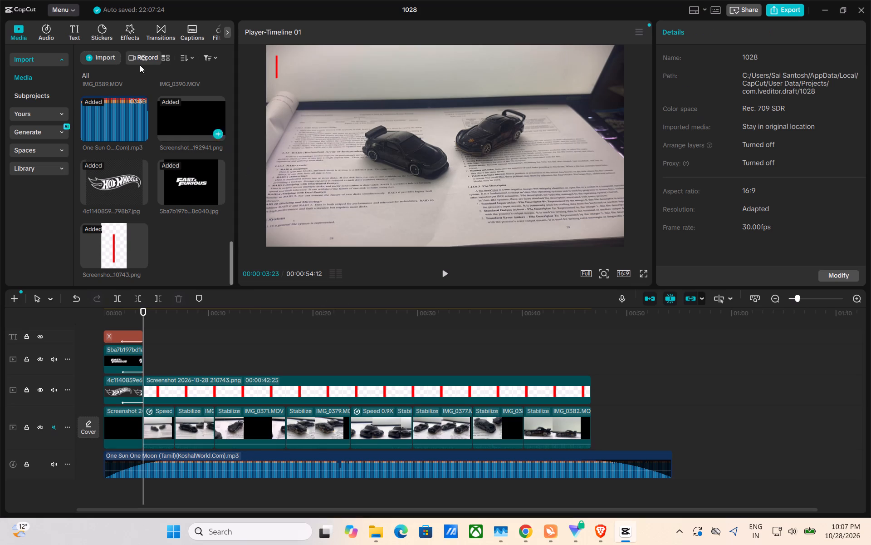
# Import the black Fast & Furious logo image from the Desktop folder hotwheels > fast&furious into the project media.
pyautogui.click(106, 59)
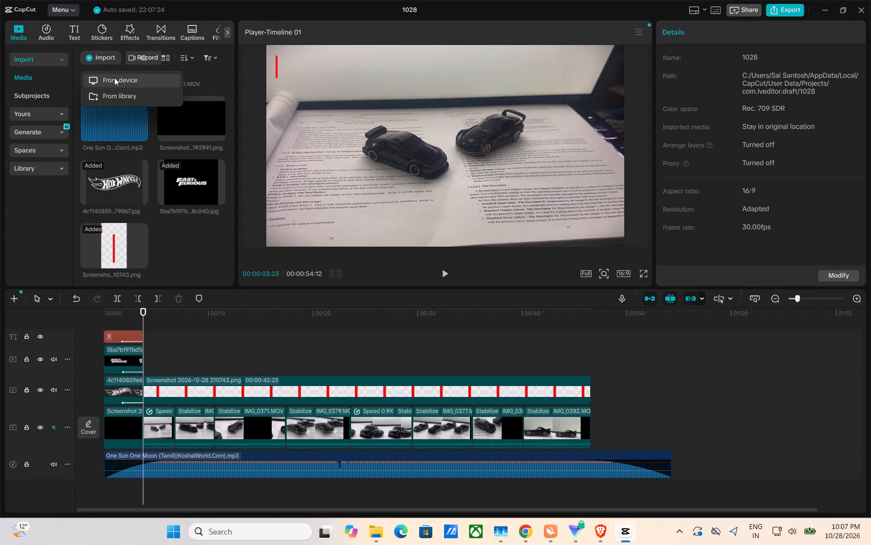
pyautogui.click(115, 78)
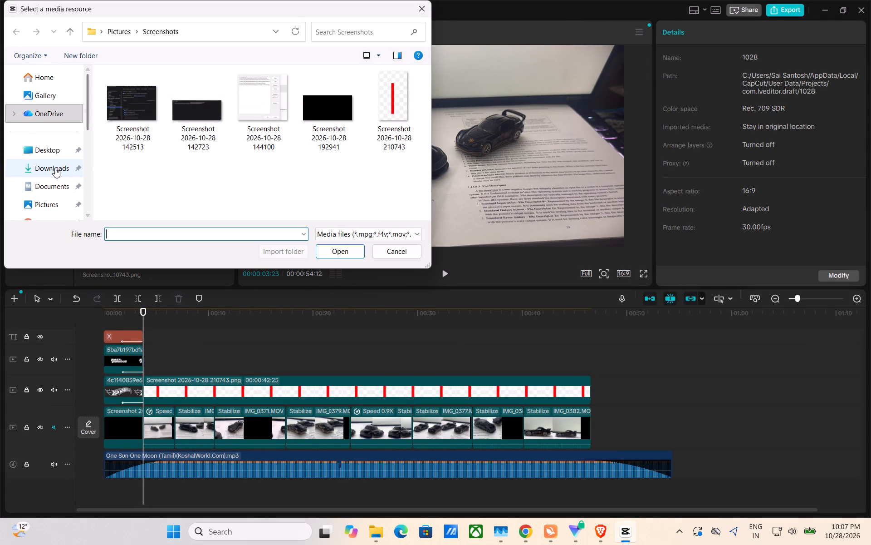
pyautogui.click(55, 168)
pyautogui.click(68, 152)
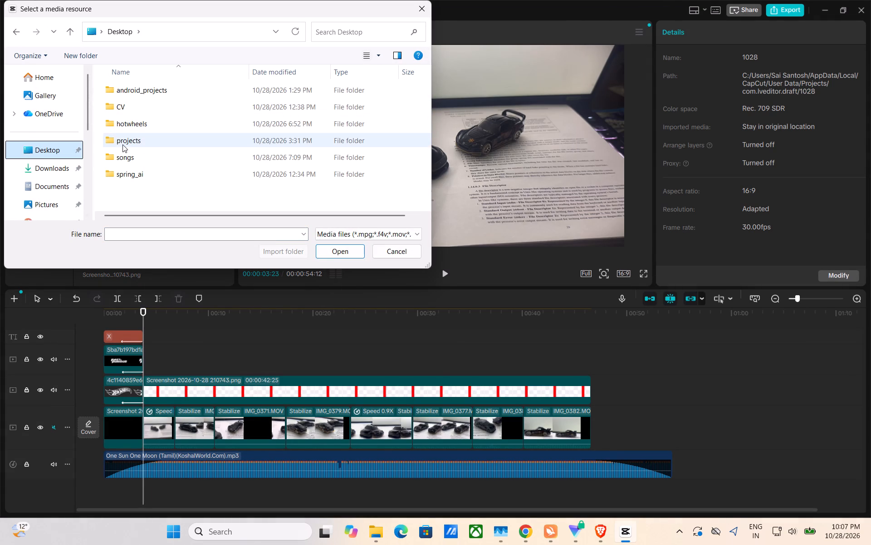
pyautogui.doubleClick(143, 128)
pyautogui.doubleClick(186, 131)
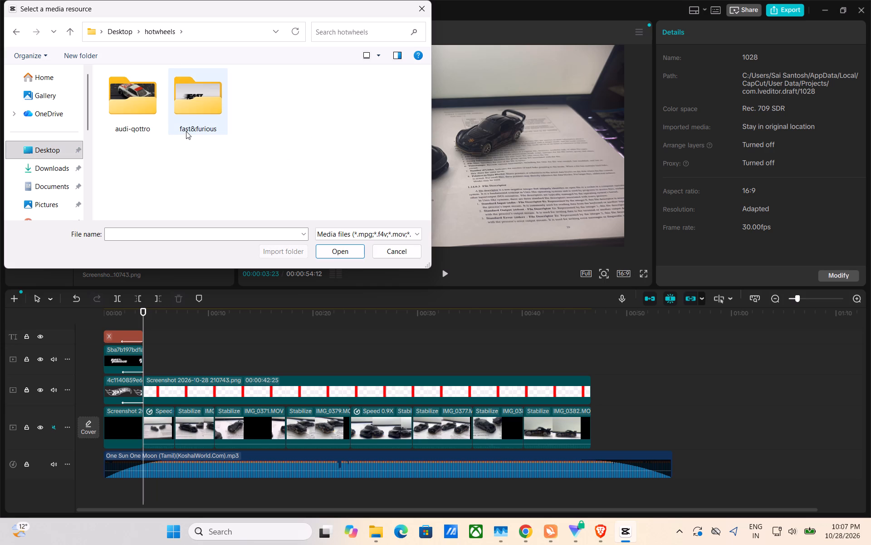
pyautogui.scroll(-9, 232, 170)
pyautogui.scroll(3, 258, 154)
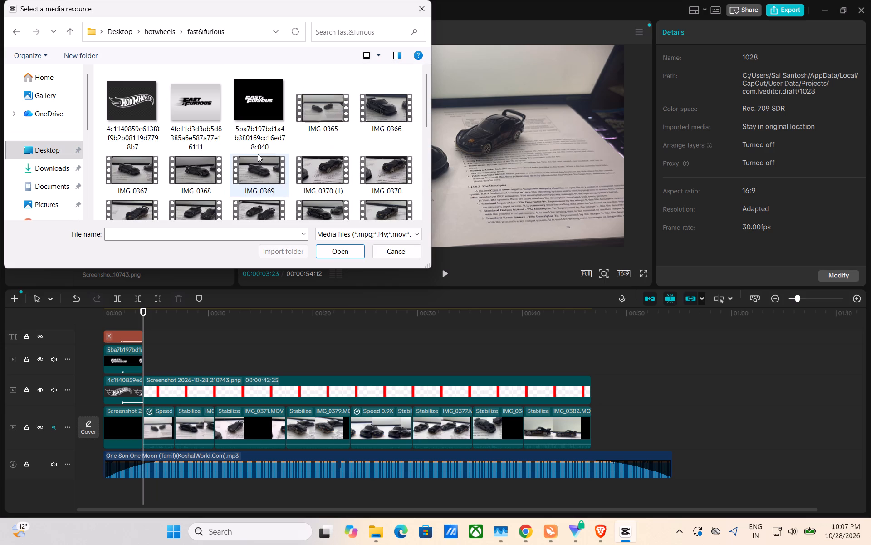
pyautogui.click(206, 118)
pyautogui.click(330, 254)
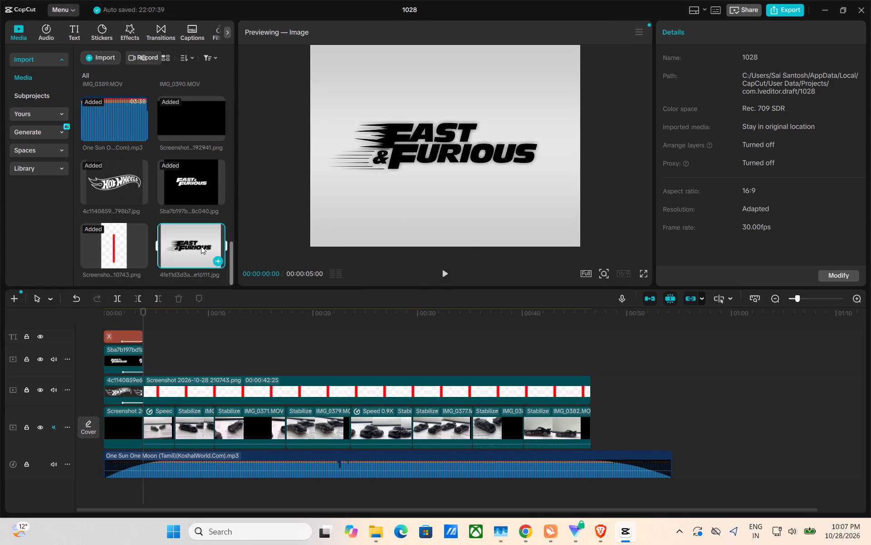
# Place the black logo image at 00:00:03:23 above the red-bar clip and extend it to 00:00:42:25 long.
pyautogui.moveTo(201, 246); pyautogui.dragTo(144, 359)
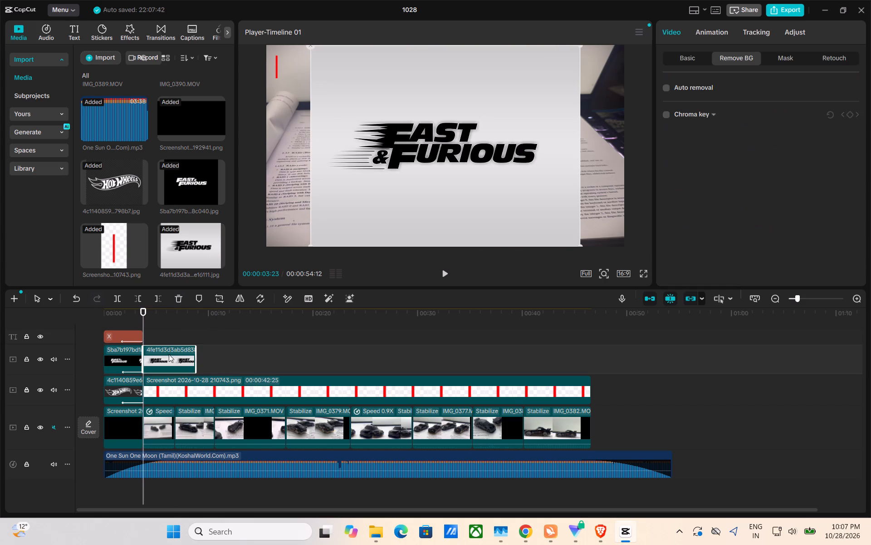
pyautogui.moveTo(195, 353); pyautogui.dragTo(585, 359)
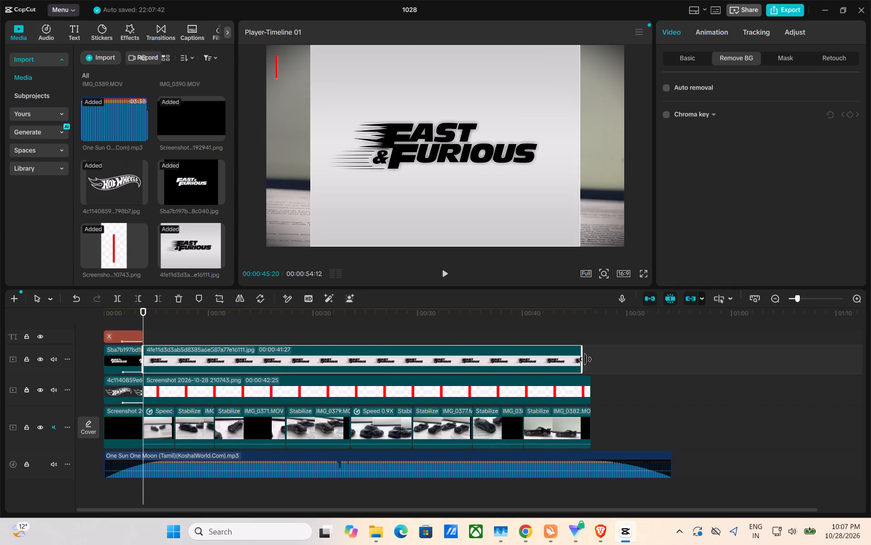
pyautogui.moveTo(585, 359); pyautogui.dragTo(588, 359)
# Scale the black logo image down and move it to the video frame's upper-left corner over the red bar.
pyautogui.moveTo(581, 242); pyautogui.dragTo(445, 163)
pyautogui.moveTo(437, 146); pyautogui.dragTo(320, 76)
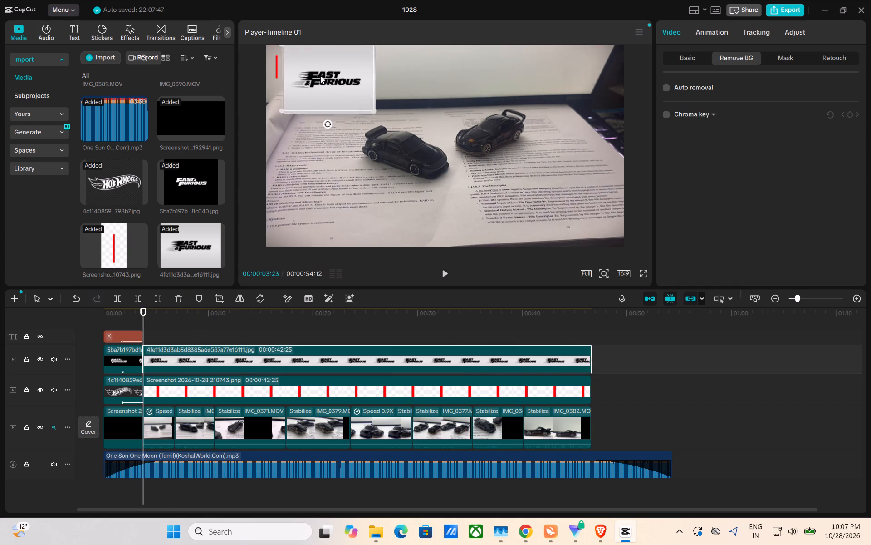
pyautogui.moveTo(320, 76); pyautogui.dragTo(310, 66)
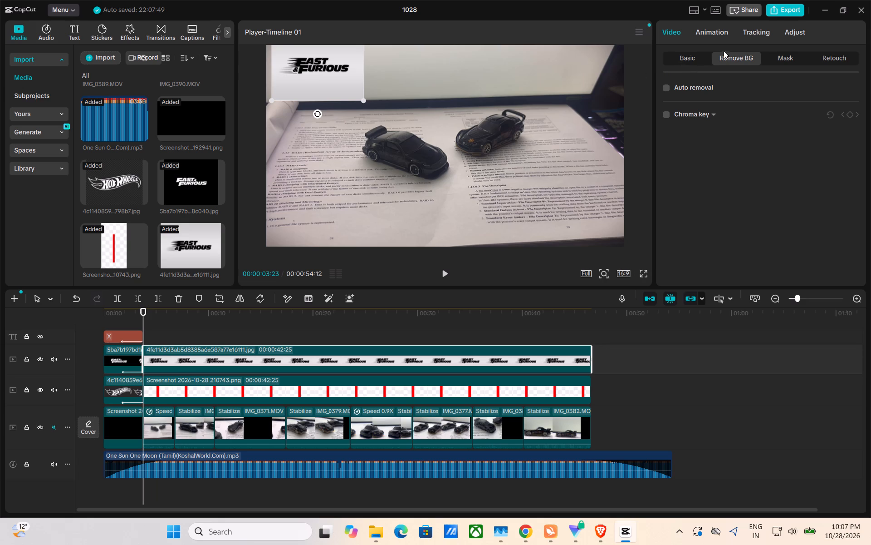
# Remove the black logo image's grey background with Auto removal.
pyautogui.click(665, 85)
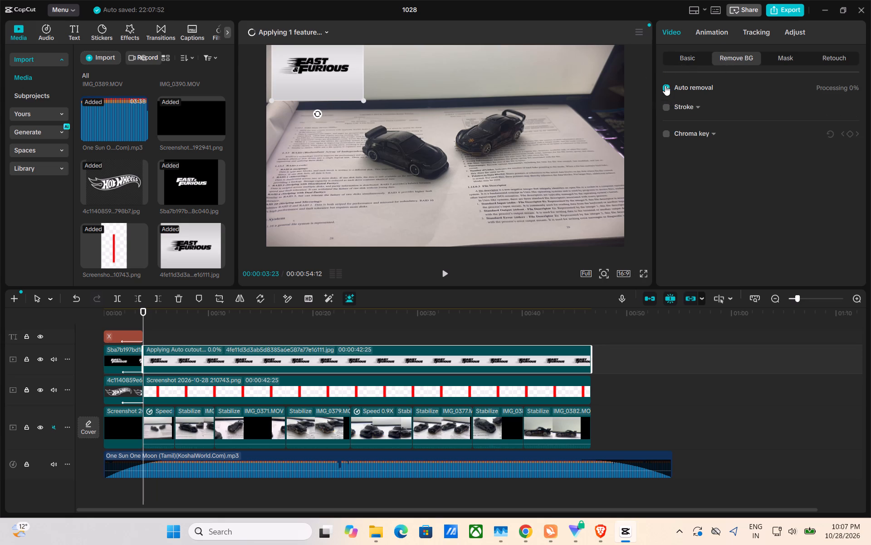
# Shrink the cut-out logo slightly and align it directly beside the red bar in the frame's upper-left corner.
pyautogui.moveTo(358, 99); pyautogui.dragTo(353, 99)
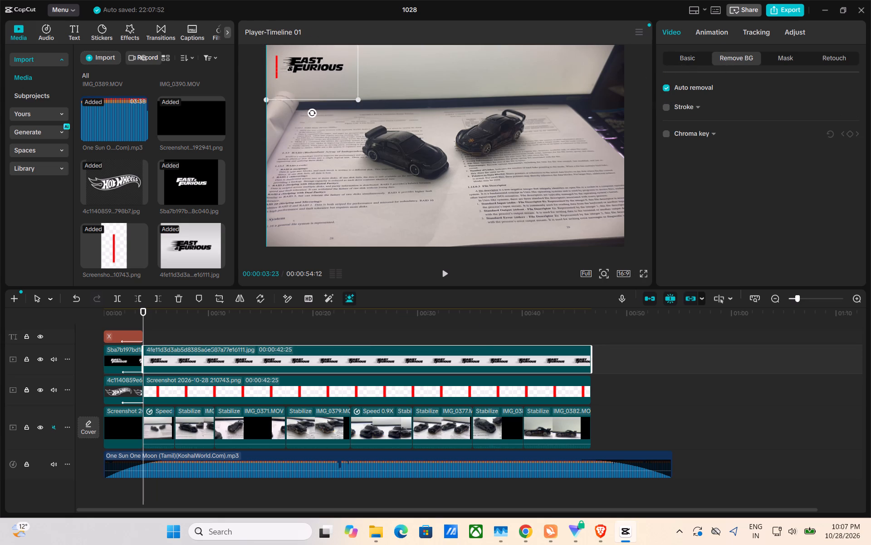
pyautogui.moveTo(353, 99); pyautogui.dragTo(353, 99)
pyautogui.moveTo(353, 99); pyautogui.dragTo(344, 95)
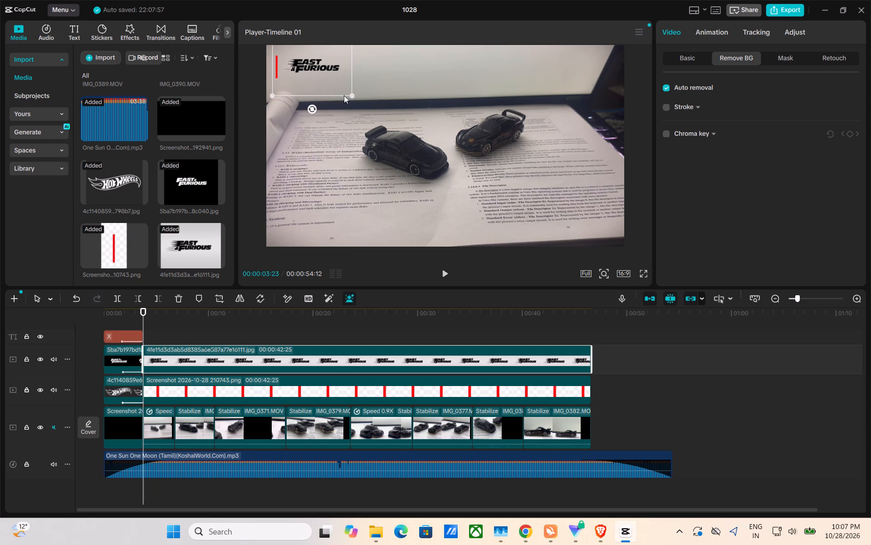
pyautogui.moveTo(328, 64); pyautogui.dragTo(322, 64)
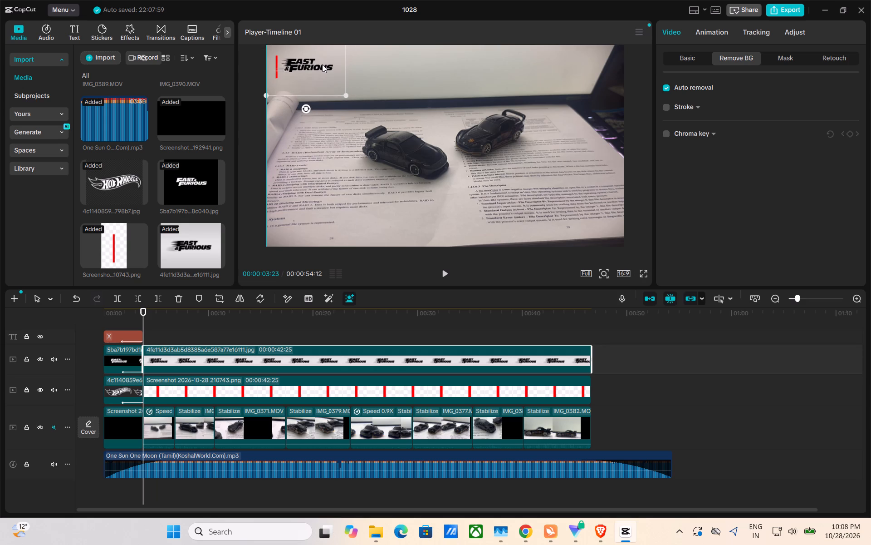
pyautogui.moveTo(322, 64); pyautogui.dragTo(323, 65)
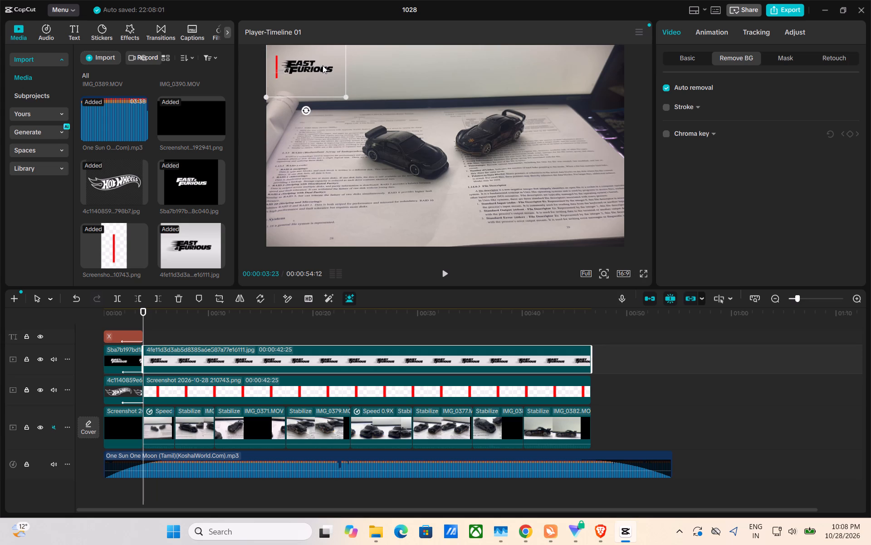
pyautogui.click(378, 68)
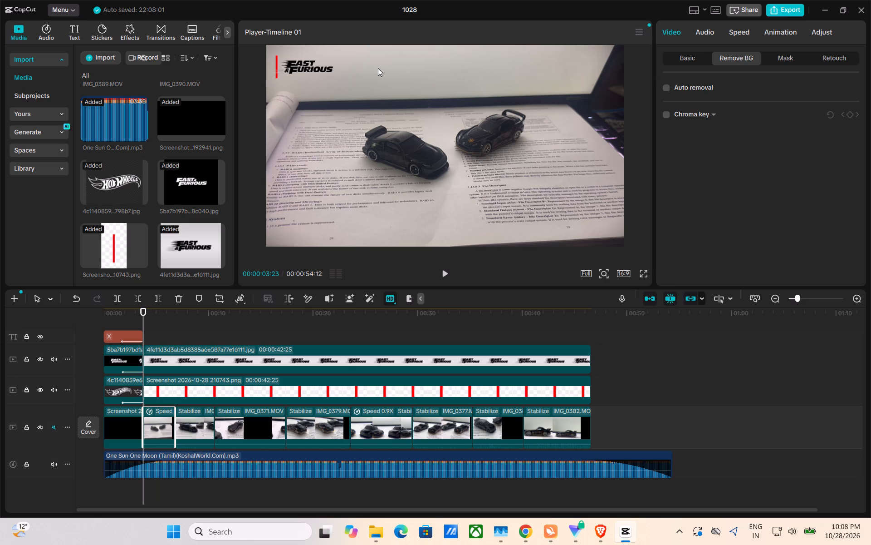
# Scrub through the timeline to examine the logo and red bar over the car clips.
pyautogui.moveTo(144, 323); pyautogui.dragTo(274, 316)
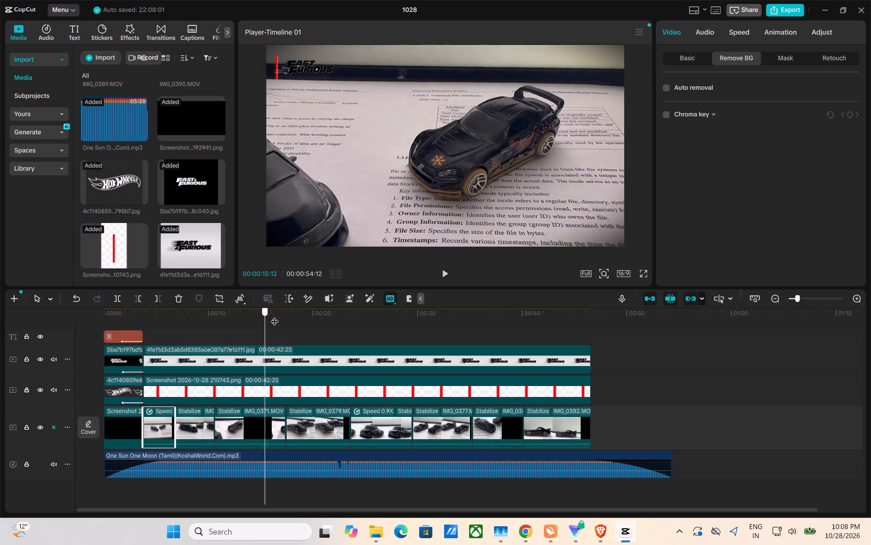
pyautogui.moveTo(274, 316); pyautogui.dragTo(382, 298)
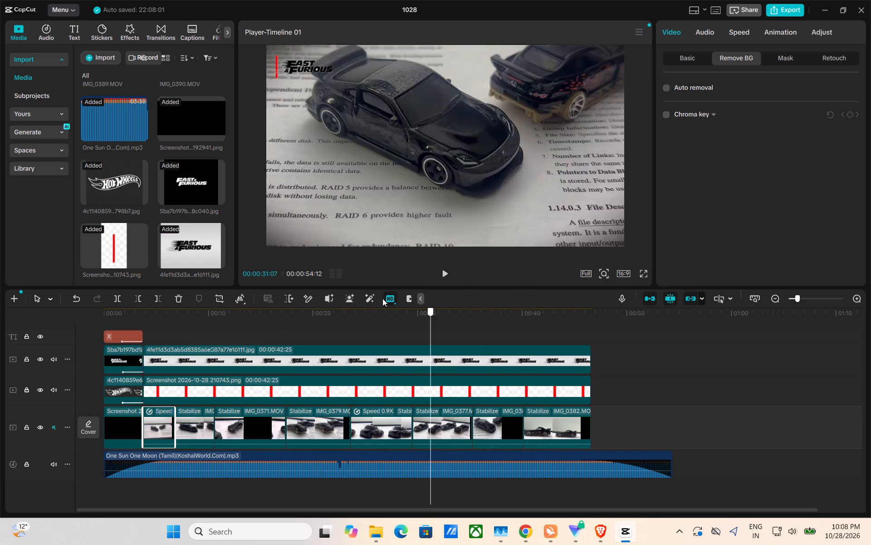
# Return the playhead to 00:00:00:00 and play the video in full screen.
pyautogui.moveTo(382, 298); pyautogui.dragTo(108, 311)
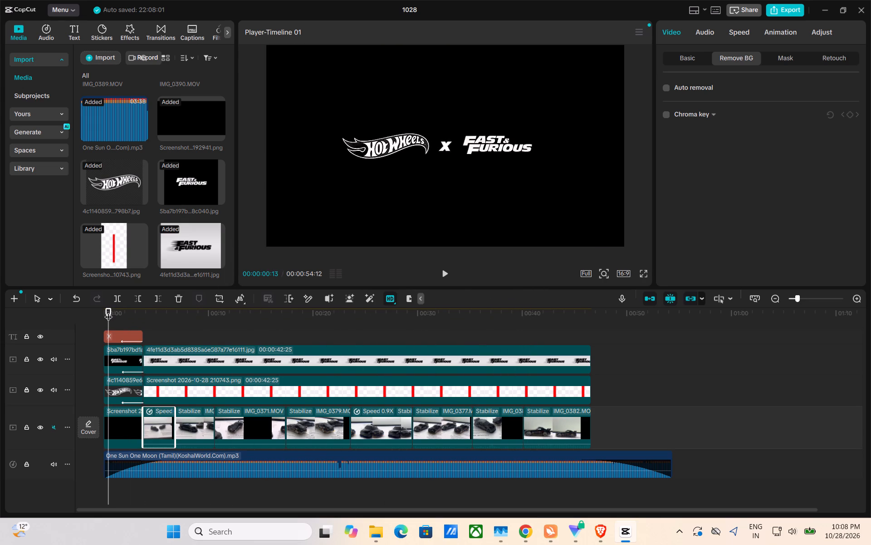
pyautogui.moveTo(111, 318); pyautogui.dragTo(101, 318)
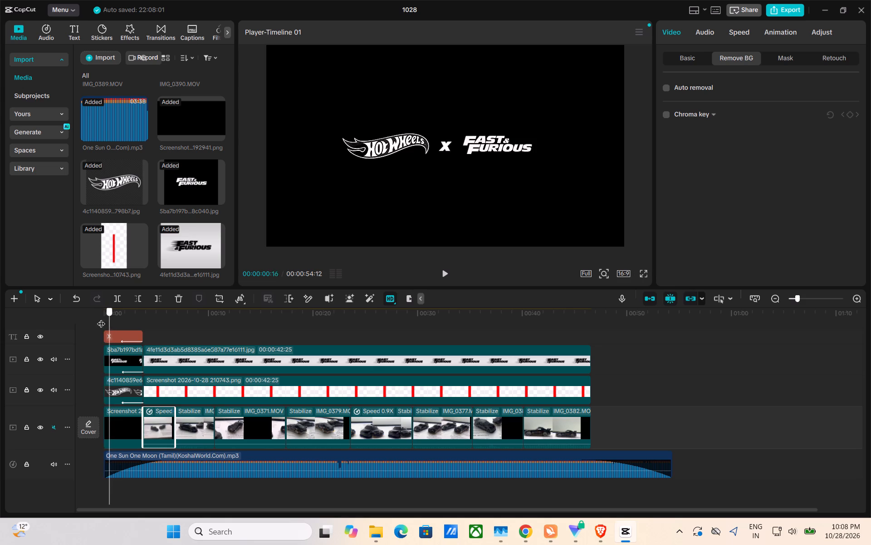
pyautogui.moveTo(101, 318); pyautogui.dragTo(91, 318)
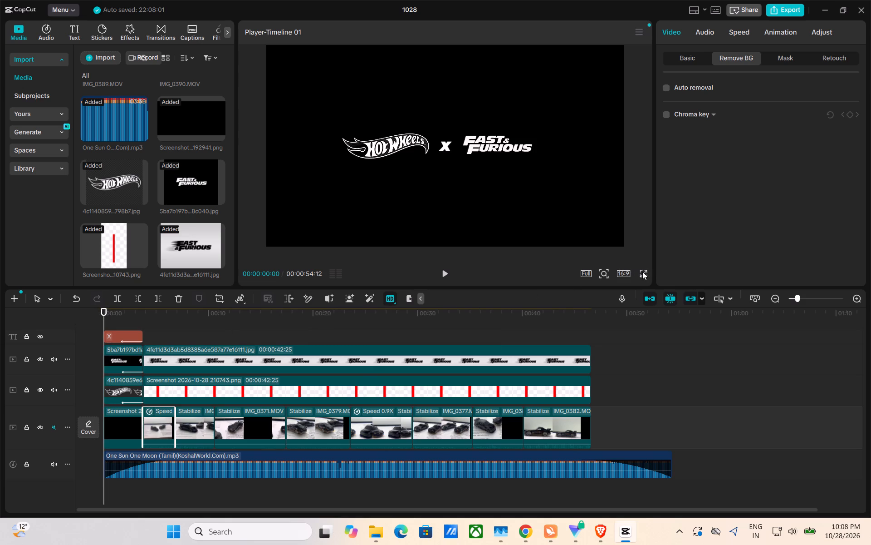
pyautogui.click(642, 272)
pyautogui.press('space')
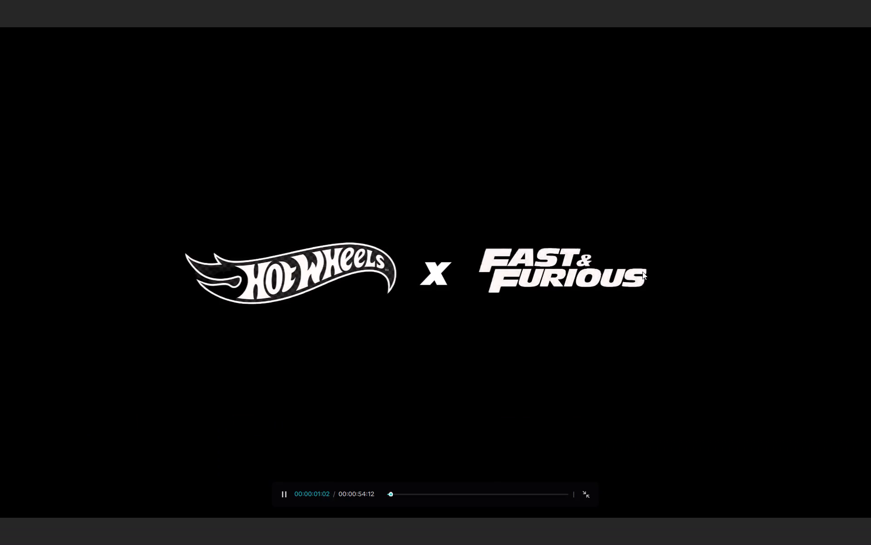
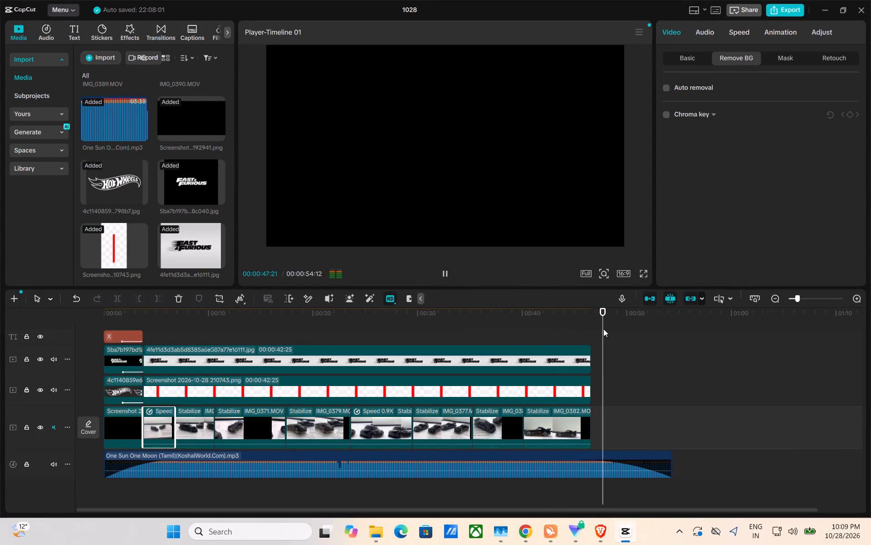
# Stop playback and move the playhead back over the last car clip to 00:00:43:04.
pyautogui.click(603, 329)
pyautogui.moveTo(603, 329); pyautogui.dragTo(555, 334)
pyautogui.scroll(-7, 83, 202)
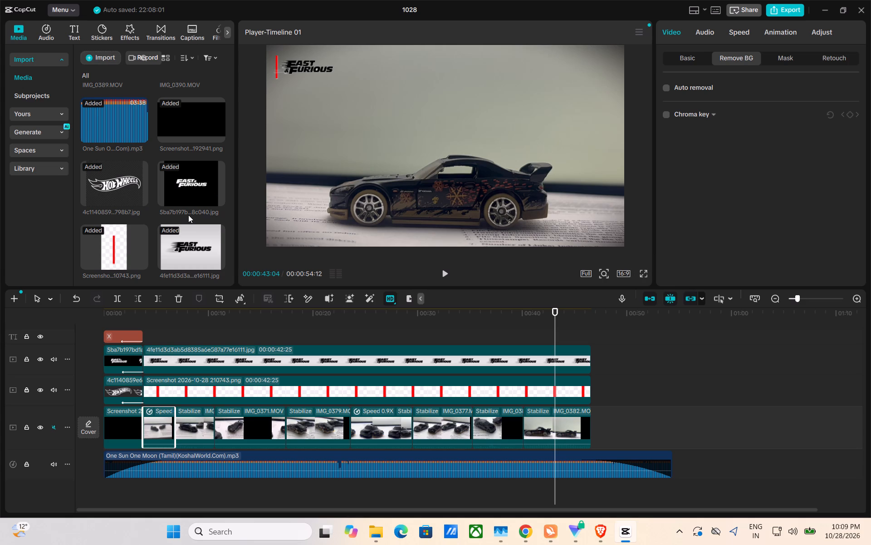
# Switch to Chrome, search Google for "transition for editing resources" and look through the results.
pyautogui.click(352, 162)
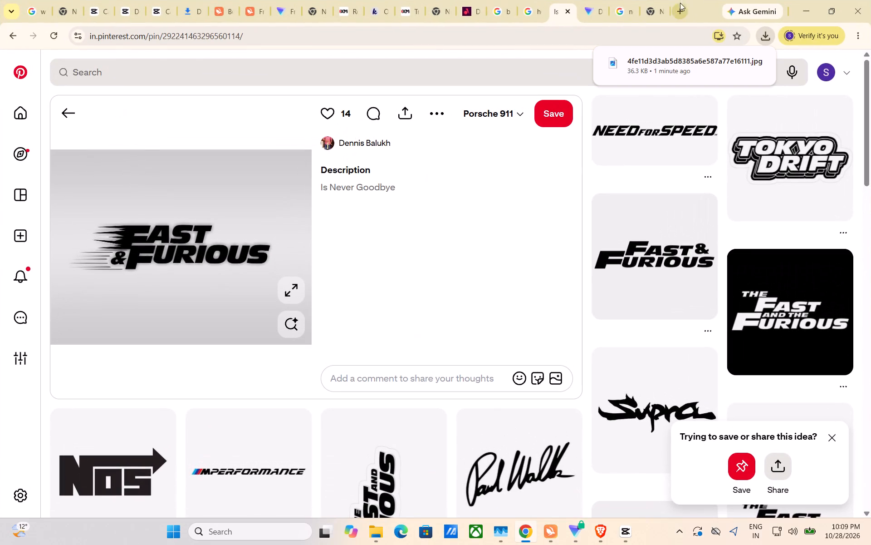
pyautogui.click(663, 11)
pyautogui.click(372, 245)
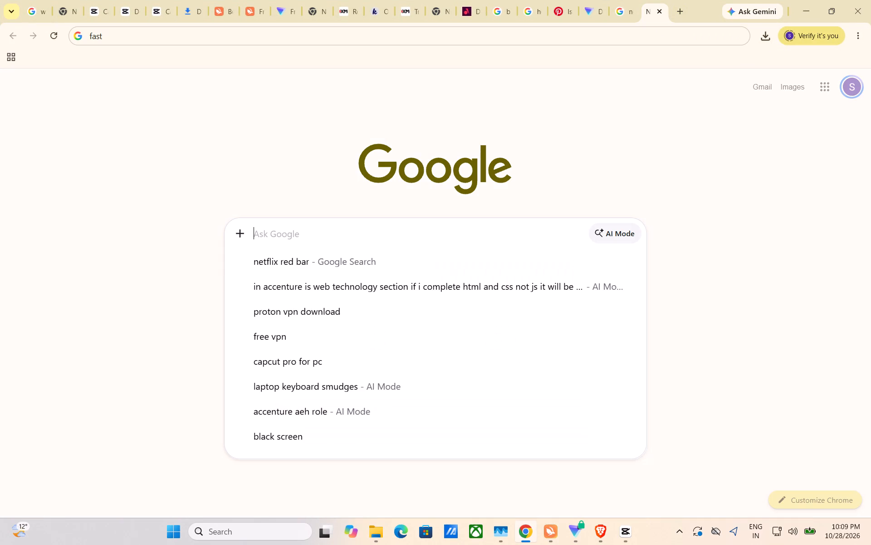
pyautogui.write('transition')
pyautogui.press('space')
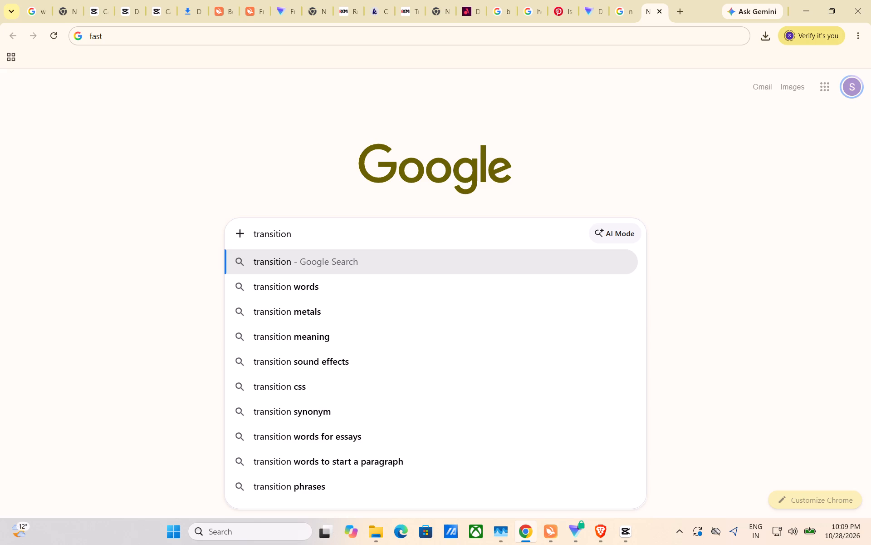
pyautogui.write('for')
pyautogui.press('space')
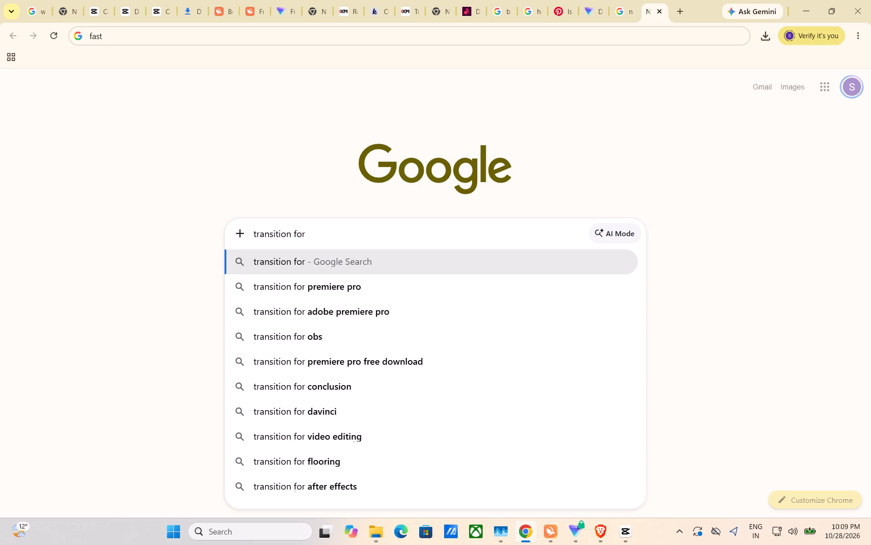
pyautogui.write('editing')
pyautogui.press('space')
pyautogui.press('space')
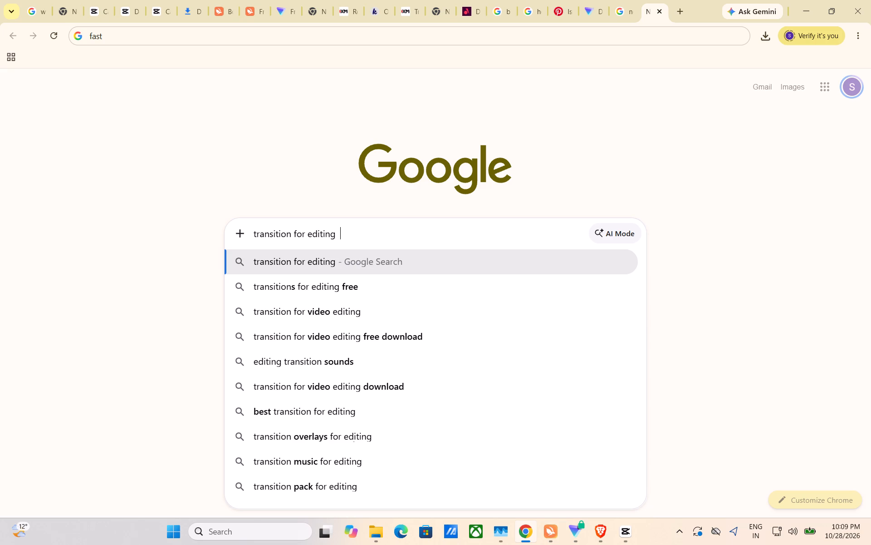
pyautogui.write('resources')
pyautogui.press('Return')
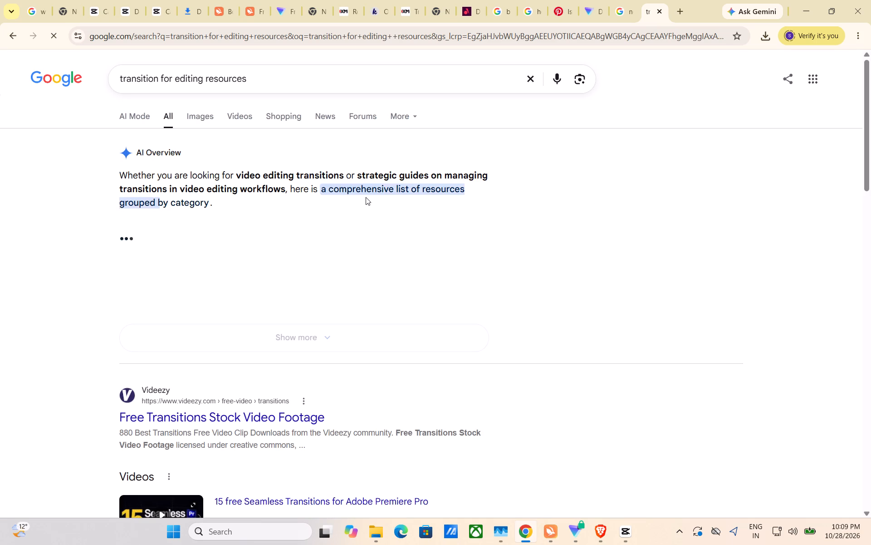
pyautogui.scroll(-1, 320, 284)
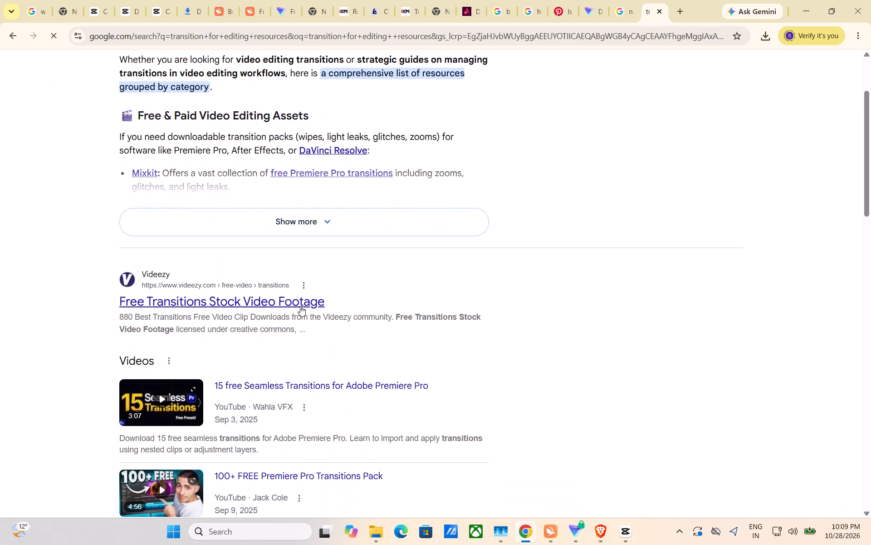
pyautogui.scroll(-6, 261, 350)
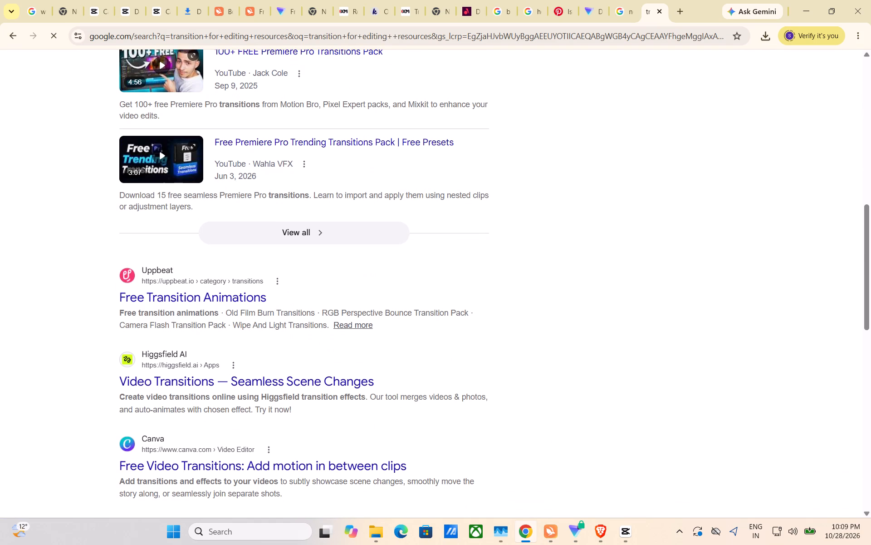
pyautogui.scroll(-3, 189, 401)
pyautogui.scroll(8, 189, 401)
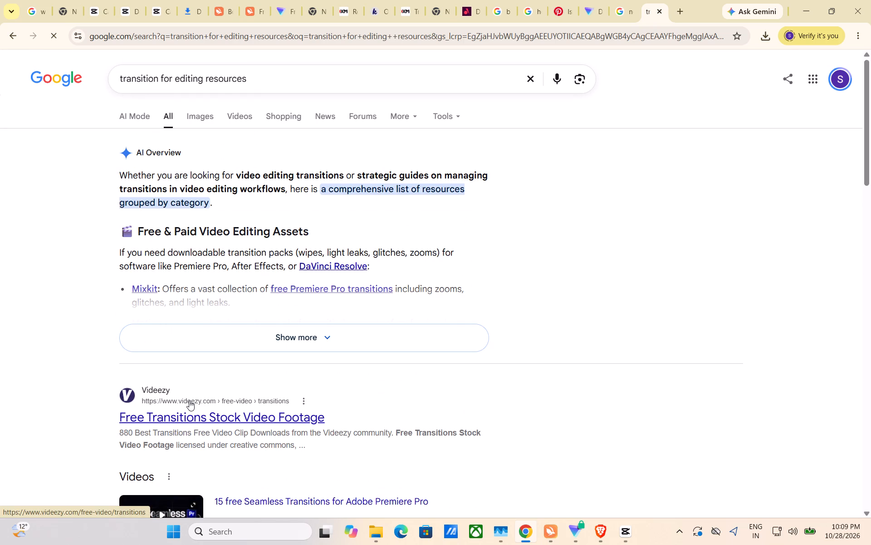
# Refine the Google search to "glow transition for editing resources".
pyautogui.click(119, 80)
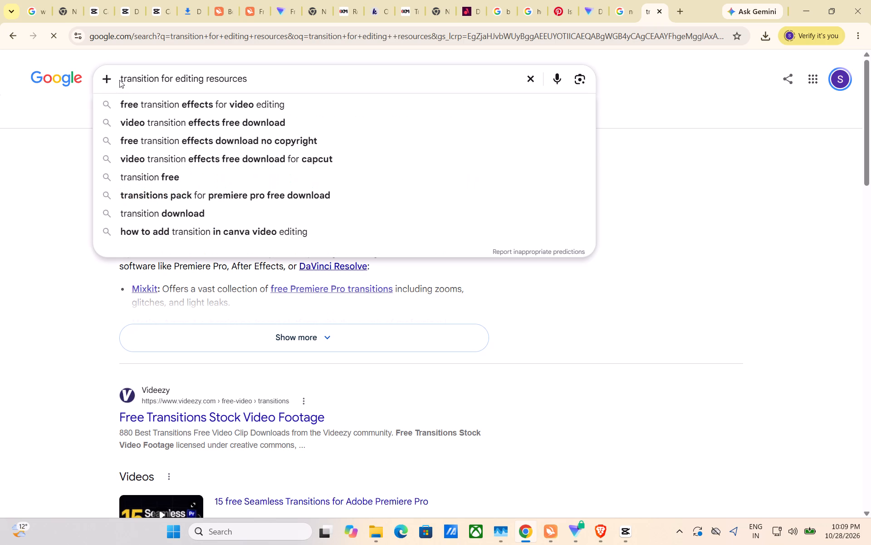
pyautogui.write('glow')
pyautogui.press('space')
pyautogui.press('Return')
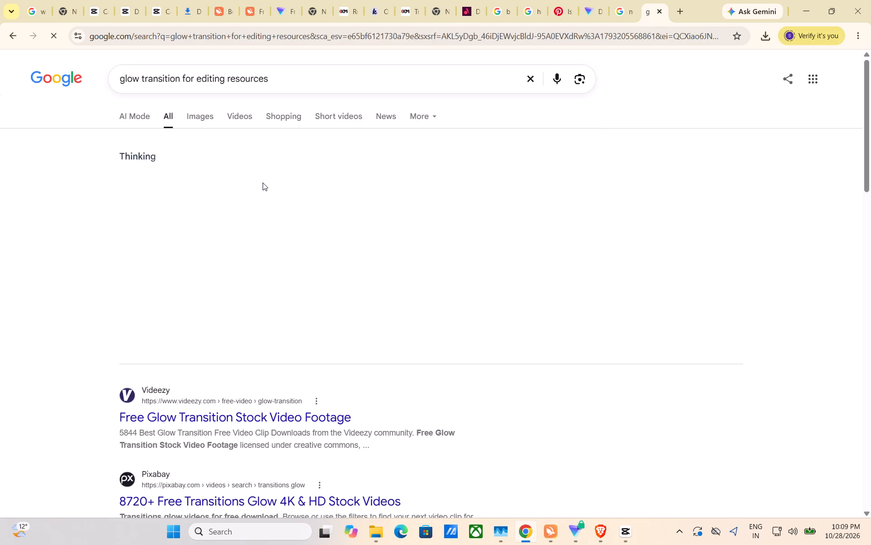
# Switch back to CapCut, move the playhead to 00:00:42:21 and reset the transform of the last car clip, IMG_0382.
pyautogui.click(372, 144)
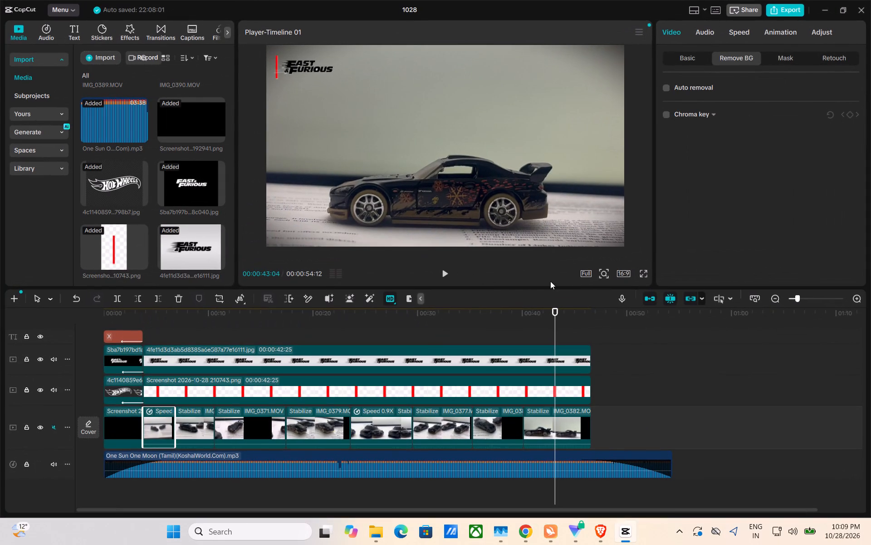
pyautogui.moveTo(556, 323); pyautogui.dragTo(556, 324)
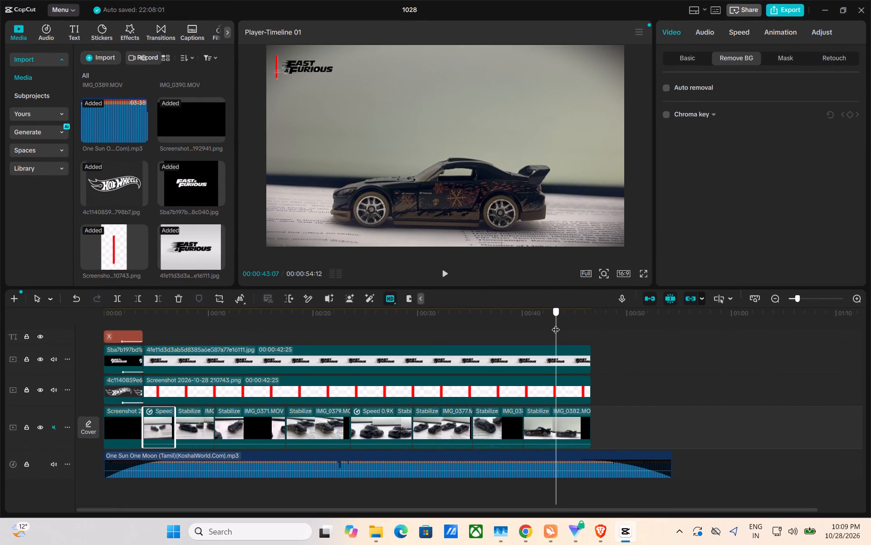
pyautogui.moveTo(556, 324); pyautogui.dragTo(550, 326)
pyautogui.doubleClick(535, 234)
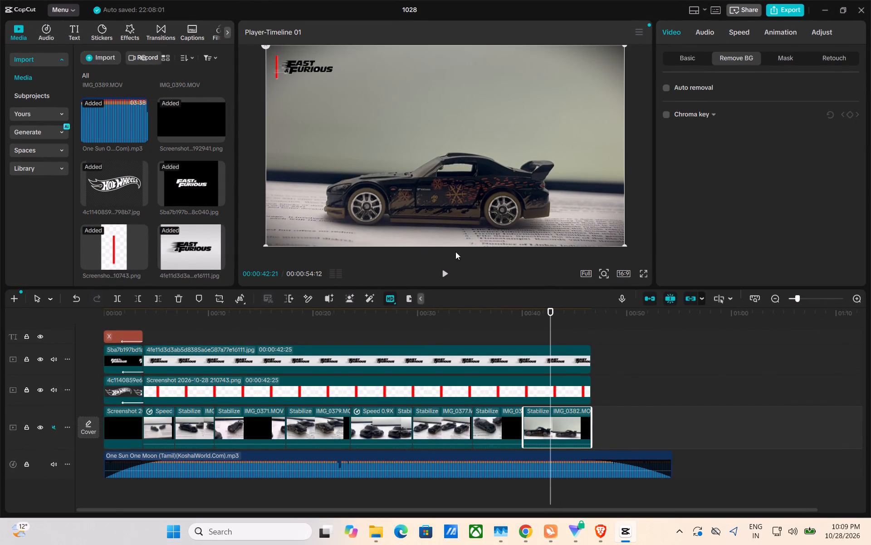
pyautogui.click(693, 52)
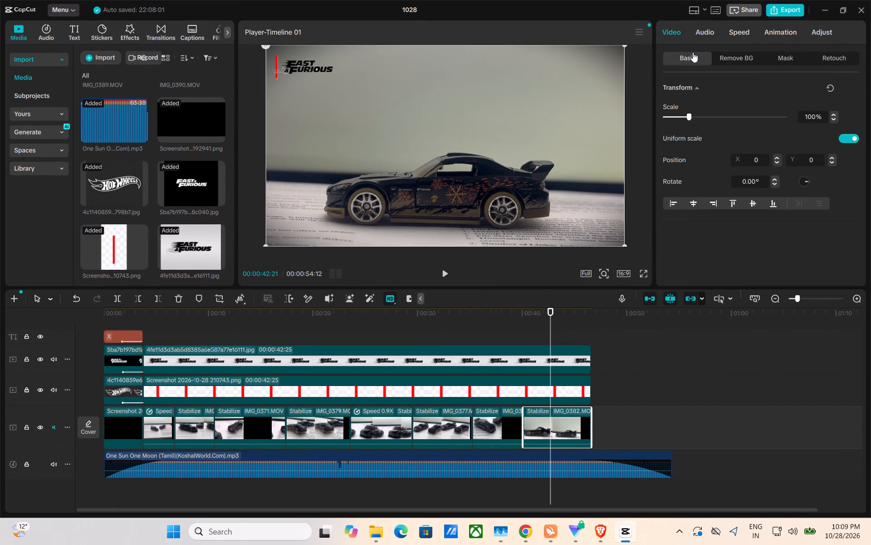
pyautogui.click(830, 89)
pyautogui.click(830, 89)
pyautogui.tripleClick(830, 89)
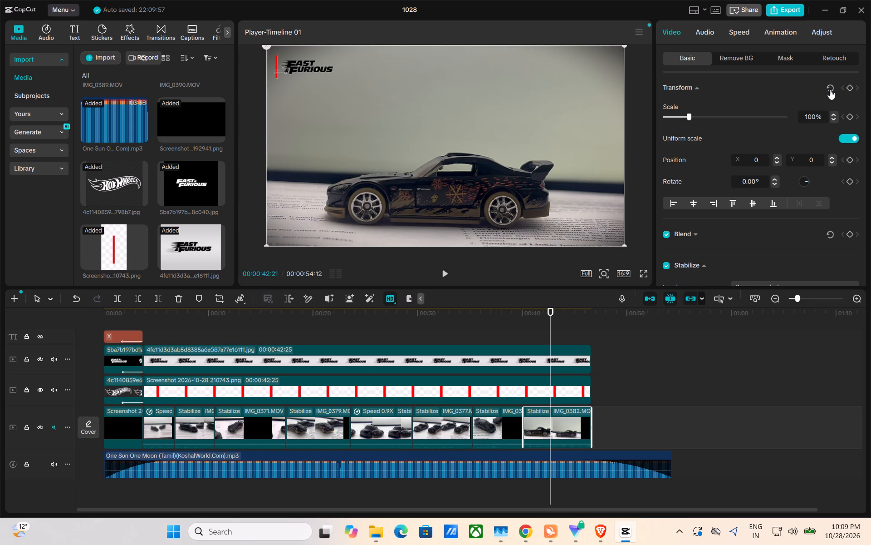
pyautogui.click(830, 89)
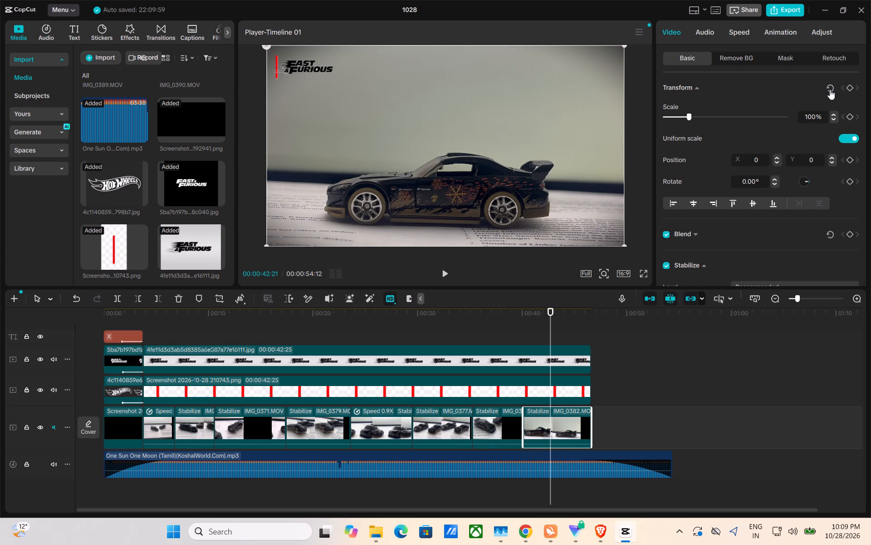
pyautogui.click(830, 89)
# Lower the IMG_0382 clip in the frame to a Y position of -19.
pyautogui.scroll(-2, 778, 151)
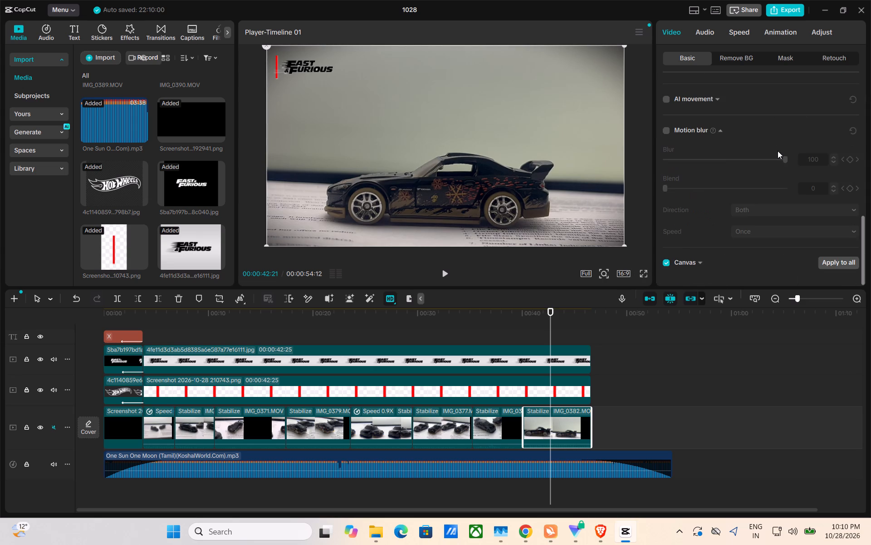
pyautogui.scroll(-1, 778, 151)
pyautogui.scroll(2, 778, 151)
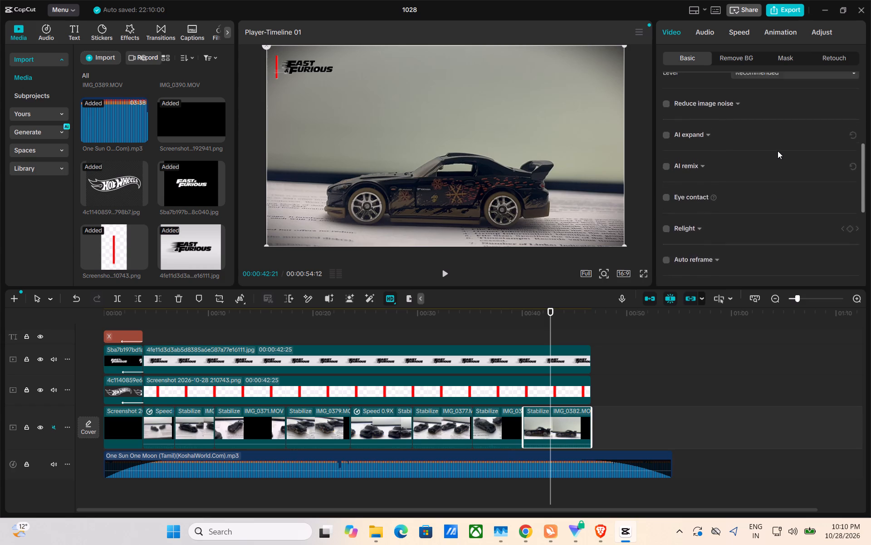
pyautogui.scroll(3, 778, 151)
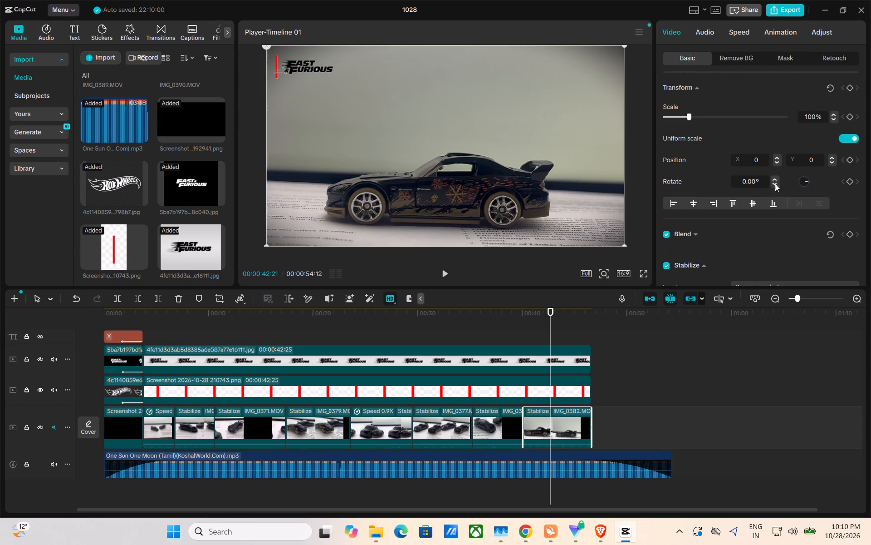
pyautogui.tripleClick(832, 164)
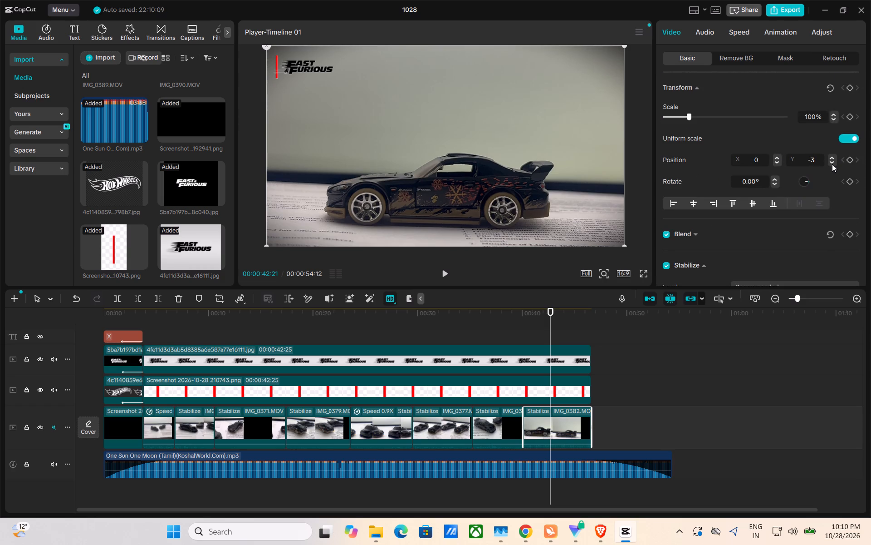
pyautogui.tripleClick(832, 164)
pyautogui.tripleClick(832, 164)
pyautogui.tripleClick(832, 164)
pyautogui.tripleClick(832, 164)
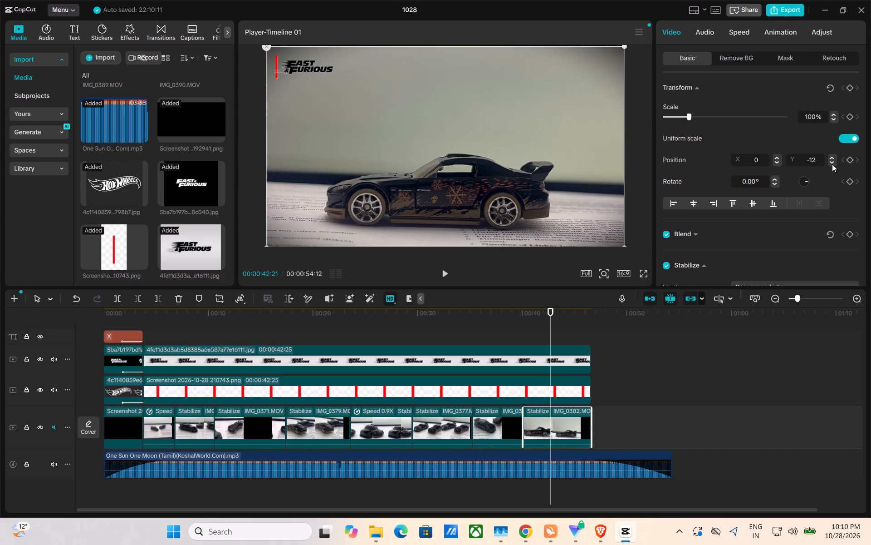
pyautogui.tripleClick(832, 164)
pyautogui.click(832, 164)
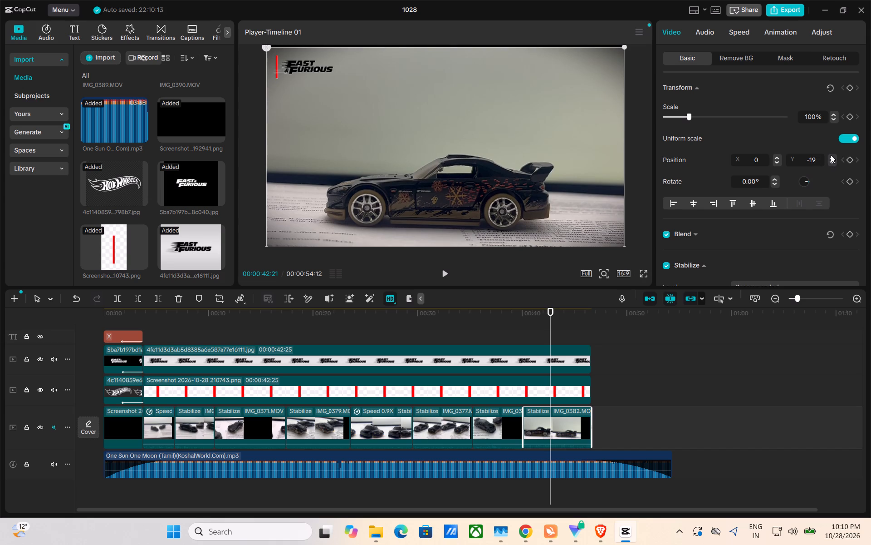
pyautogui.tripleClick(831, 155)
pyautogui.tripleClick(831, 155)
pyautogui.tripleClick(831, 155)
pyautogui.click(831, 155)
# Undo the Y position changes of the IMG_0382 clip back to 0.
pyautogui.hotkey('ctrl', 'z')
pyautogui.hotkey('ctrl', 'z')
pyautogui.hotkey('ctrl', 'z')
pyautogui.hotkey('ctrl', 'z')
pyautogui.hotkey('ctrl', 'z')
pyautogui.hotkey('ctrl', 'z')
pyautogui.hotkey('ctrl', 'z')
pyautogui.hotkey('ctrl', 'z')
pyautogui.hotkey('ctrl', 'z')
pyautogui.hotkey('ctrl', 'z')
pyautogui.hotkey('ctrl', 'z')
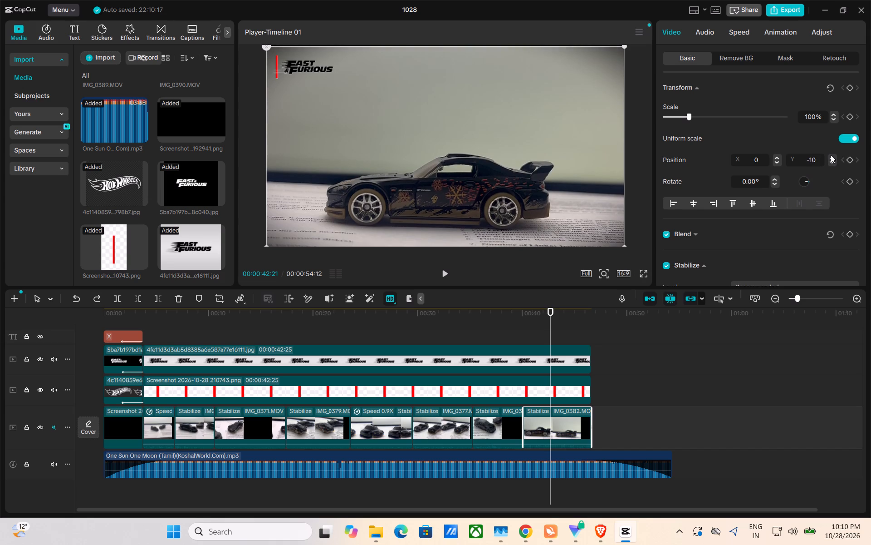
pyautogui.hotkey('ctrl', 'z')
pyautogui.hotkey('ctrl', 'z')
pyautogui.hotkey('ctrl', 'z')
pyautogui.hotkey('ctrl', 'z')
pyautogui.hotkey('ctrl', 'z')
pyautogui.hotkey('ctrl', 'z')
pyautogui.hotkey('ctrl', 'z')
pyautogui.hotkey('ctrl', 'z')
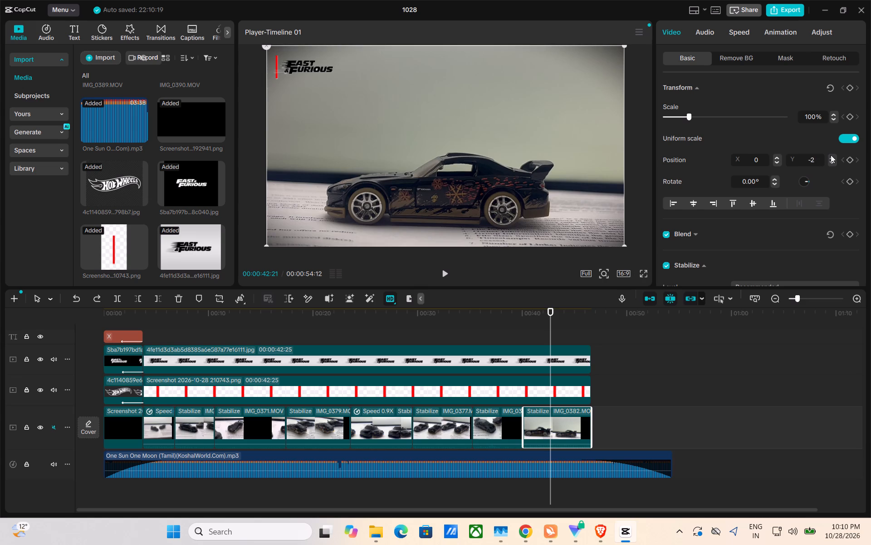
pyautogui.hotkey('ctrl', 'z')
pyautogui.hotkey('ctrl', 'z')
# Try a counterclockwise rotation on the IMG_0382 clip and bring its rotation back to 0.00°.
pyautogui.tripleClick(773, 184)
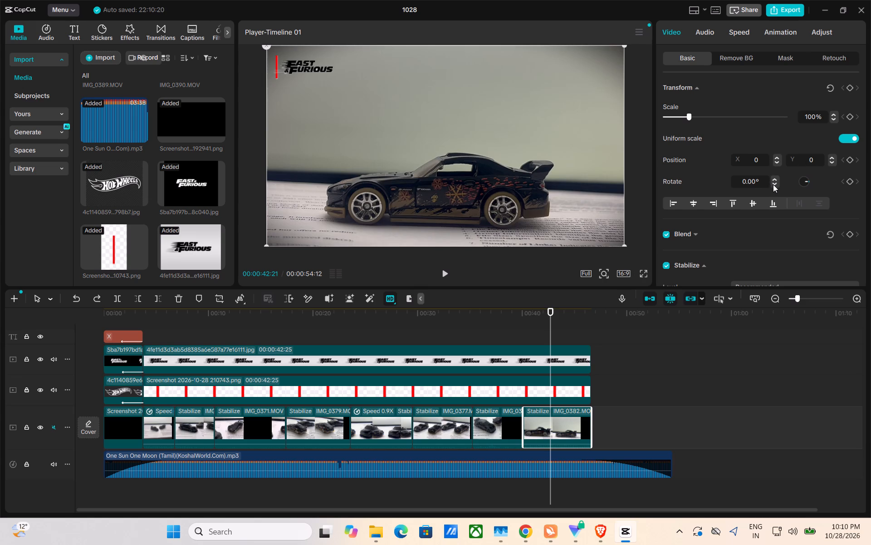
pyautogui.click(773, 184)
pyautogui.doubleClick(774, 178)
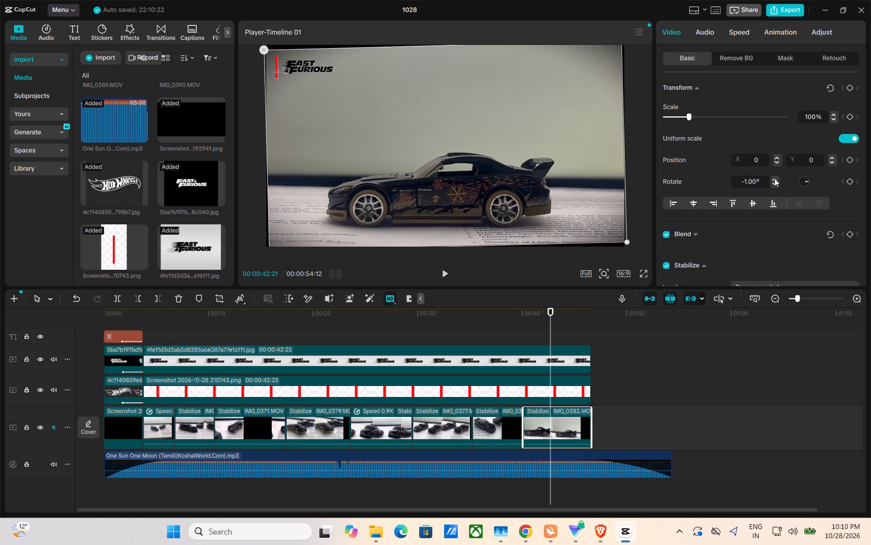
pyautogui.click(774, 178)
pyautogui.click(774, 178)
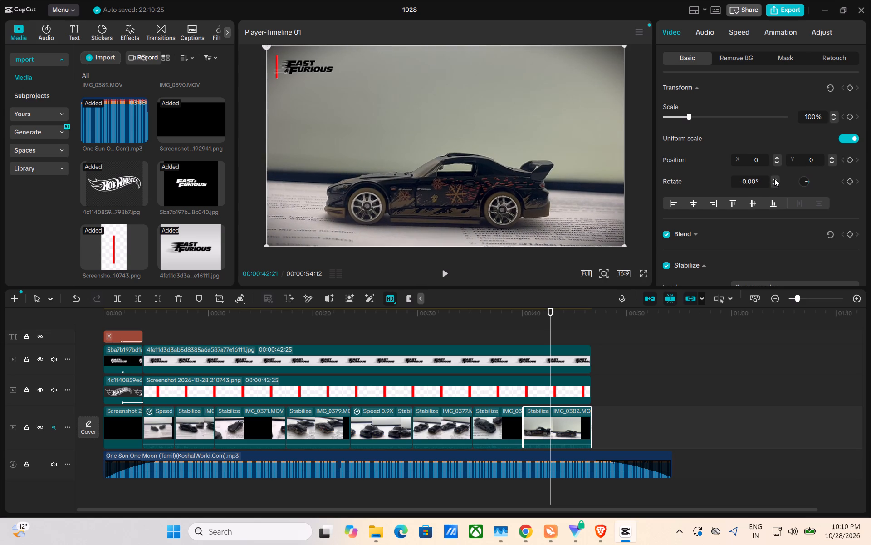
# Set the IMG_0382 clip's rotation to -0.50° and deselect it, placing the playhead at 00:00:49:04.
pyautogui.click(625, 245)
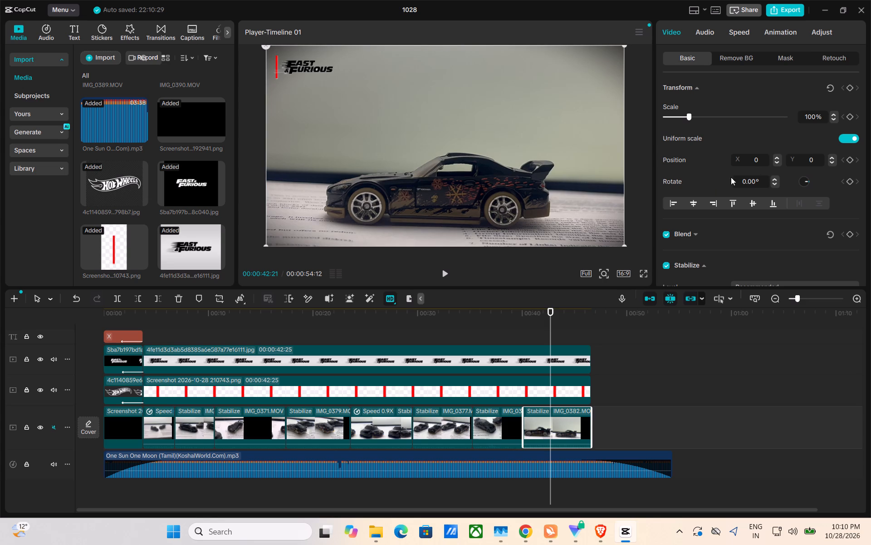
pyautogui.click(775, 181)
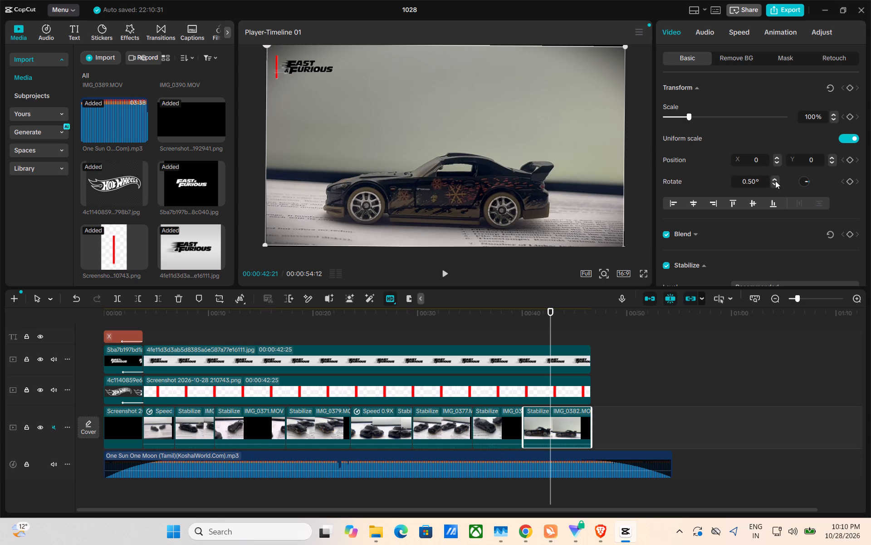
pyautogui.click(774, 183)
pyautogui.click(774, 183)
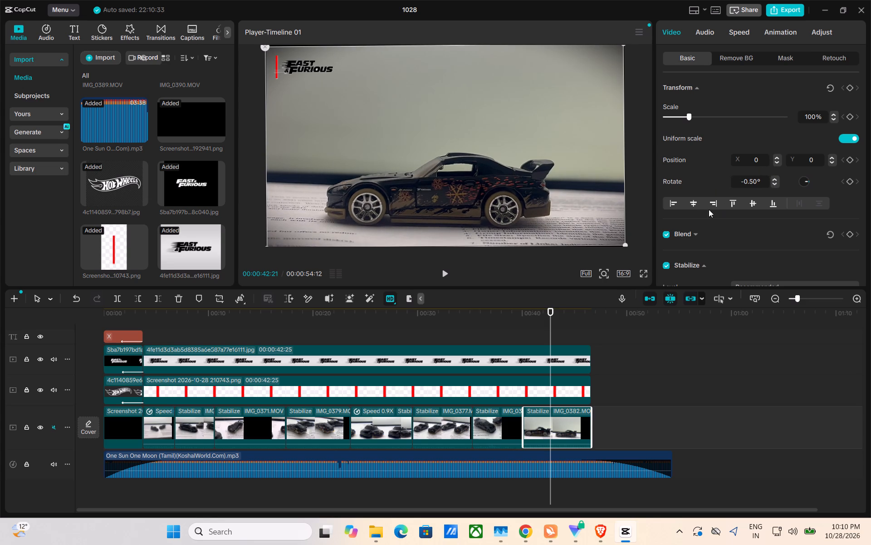
pyautogui.click(621, 243)
pyautogui.click(618, 353)
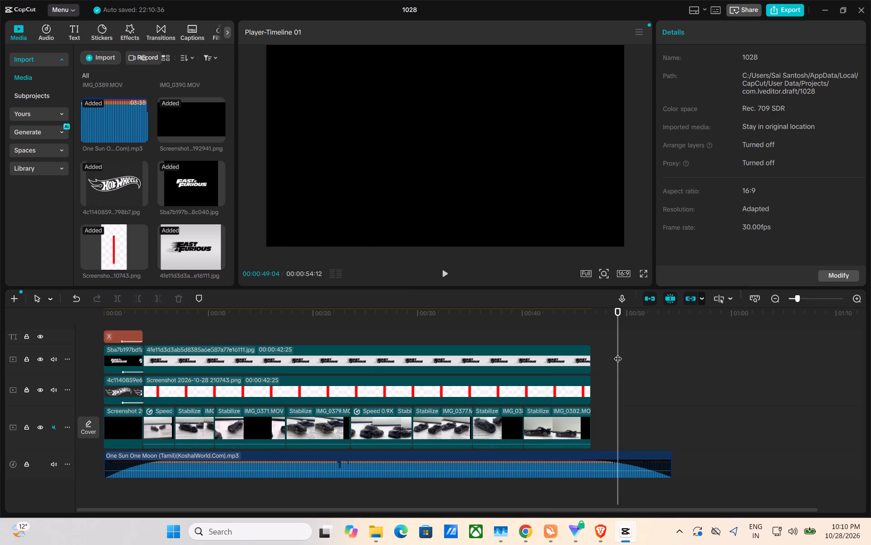
# Enlarge the IMG_0382 clip to a scale of 101% and play back the lead-in and the clip, stopping at 00:00:44:09.
pyautogui.moveTo(617, 348); pyautogui.dragTo(533, 357)
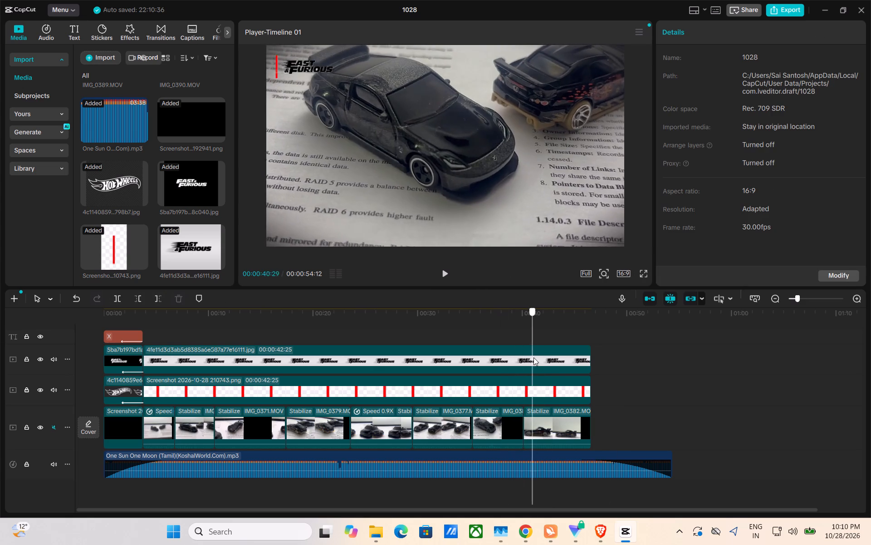
pyautogui.moveTo(533, 357); pyautogui.dragTo(544, 354)
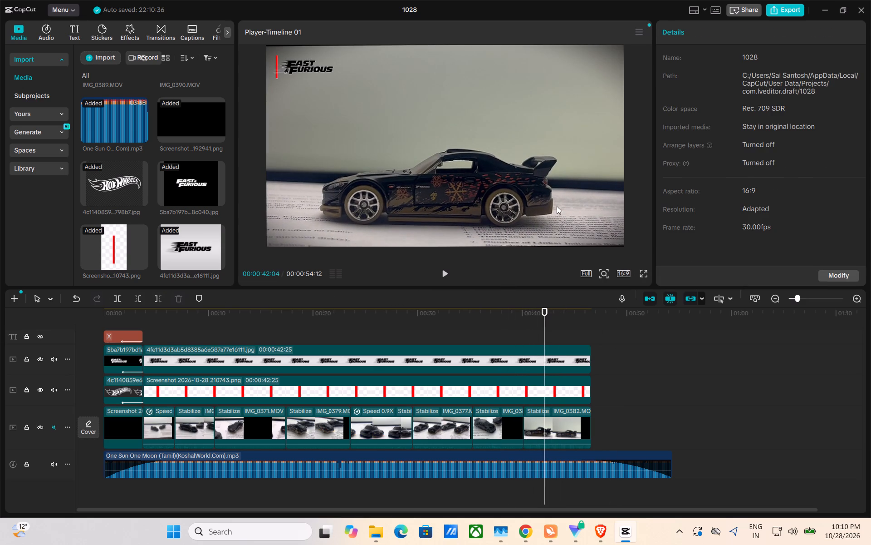
pyautogui.doubleClick(557, 206)
pyautogui.click(626, 242)
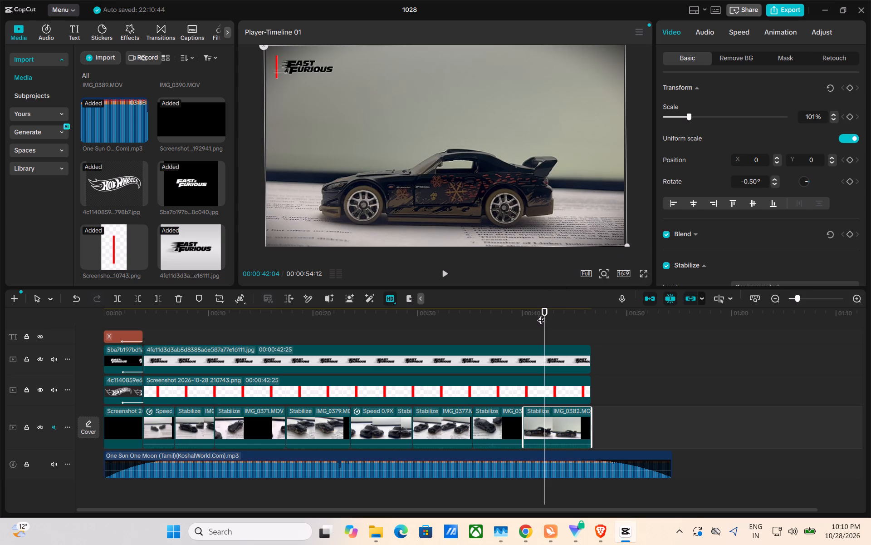
pyautogui.moveTo(542, 317); pyautogui.dragTo(502, 323)
pyautogui.press('space')
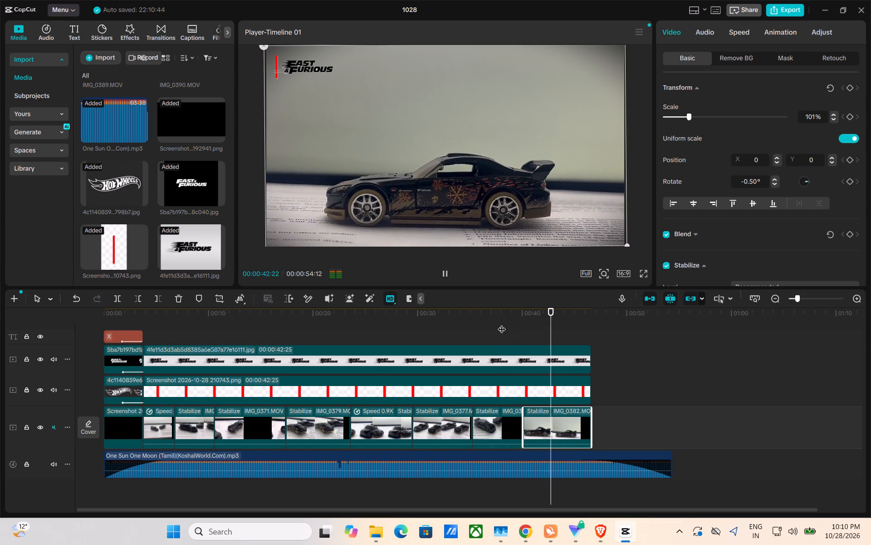
pyautogui.press('space')
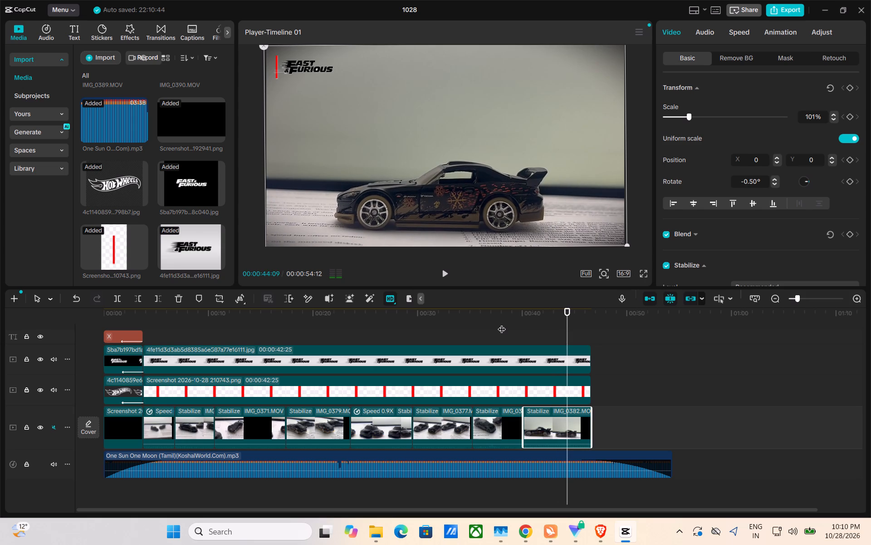
# Nudge the Fast & Furious corner logo slightly downward beside the red bar, keeping its 30% scale, and deselect it.
pyautogui.doubleClick(299, 64)
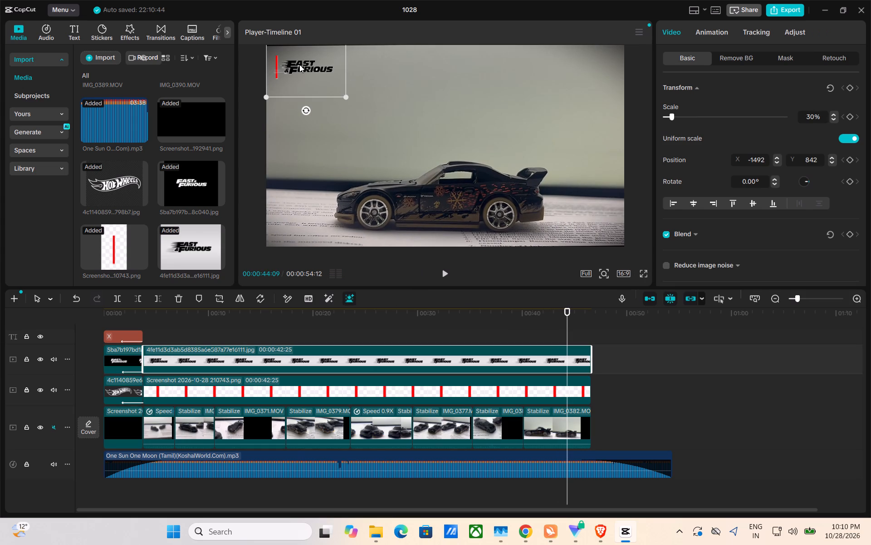
pyautogui.click(347, 95)
pyautogui.click(310, 69)
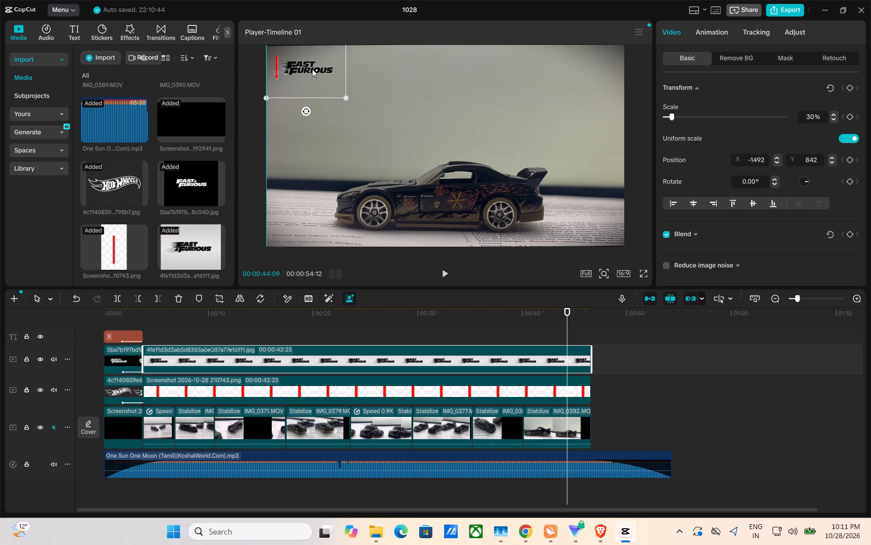
pyautogui.click(361, 83)
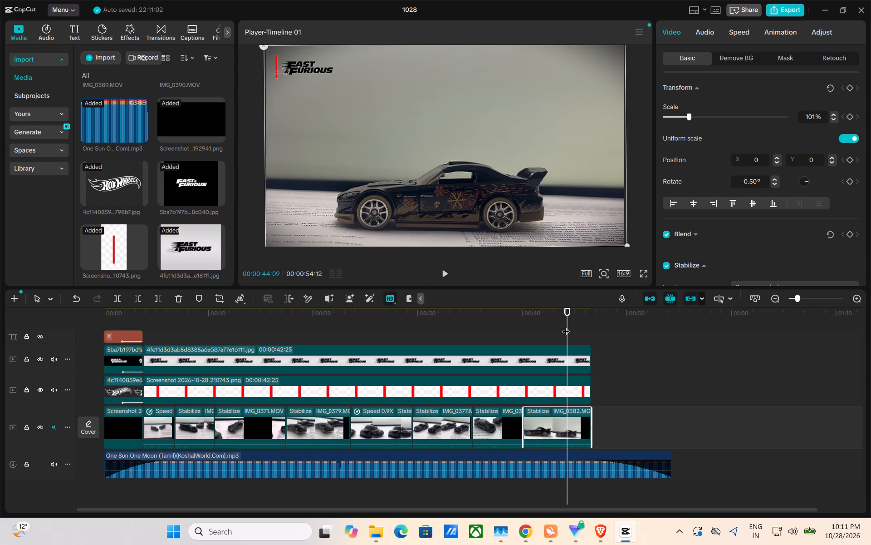
# Scrub through the timeline from the opening title to the last clips to review the edit, returning to the intro.
pyautogui.moveTo(566, 326); pyautogui.dragTo(130, 308)
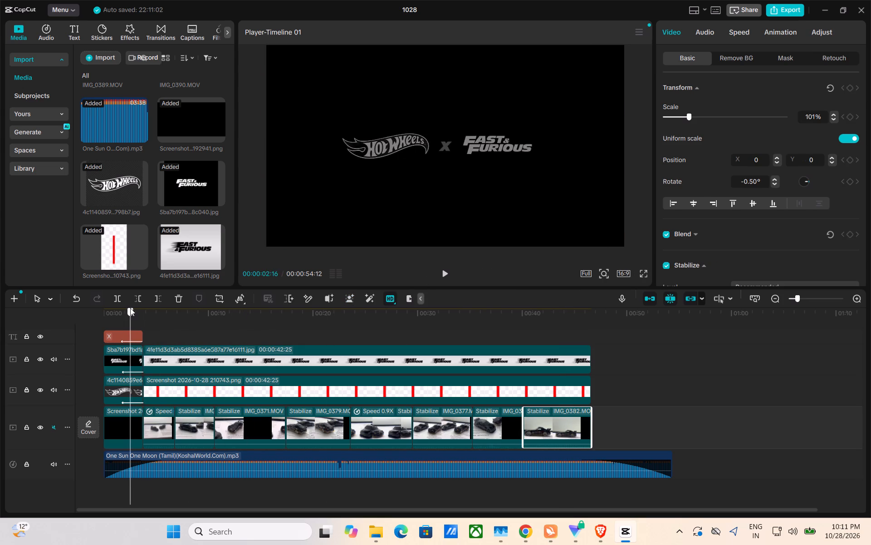
pyautogui.moveTo(130, 308); pyautogui.dragTo(241, 312)
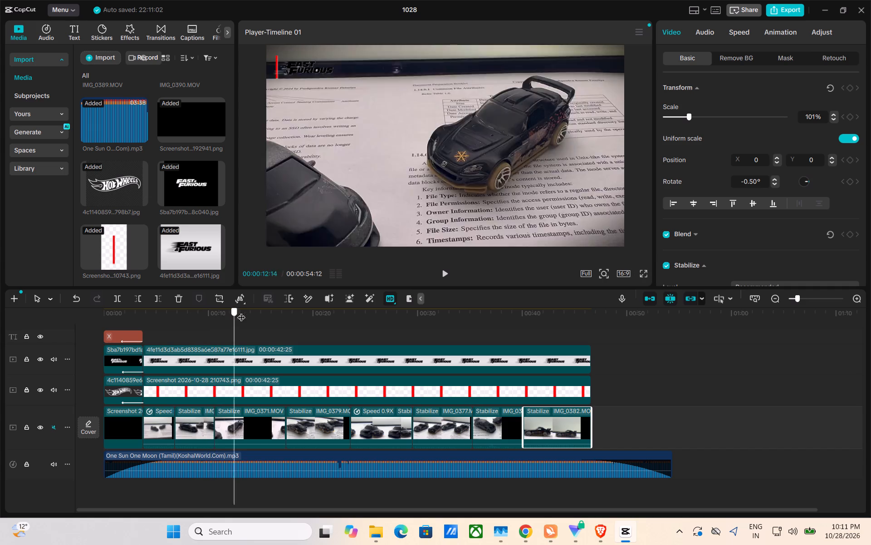
pyautogui.moveTo(241, 312); pyautogui.dragTo(485, 306)
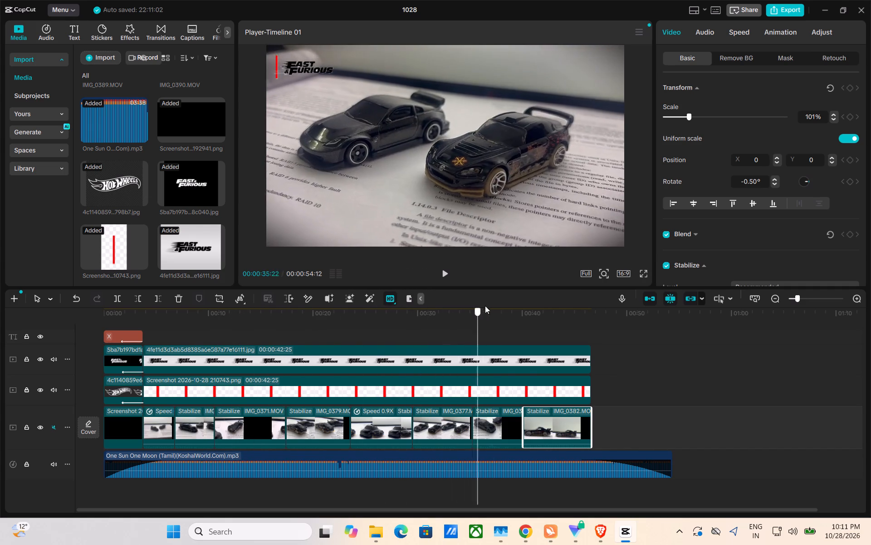
pyautogui.moveTo(485, 306); pyautogui.dragTo(108, 297)
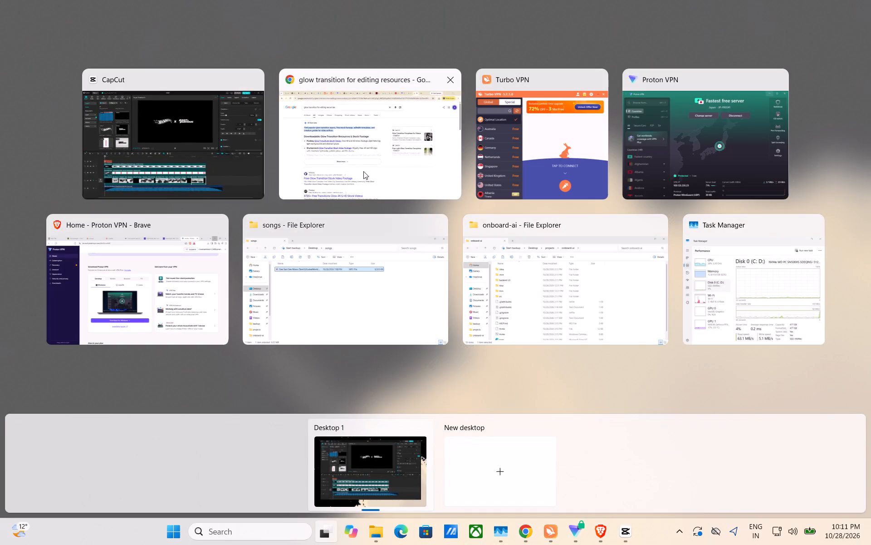
# Switch to Chrome and look through the open search tabs for glow transitions and logo images.
pyautogui.click(365, 169)
pyautogui.scroll(-3, 425, 209)
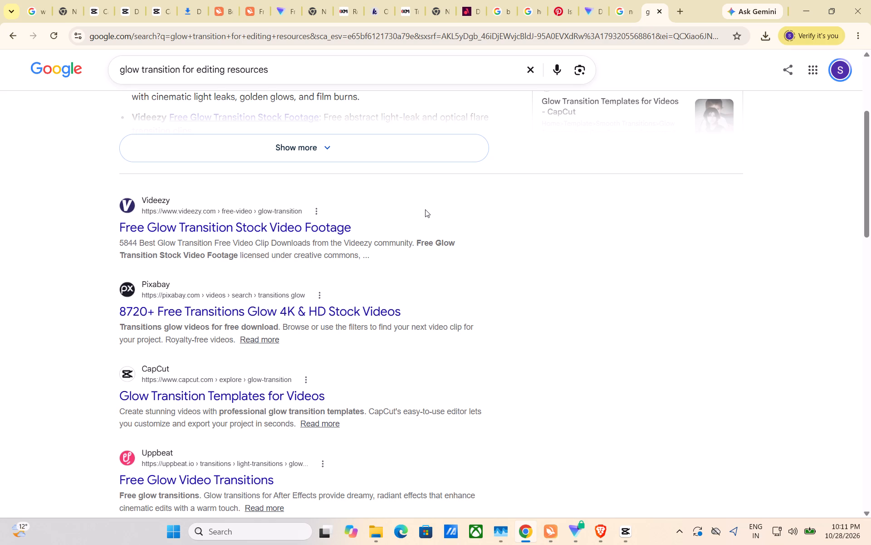
pyautogui.click(528, 2)
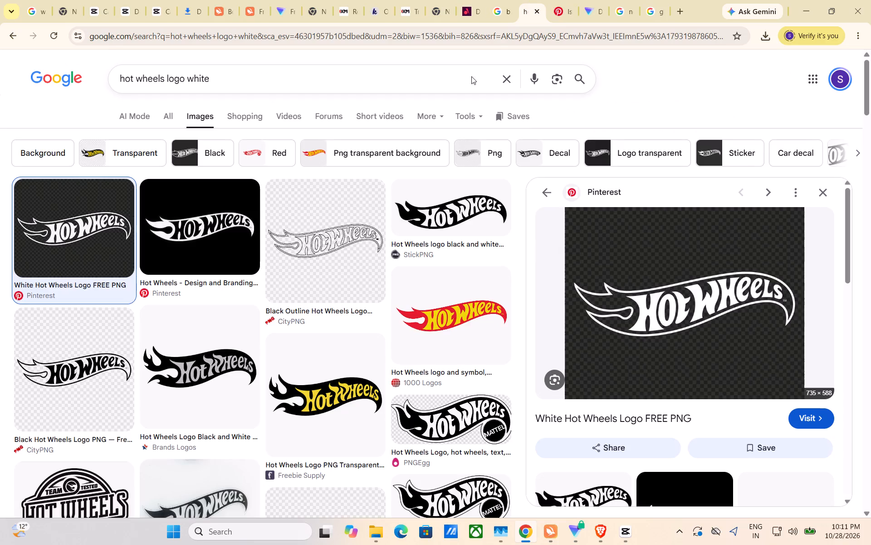
pyautogui.click(497, 9)
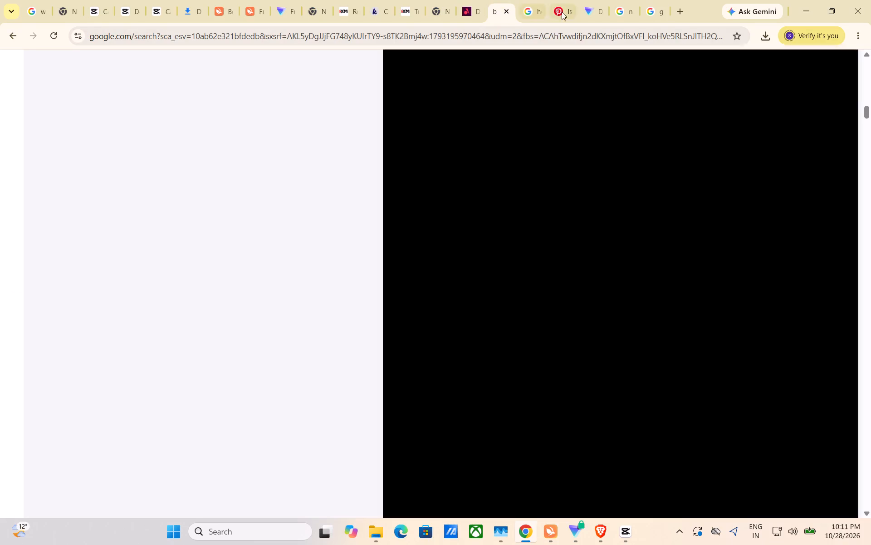
pyautogui.click(622, 2)
# Open a new browser tab and enter "gm" in the address field to look up Gmail.
pyautogui.click(689, 6)
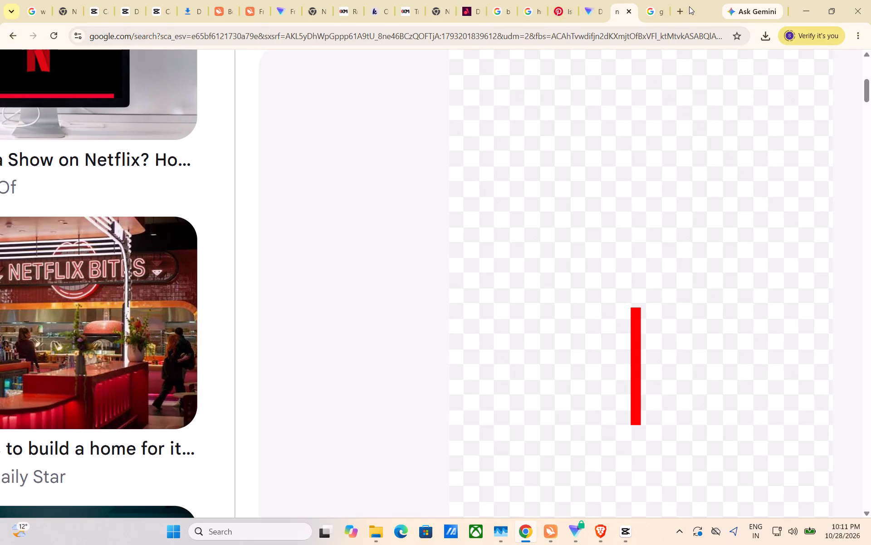
pyautogui.click(685, 8)
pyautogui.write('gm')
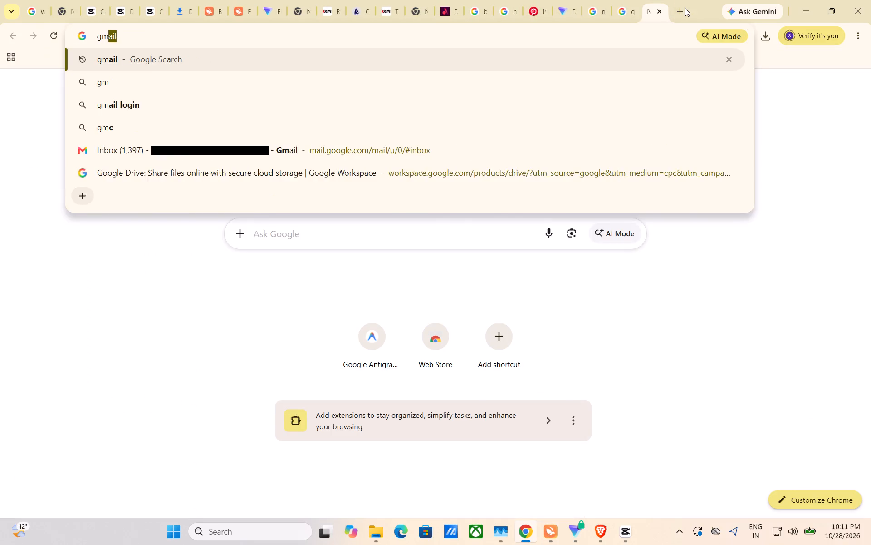
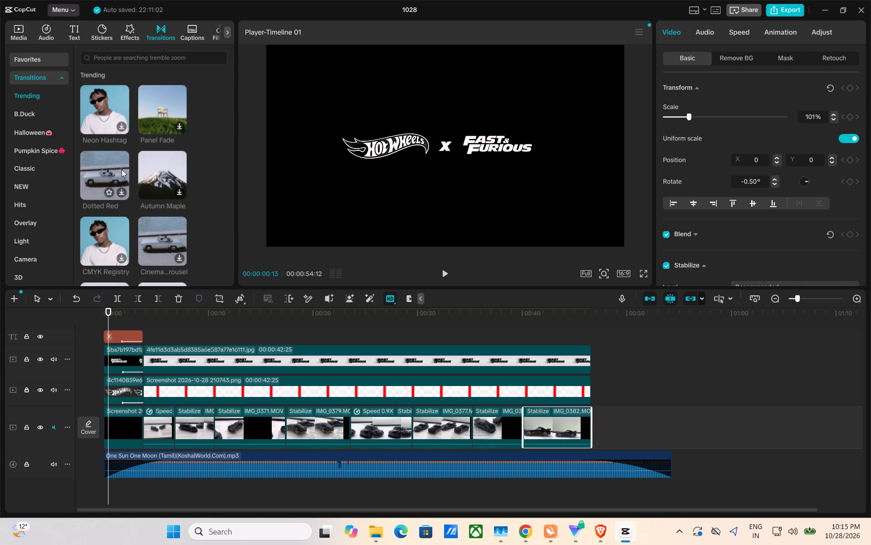
# Browse the Trending transitions to find one suitable for the clips in the edit.
pyautogui.scroll(-10, 122, 169)
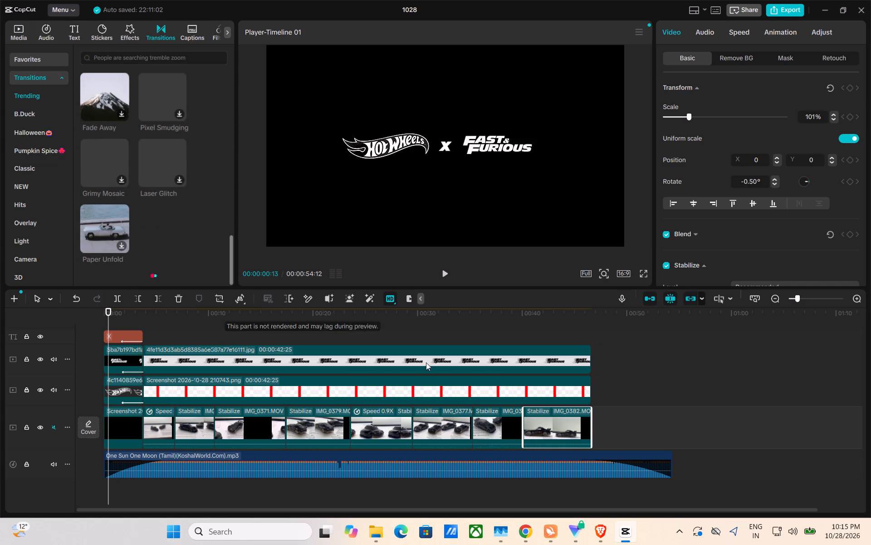
pyautogui.click(777, 534)
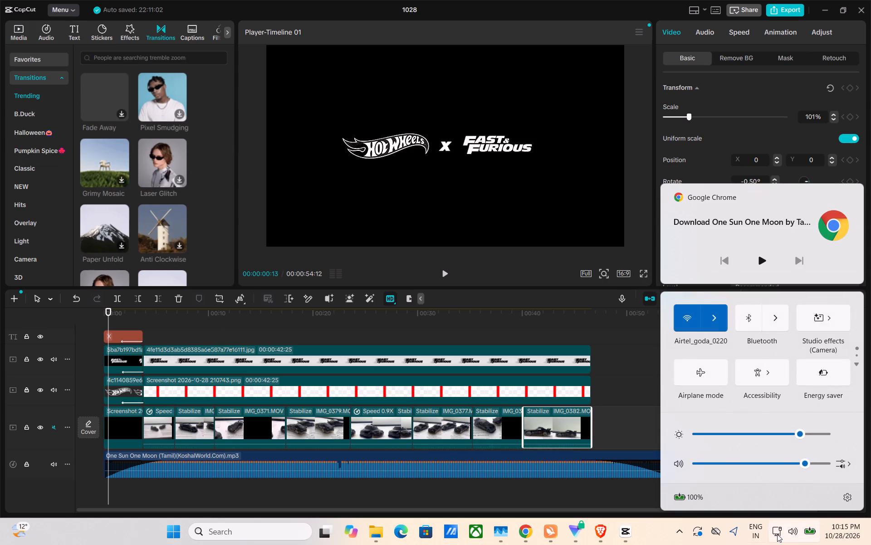
pyautogui.click(592, 338)
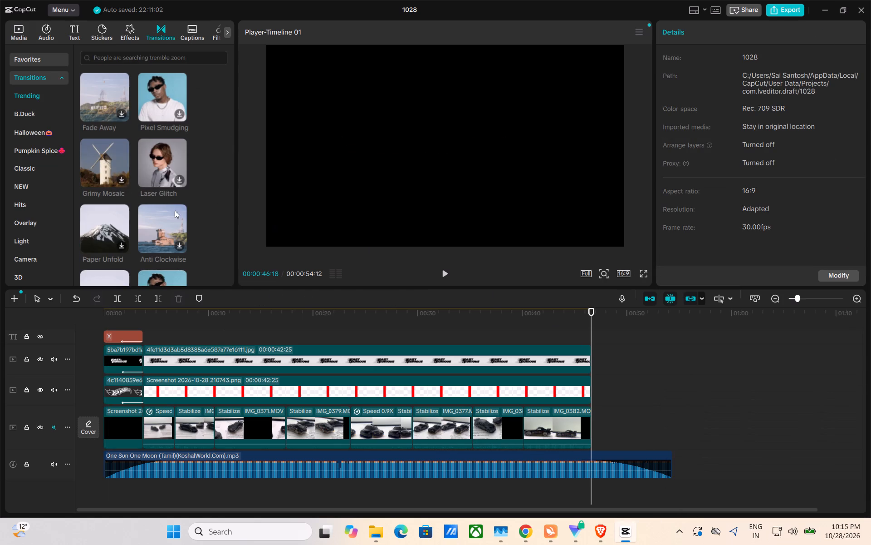
pyautogui.scroll(-3, 174, 181)
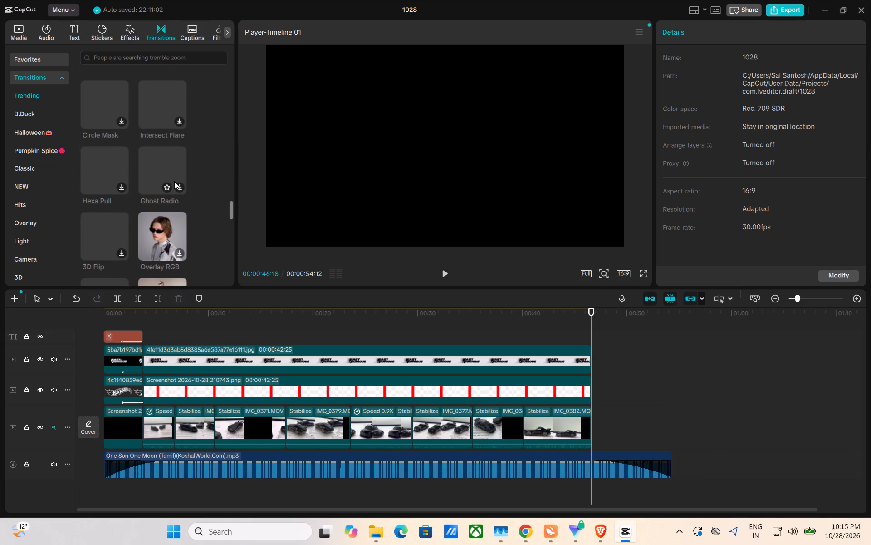
pyautogui.scroll(-2, 174, 181)
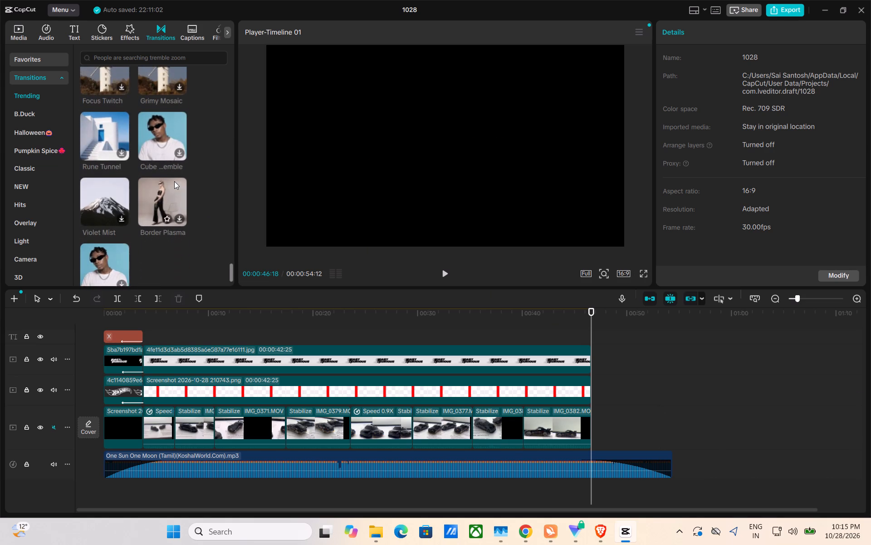
pyautogui.scroll(-2, 174, 181)
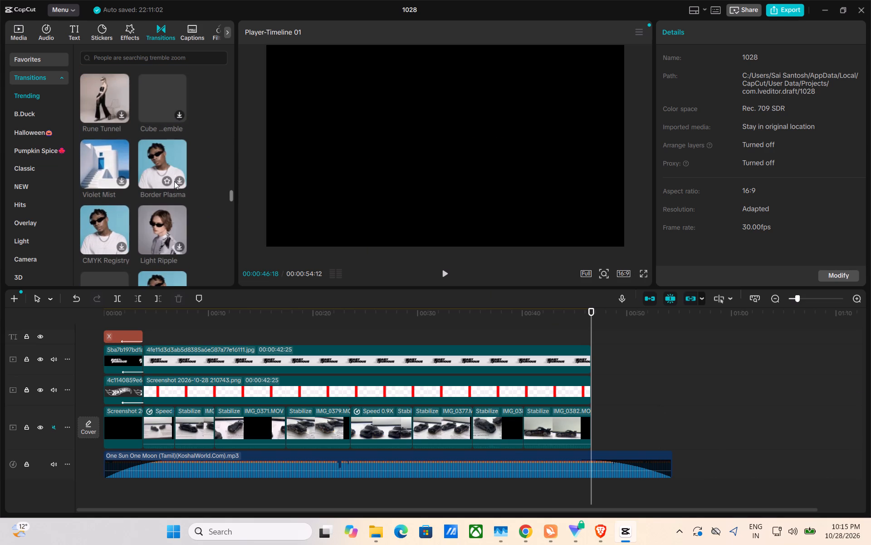
pyautogui.scroll(3, 174, 181)
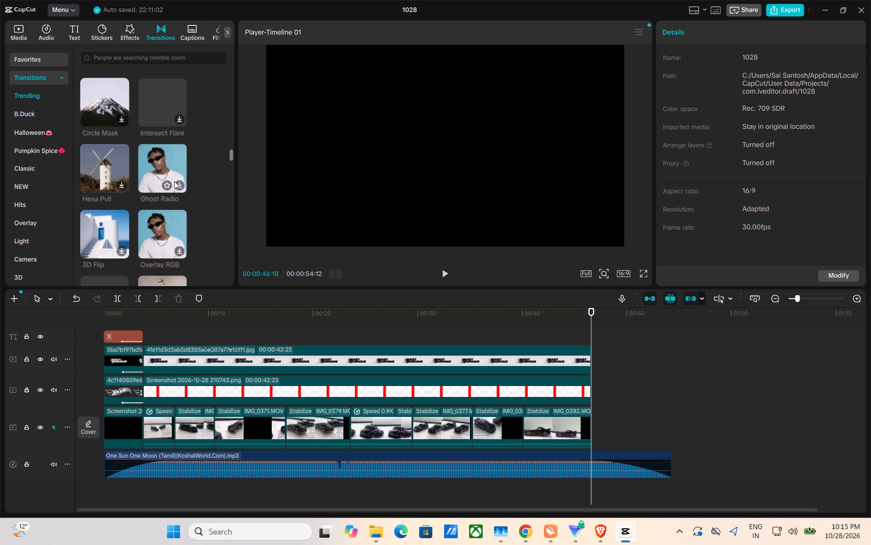
pyautogui.scroll(1, 174, 181)
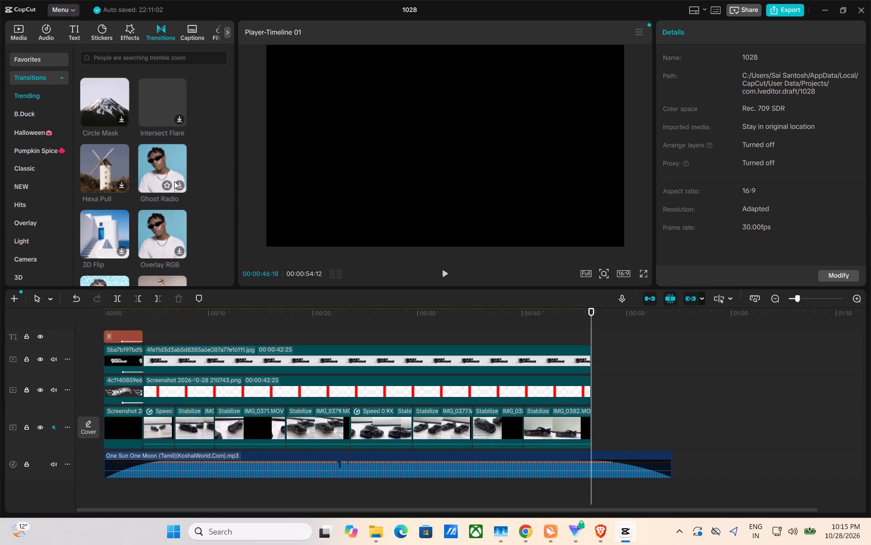
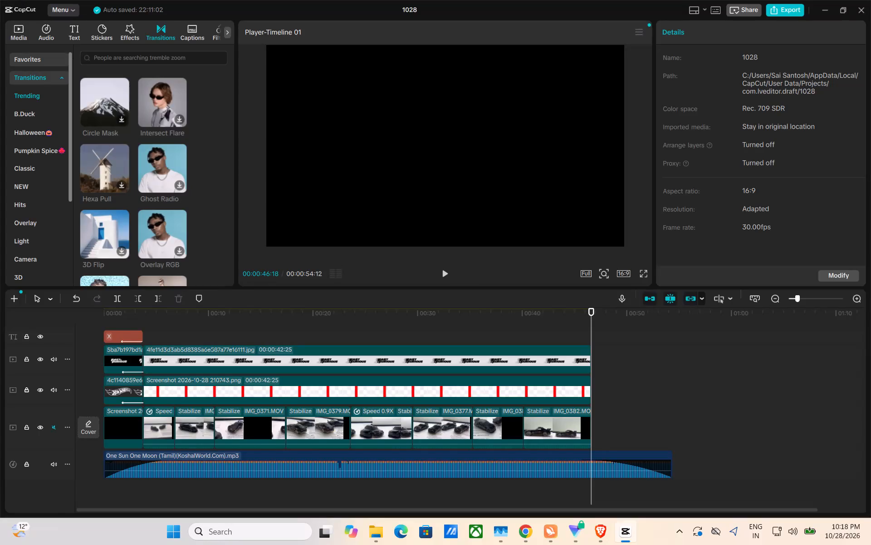
# Search the transitions for "matte snapshot" and download the Matte Snapshots transition.
pyautogui.click(130, 62)
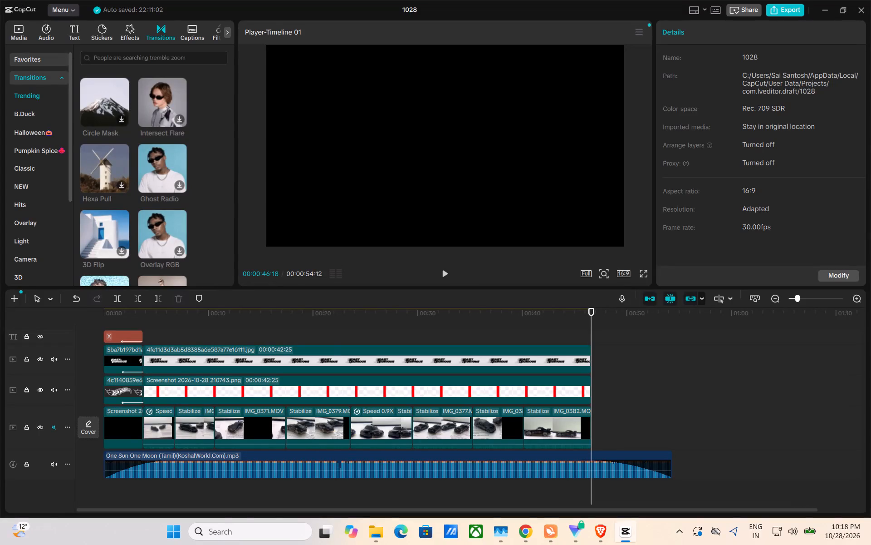
pyautogui.write('matte')
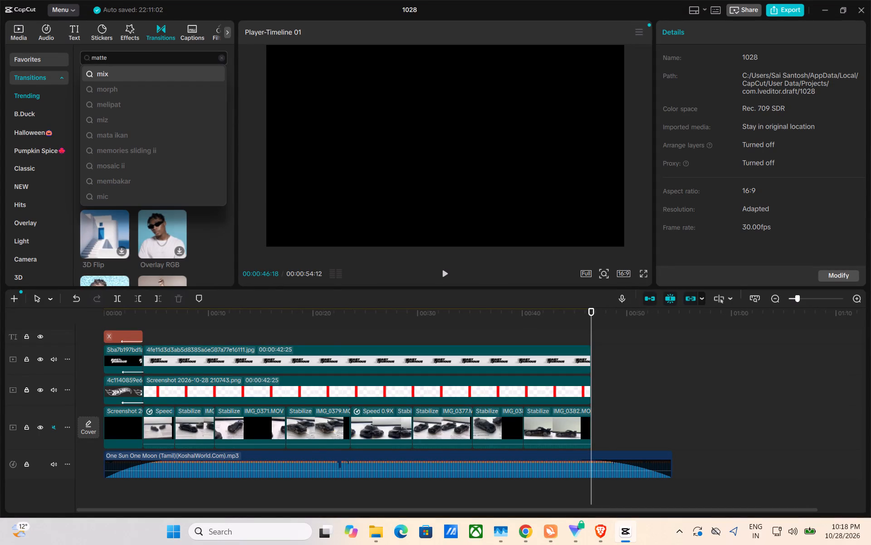
pyautogui.press('space')
pyautogui.write('snapshot')
pyautogui.press('Return')
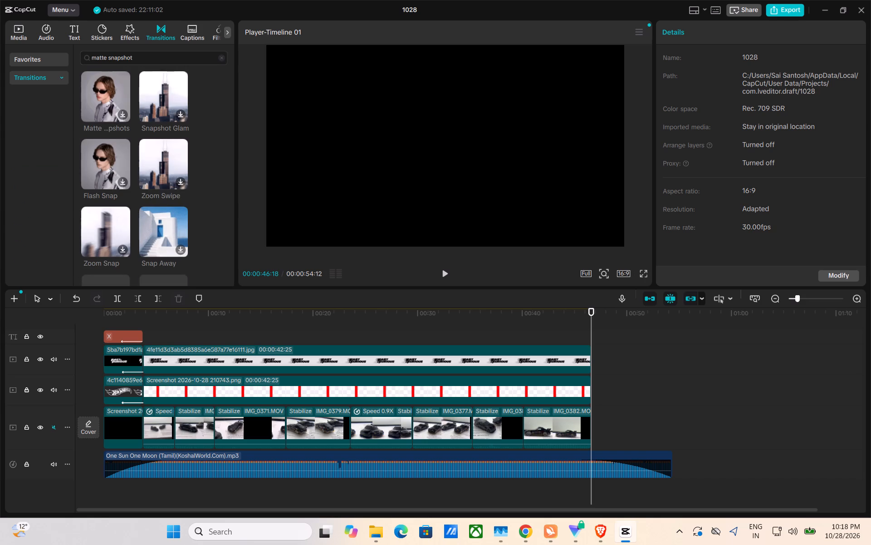
pyautogui.click(125, 117)
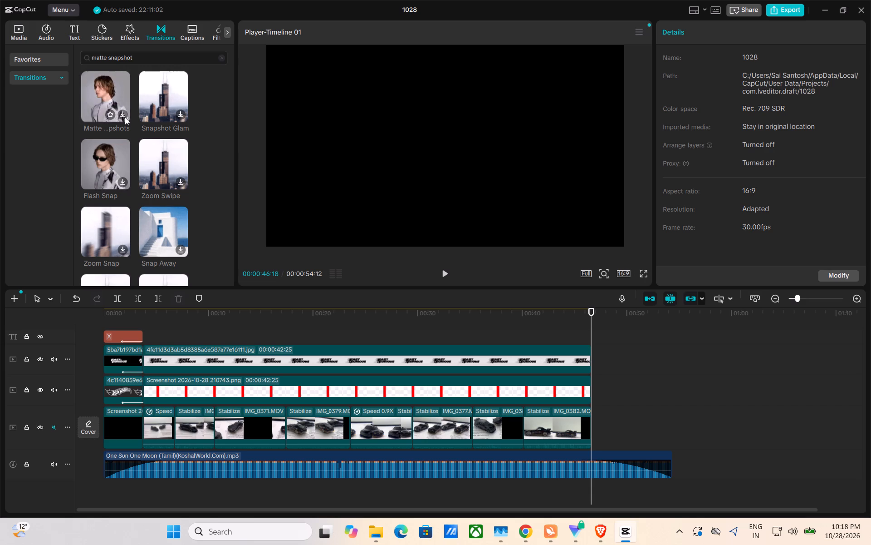
pyautogui.doubleClick(124, 113)
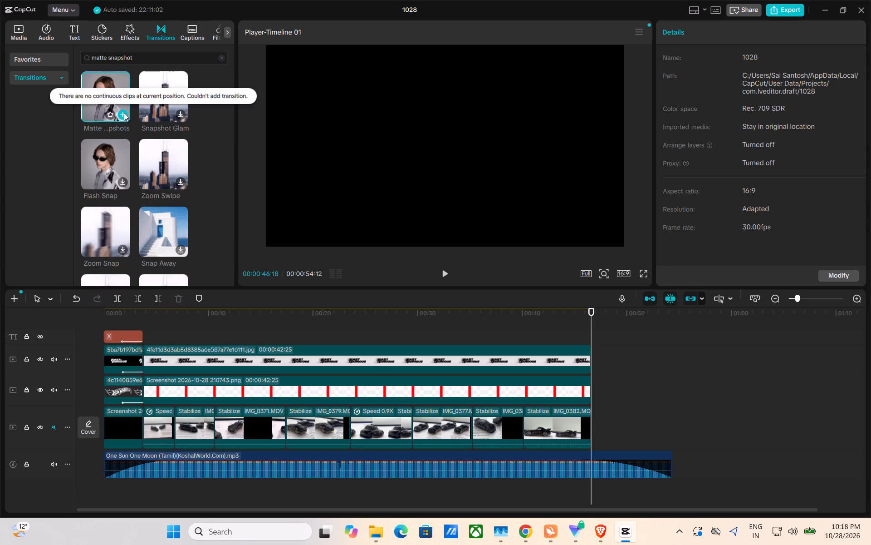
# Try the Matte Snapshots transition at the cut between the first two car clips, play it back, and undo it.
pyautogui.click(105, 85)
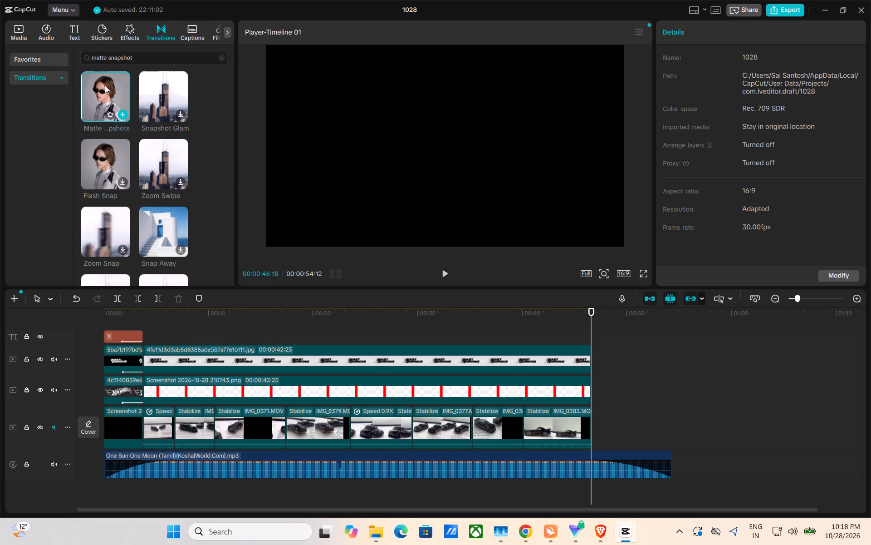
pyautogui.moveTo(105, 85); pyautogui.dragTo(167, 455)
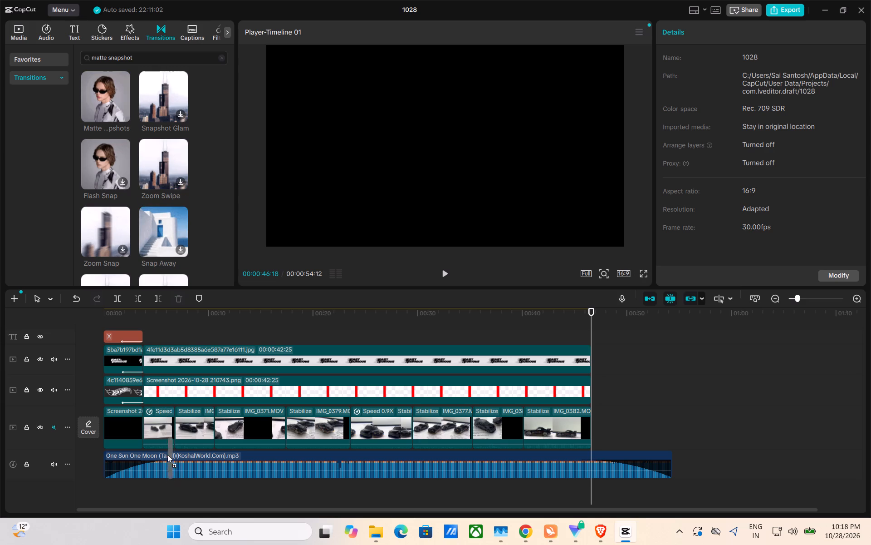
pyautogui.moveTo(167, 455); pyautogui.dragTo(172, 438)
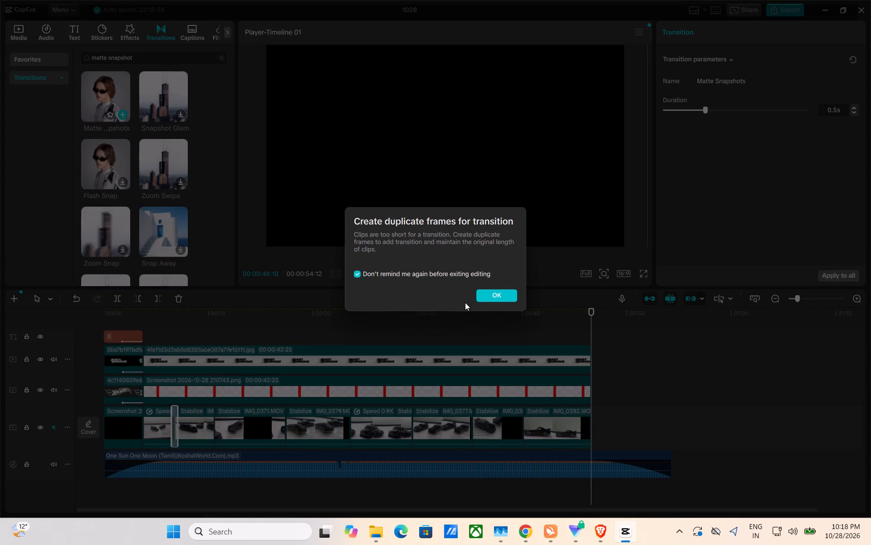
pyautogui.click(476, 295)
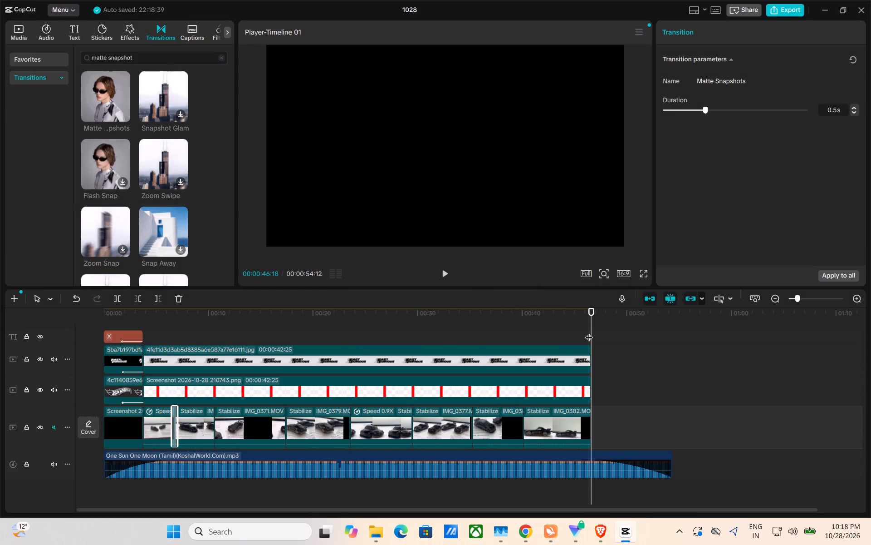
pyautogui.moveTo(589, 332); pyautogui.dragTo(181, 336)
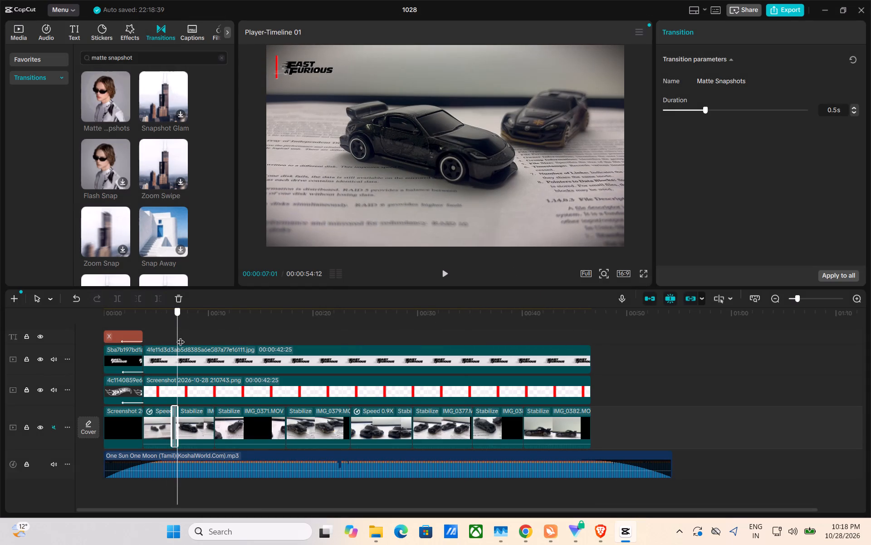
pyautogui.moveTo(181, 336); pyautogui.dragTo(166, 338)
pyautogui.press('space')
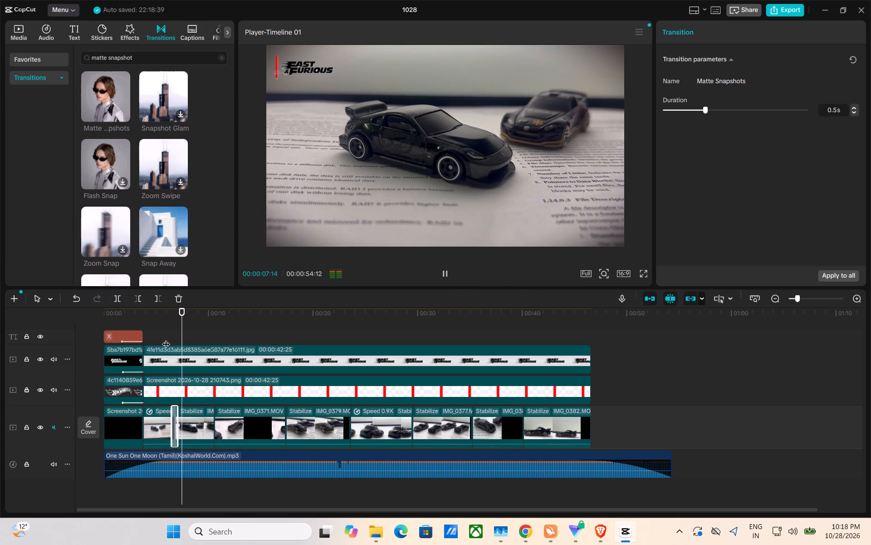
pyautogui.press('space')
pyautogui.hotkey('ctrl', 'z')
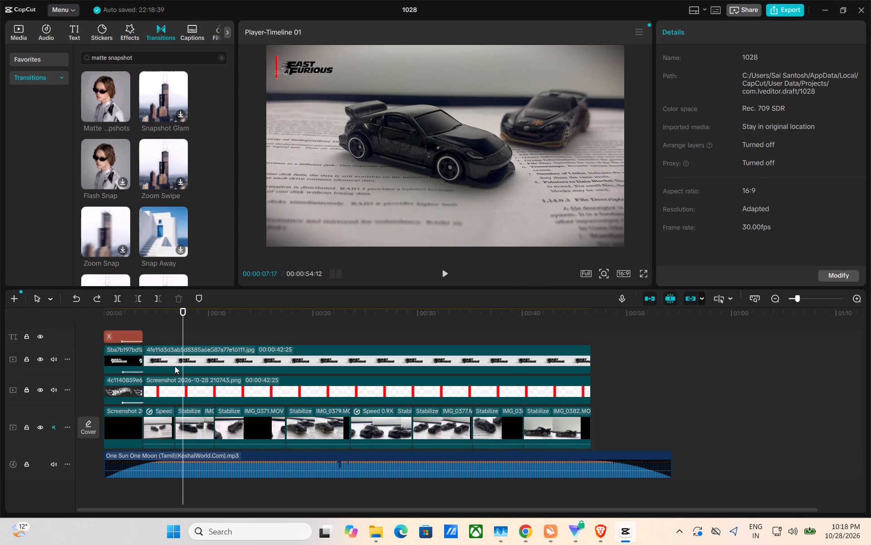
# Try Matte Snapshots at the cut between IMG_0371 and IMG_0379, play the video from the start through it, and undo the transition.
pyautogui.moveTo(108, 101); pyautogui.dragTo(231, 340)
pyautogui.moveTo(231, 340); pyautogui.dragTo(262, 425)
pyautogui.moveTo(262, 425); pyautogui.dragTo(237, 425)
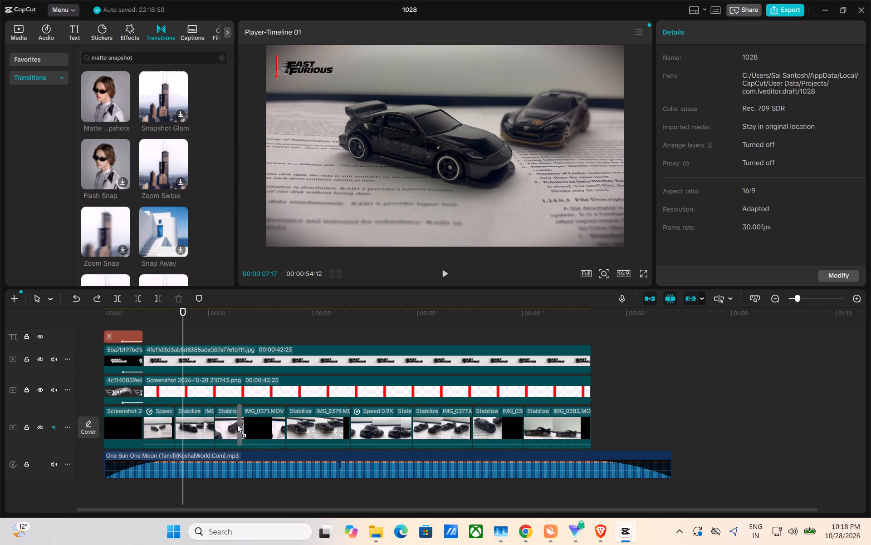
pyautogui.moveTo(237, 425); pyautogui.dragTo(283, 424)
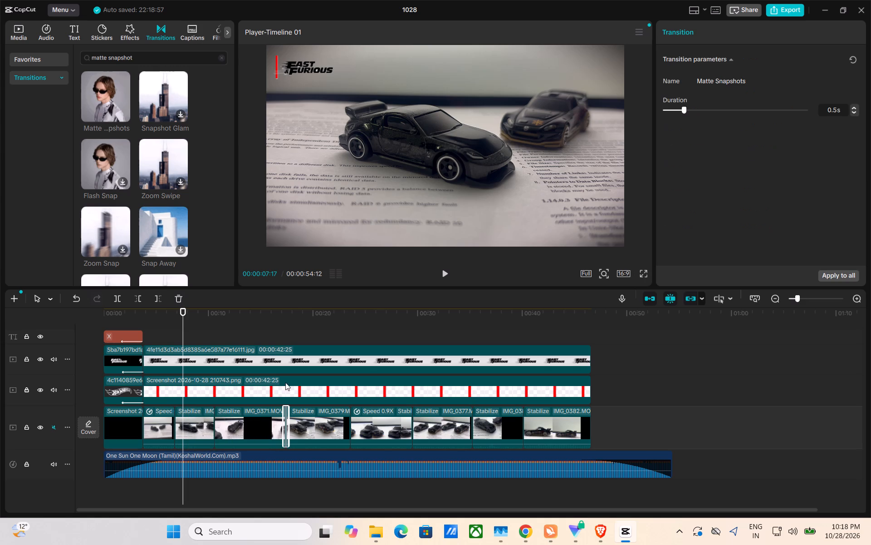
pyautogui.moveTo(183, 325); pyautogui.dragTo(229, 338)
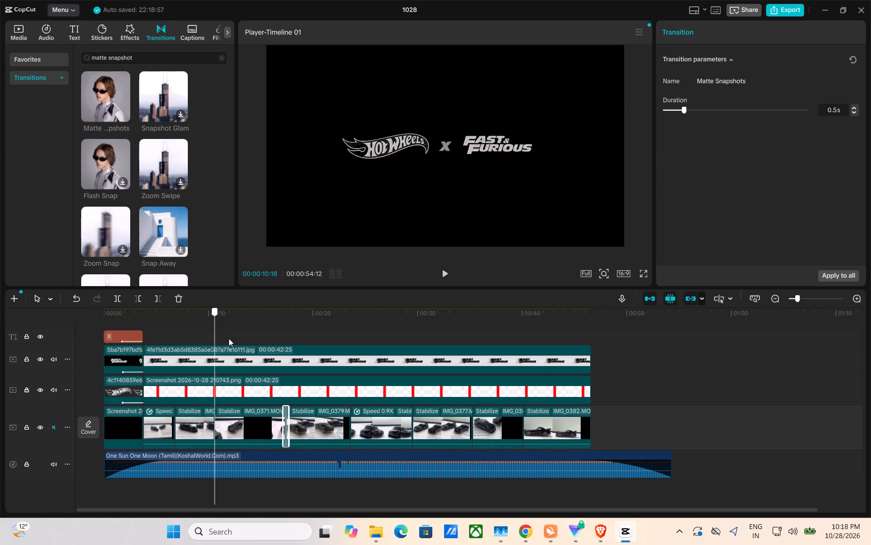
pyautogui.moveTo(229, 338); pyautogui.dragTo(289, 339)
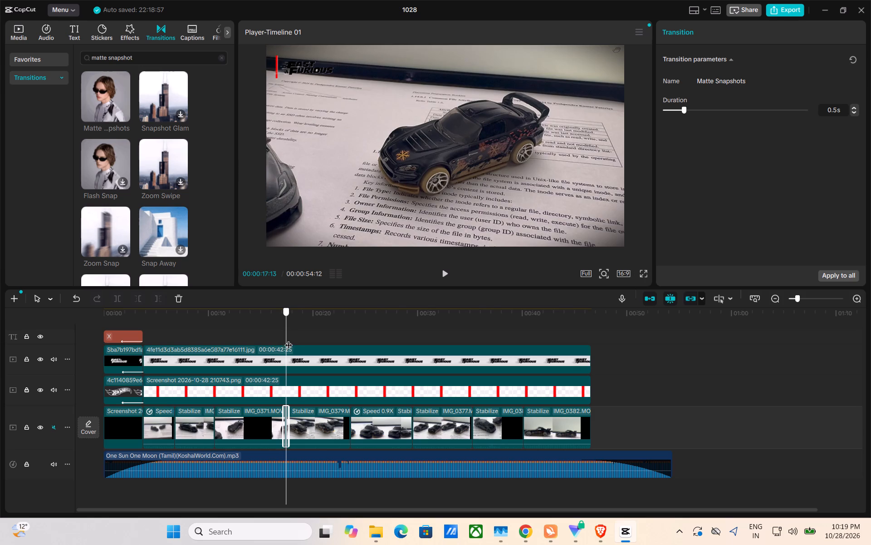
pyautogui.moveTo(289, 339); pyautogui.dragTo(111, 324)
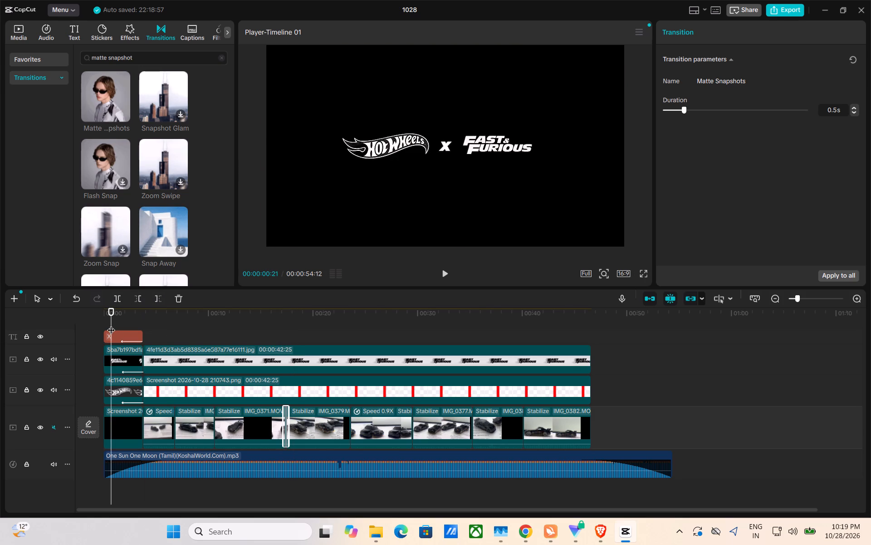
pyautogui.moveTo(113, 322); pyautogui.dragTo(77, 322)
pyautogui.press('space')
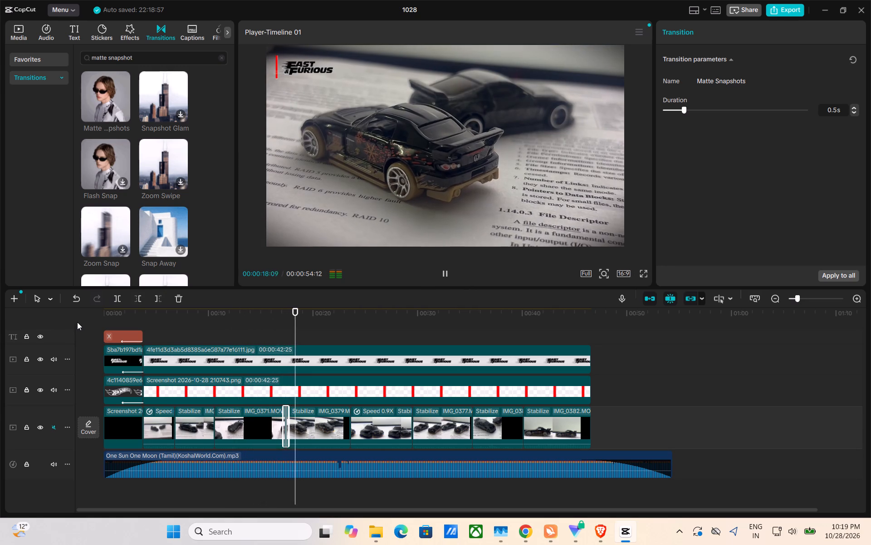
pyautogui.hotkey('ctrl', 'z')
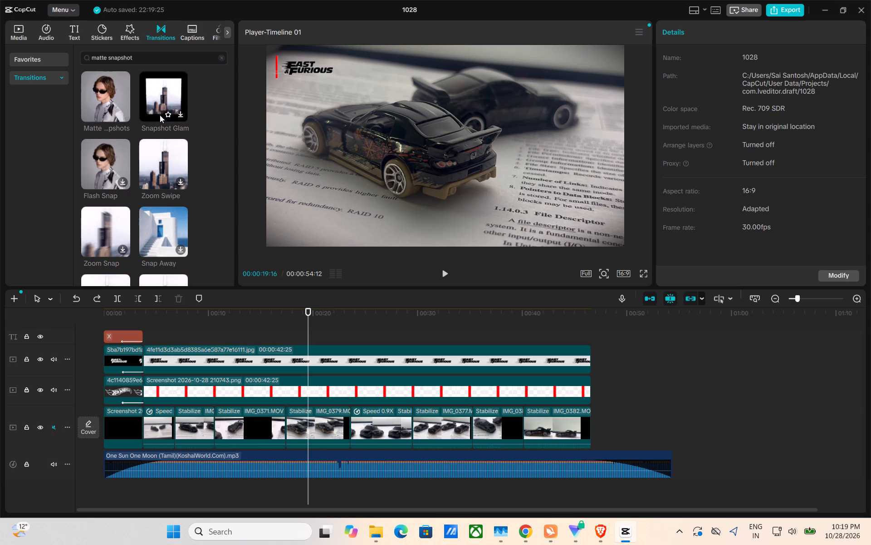
# Browse the "matte snapshot" search results for alternative transitions, including Maths Ninja, and return to the first results.
pyautogui.scroll(-1, 143, 153)
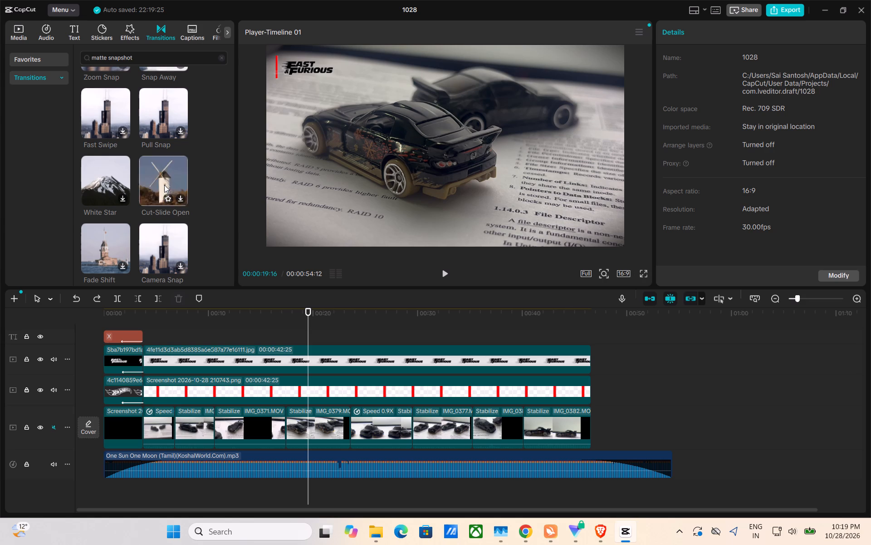
pyautogui.scroll(1, 164, 185)
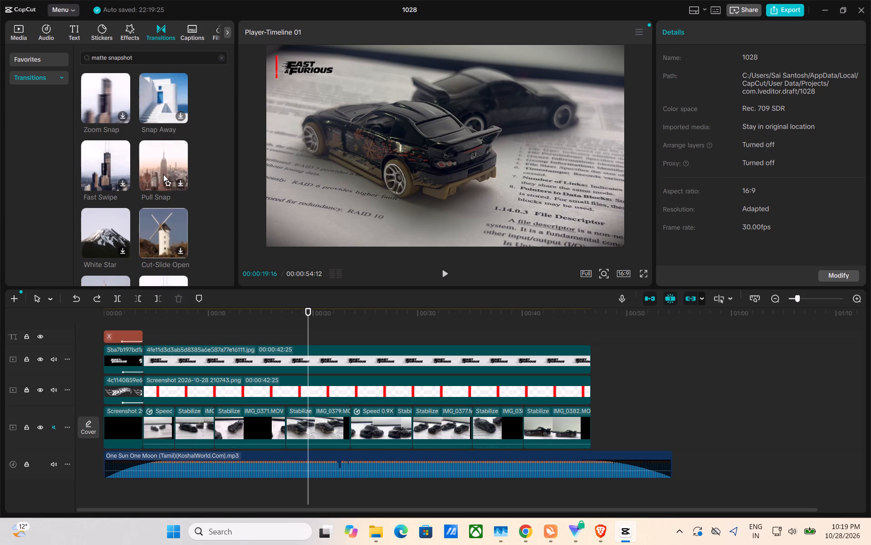
pyautogui.scroll(-2, 163, 174)
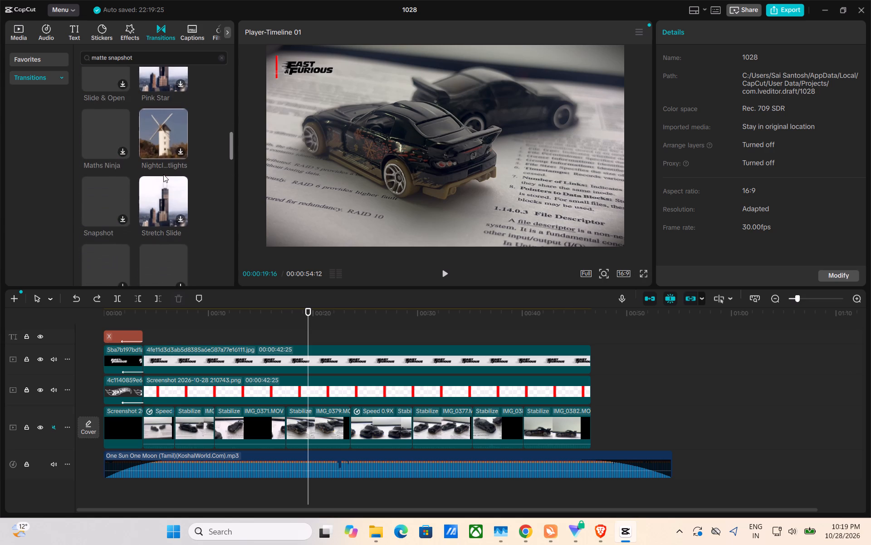
pyautogui.scroll(3, 163, 174)
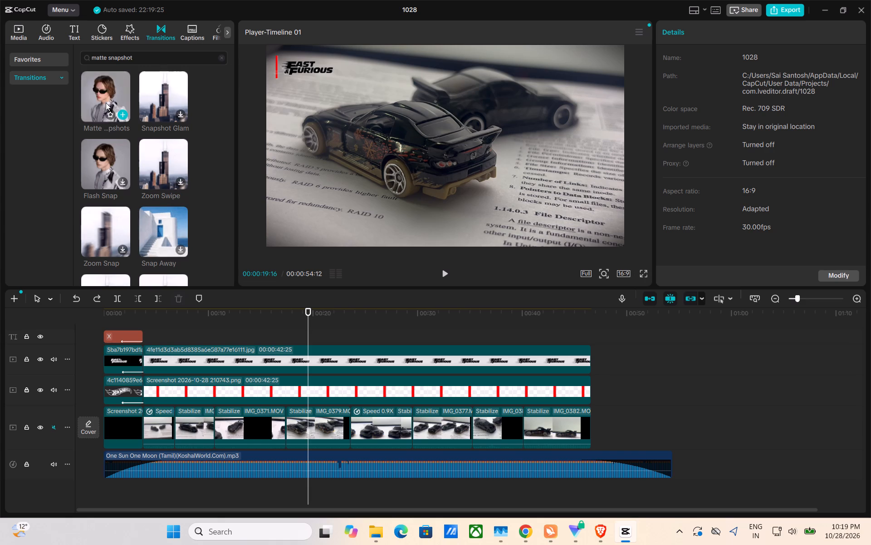
pyautogui.scroll(-2, 106, 103)
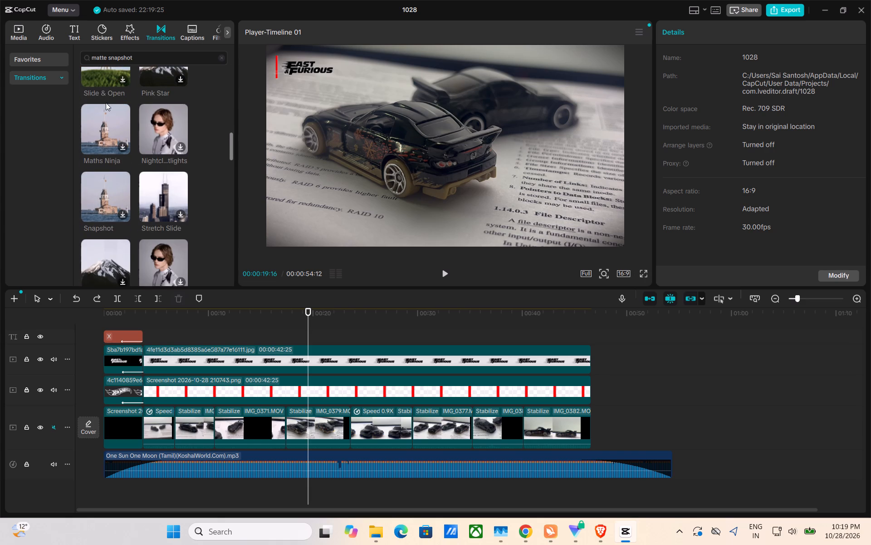
pyautogui.scroll(-1, 106, 103)
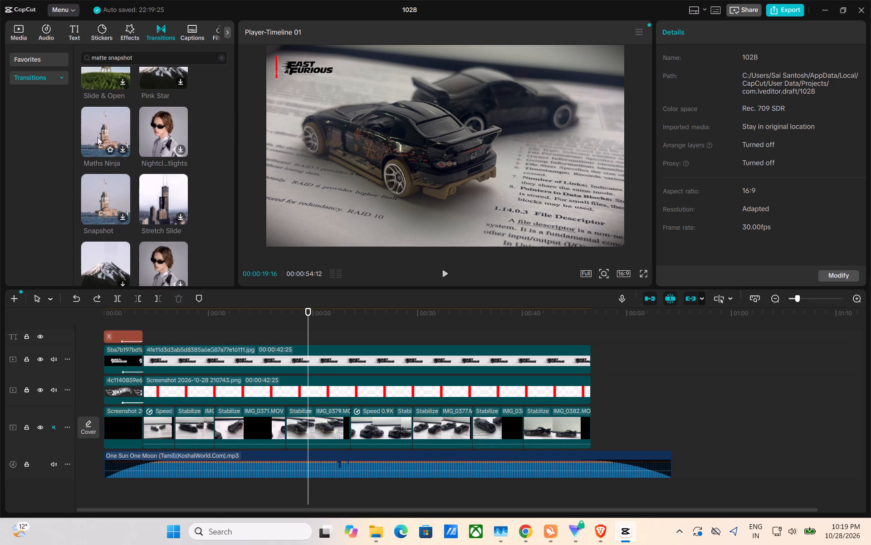
pyautogui.click(120, 149)
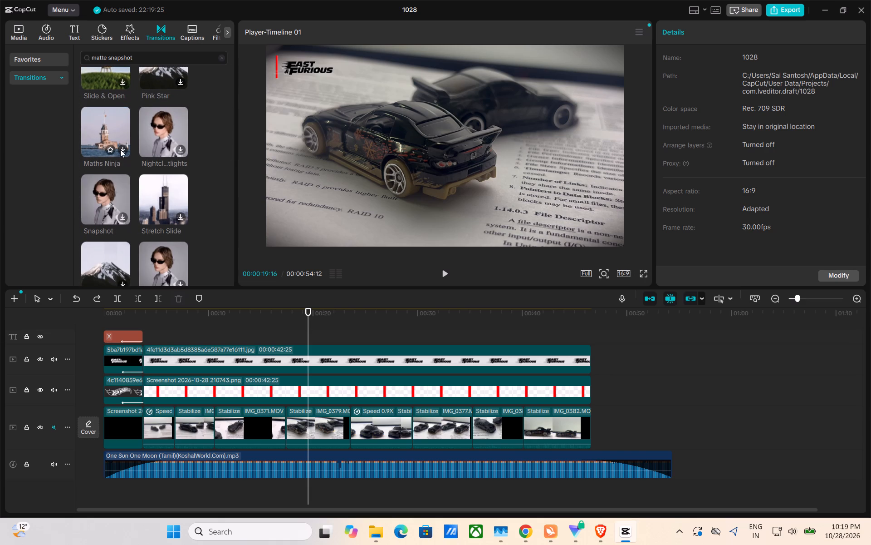
pyautogui.scroll(-1, 109, 201)
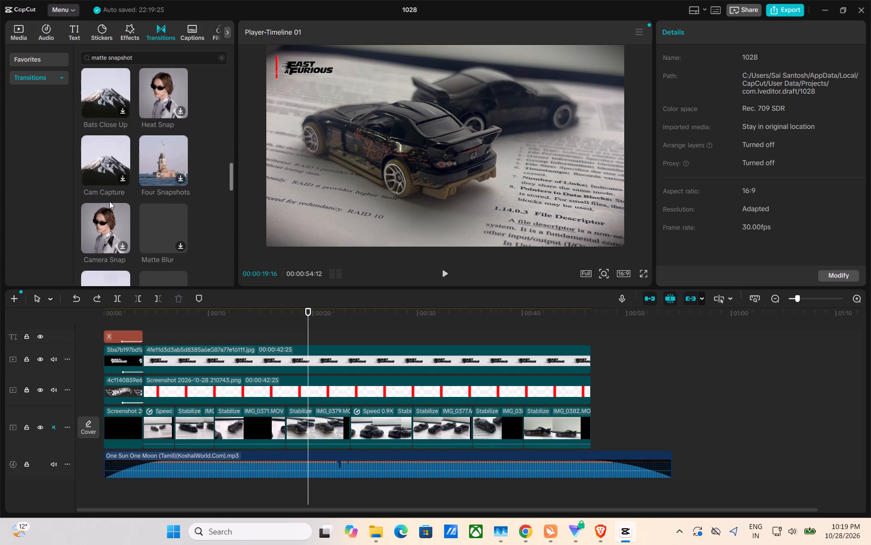
pyautogui.scroll(-2, 109, 201)
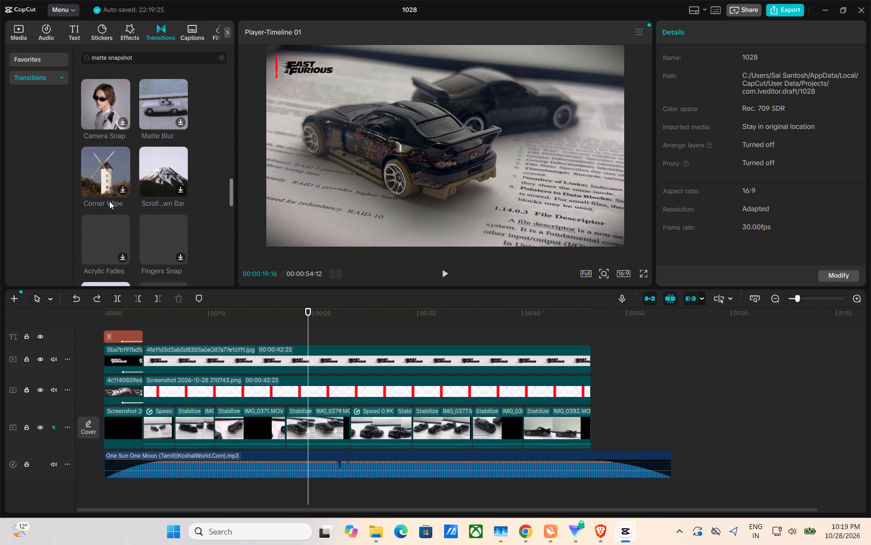
pyautogui.scroll(6, 104, 178)
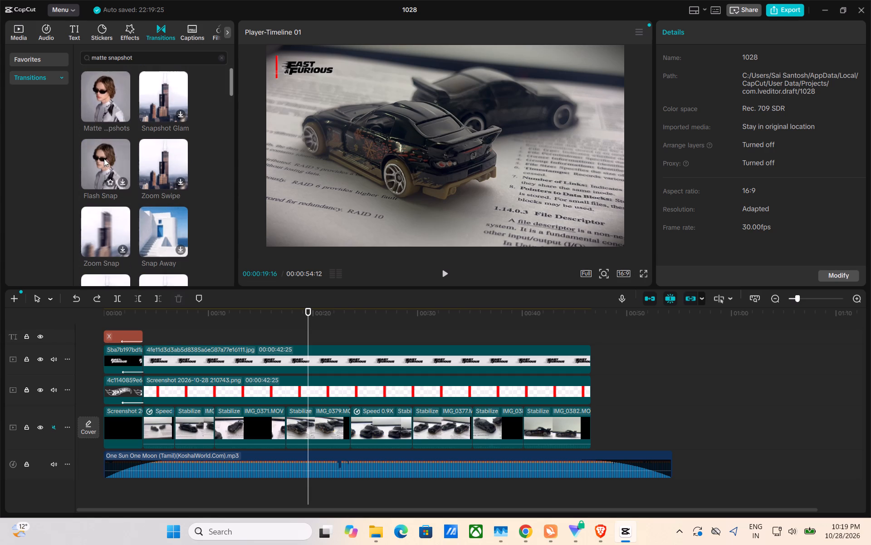
# Add the Matte Snapshots transition between the first two car clips and play it back, stopping at 00:00:12:09.
pyautogui.moveTo(96, 110); pyautogui.dragTo(134, 419)
pyautogui.moveTo(134, 419); pyautogui.dragTo(171, 425)
pyautogui.moveTo(306, 322); pyautogui.dragTo(175, 331)
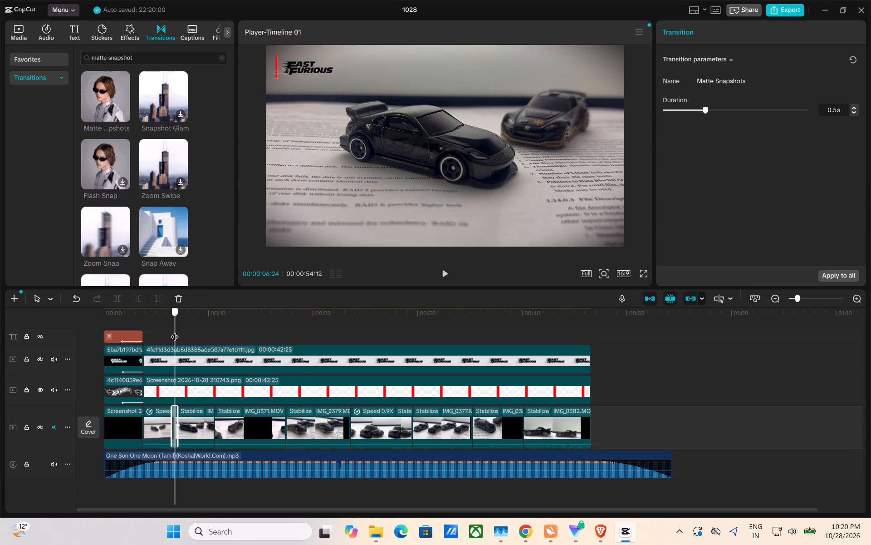
pyautogui.moveTo(175, 331); pyautogui.dragTo(167, 331)
pyautogui.press('space')
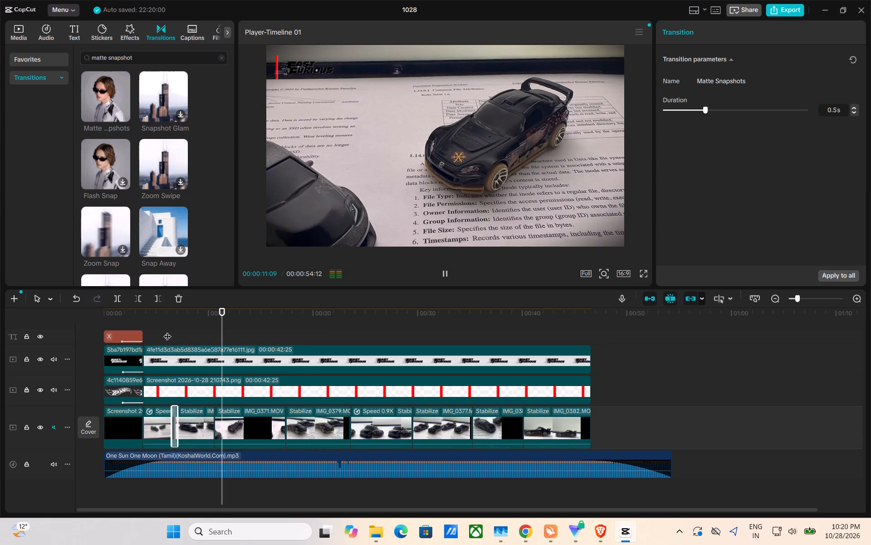
pyautogui.press('space')
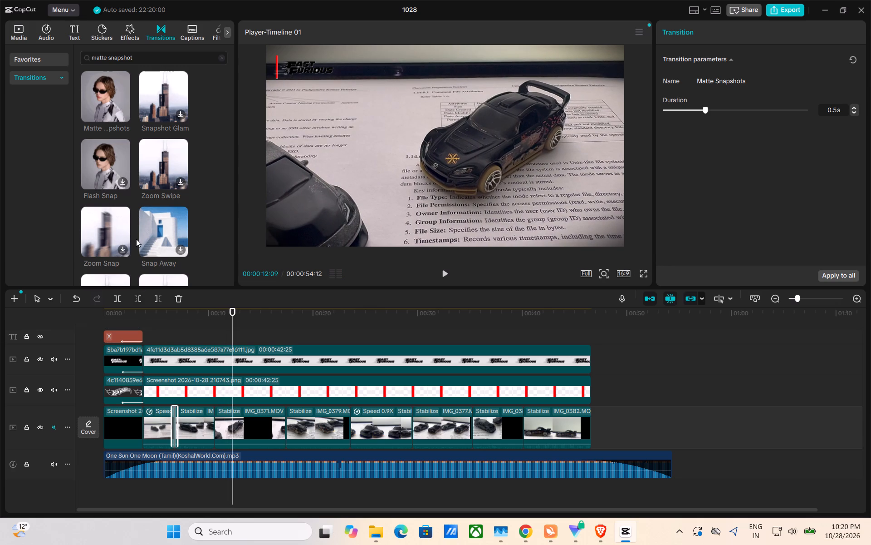
# Find the Matte Fade transition further down the "matte snapshot" results and download it.
pyautogui.scroll(-4, 136, 239)
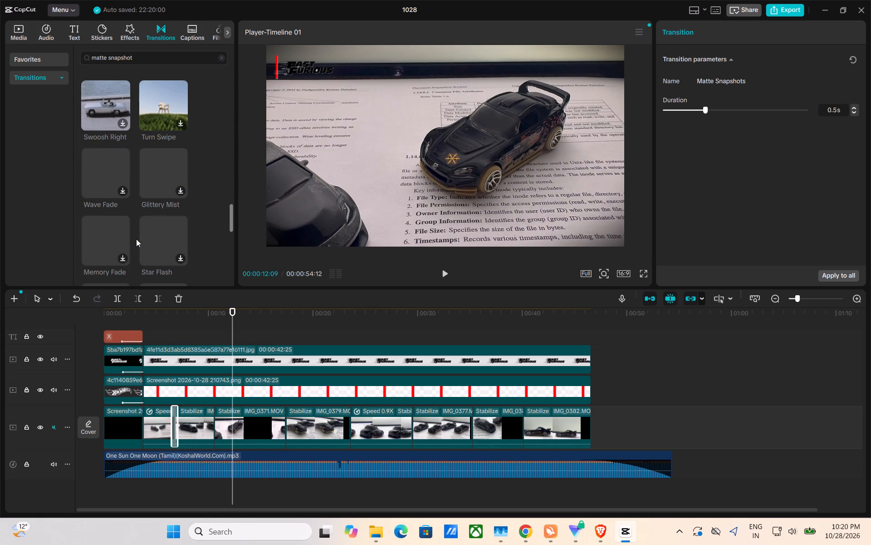
pyautogui.click(119, 188)
pyautogui.scroll(-1, 119, 188)
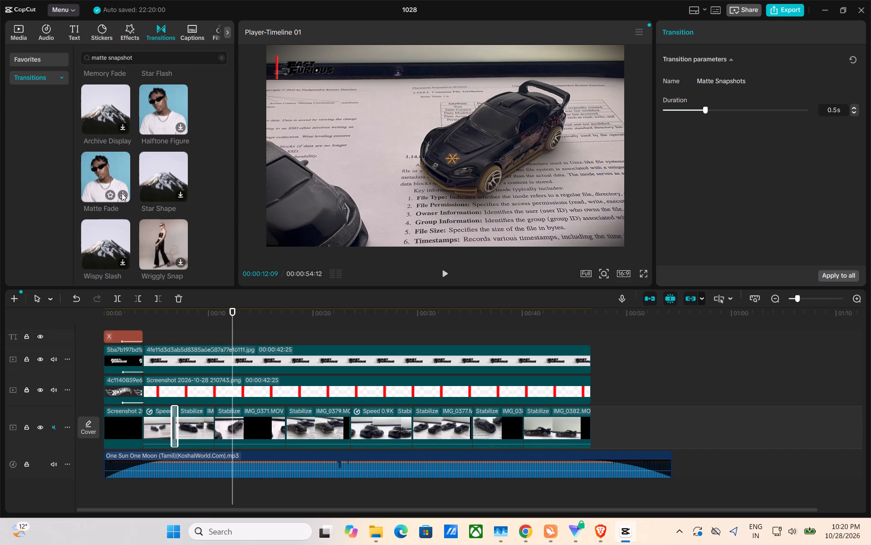
pyautogui.click(122, 193)
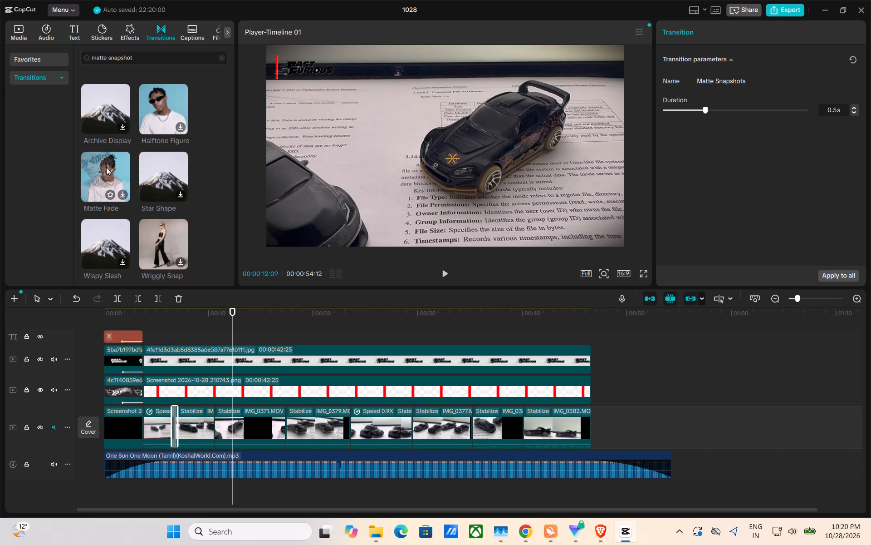
pyautogui.click(122, 193)
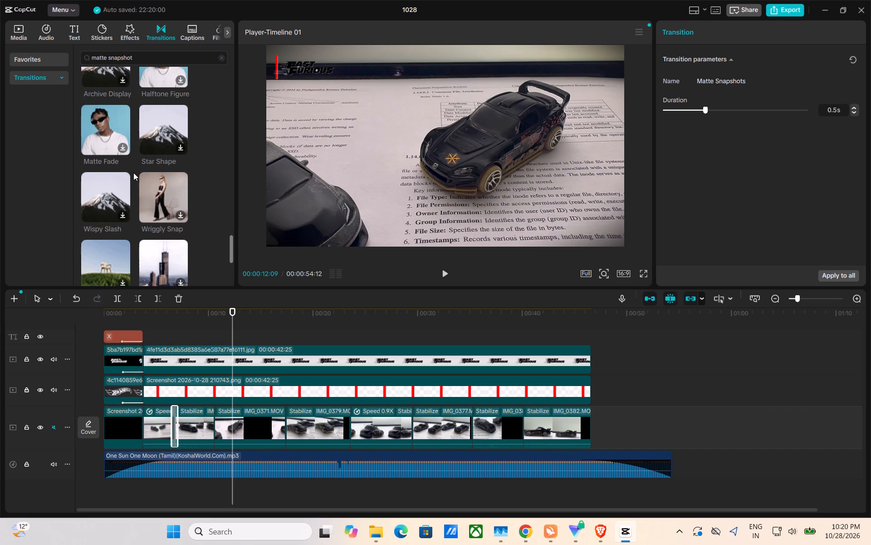
pyautogui.click(121, 146)
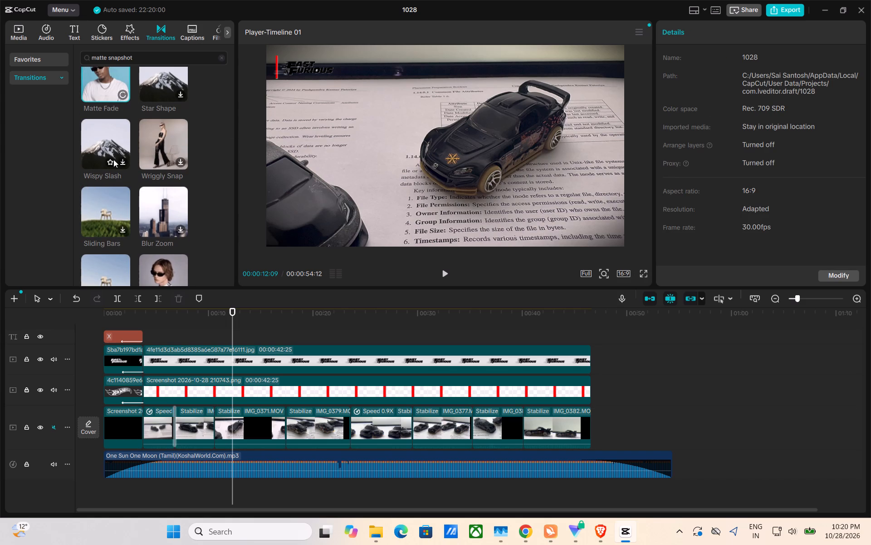
pyautogui.scroll(1, 113, 159)
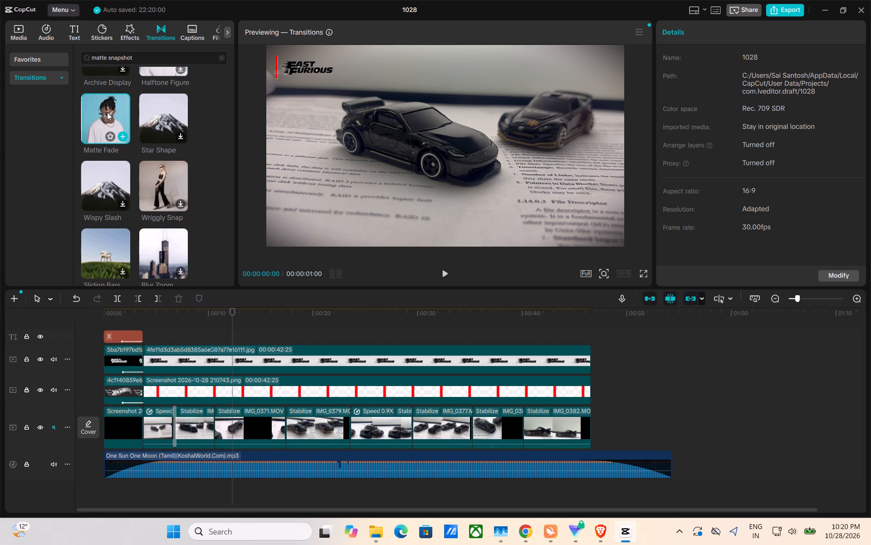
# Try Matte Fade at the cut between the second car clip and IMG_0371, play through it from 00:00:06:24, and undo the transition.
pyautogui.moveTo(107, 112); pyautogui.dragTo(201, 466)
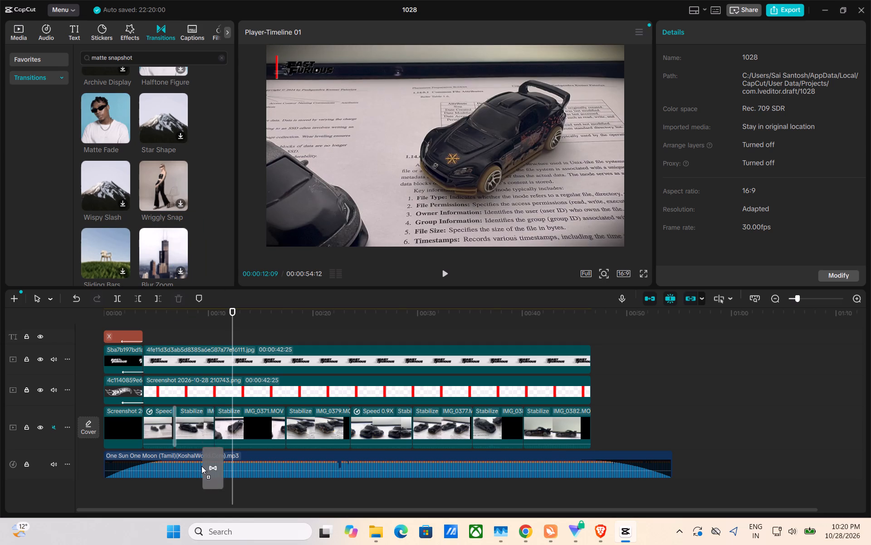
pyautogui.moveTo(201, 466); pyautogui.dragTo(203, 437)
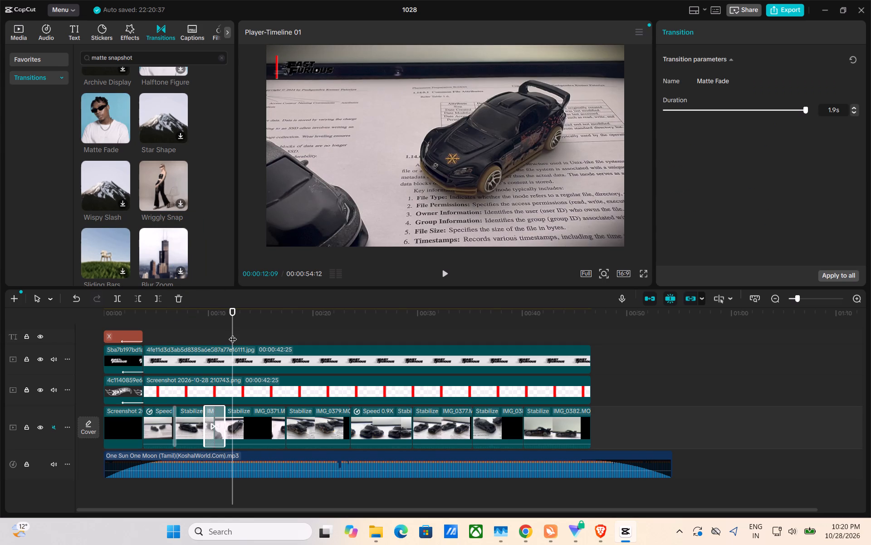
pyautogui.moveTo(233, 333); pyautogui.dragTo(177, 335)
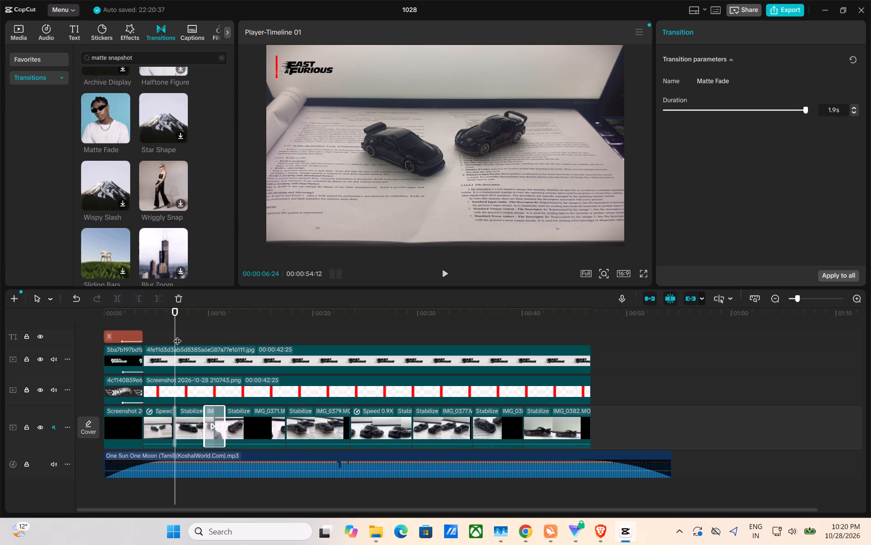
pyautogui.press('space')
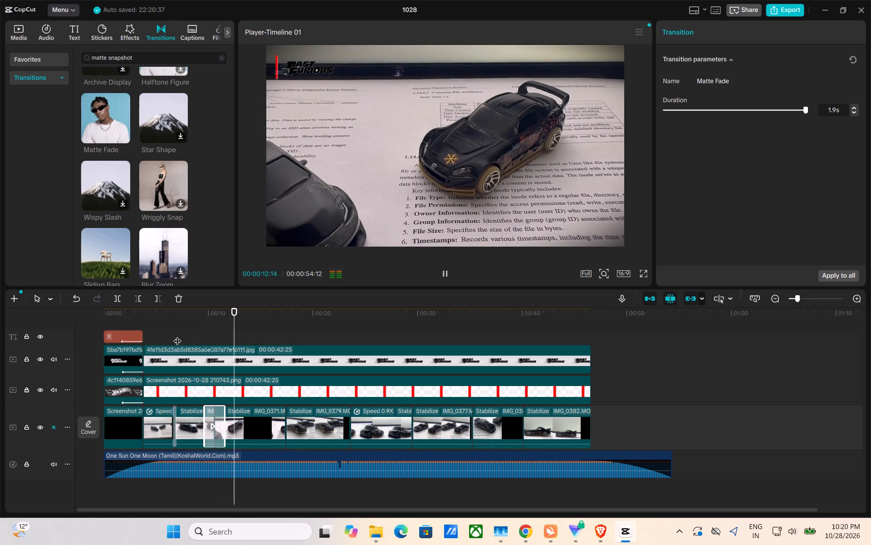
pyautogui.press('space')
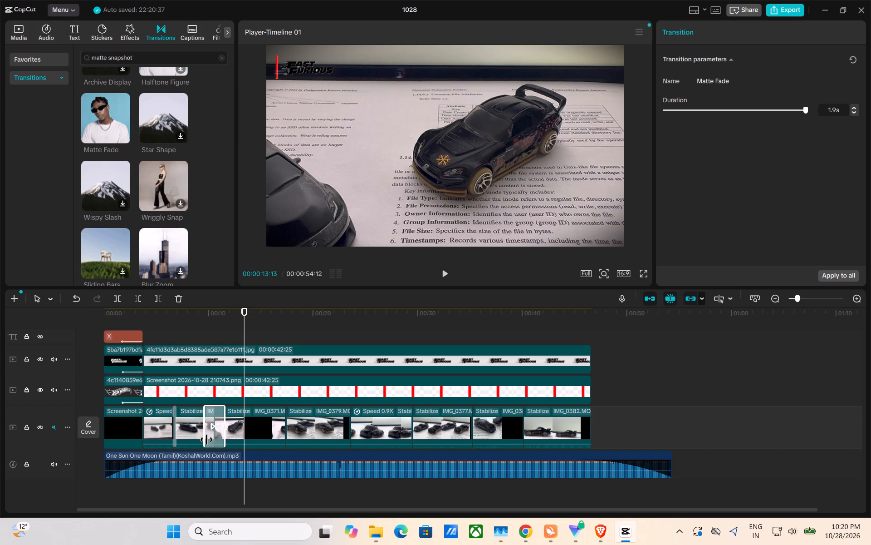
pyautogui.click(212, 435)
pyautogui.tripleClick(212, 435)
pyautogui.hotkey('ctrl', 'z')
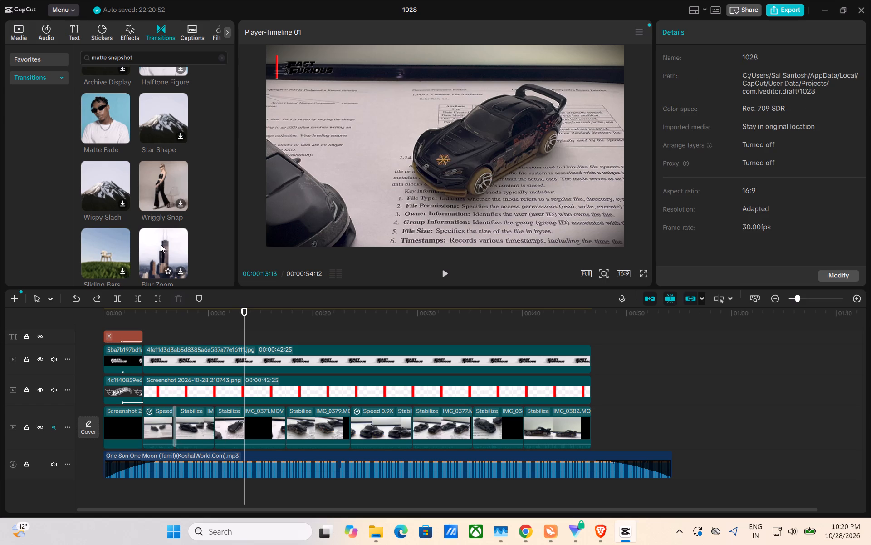
# Find the X Mark transition further down the "matte snapshot" results and download it.
pyautogui.scroll(-1, 161, 244)
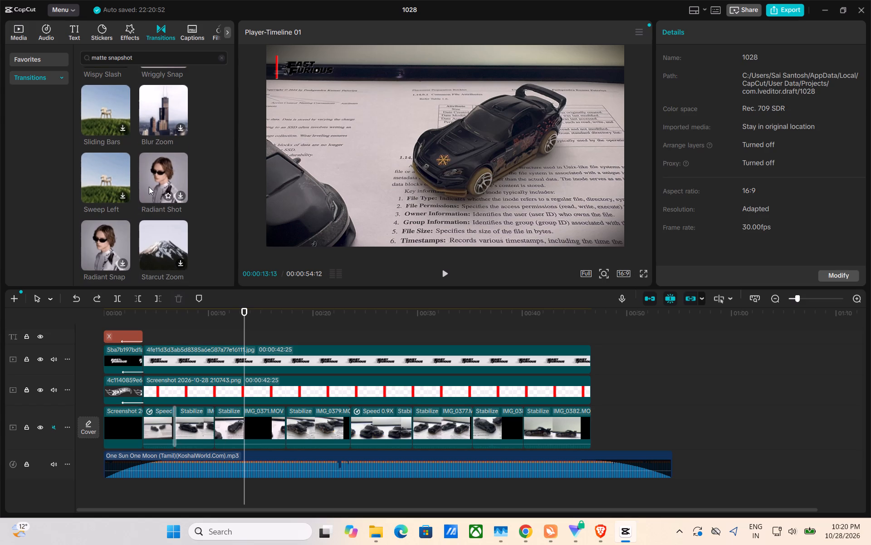
pyautogui.scroll(-3, 149, 187)
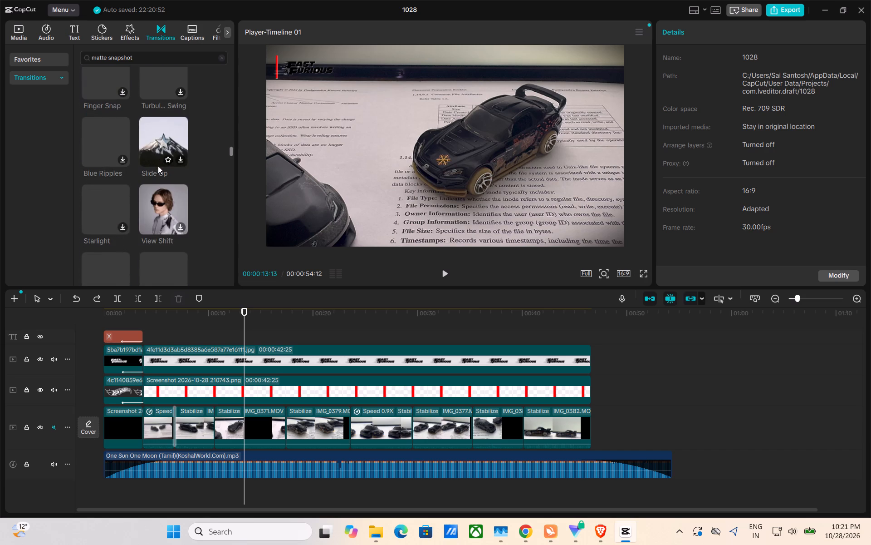
pyautogui.scroll(-2, 155, 193)
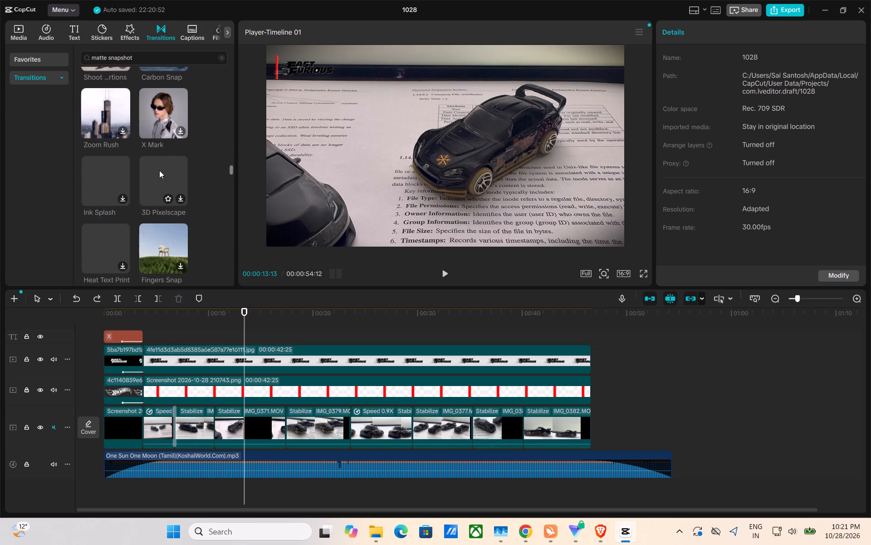
pyautogui.scroll(-1, 159, 170)
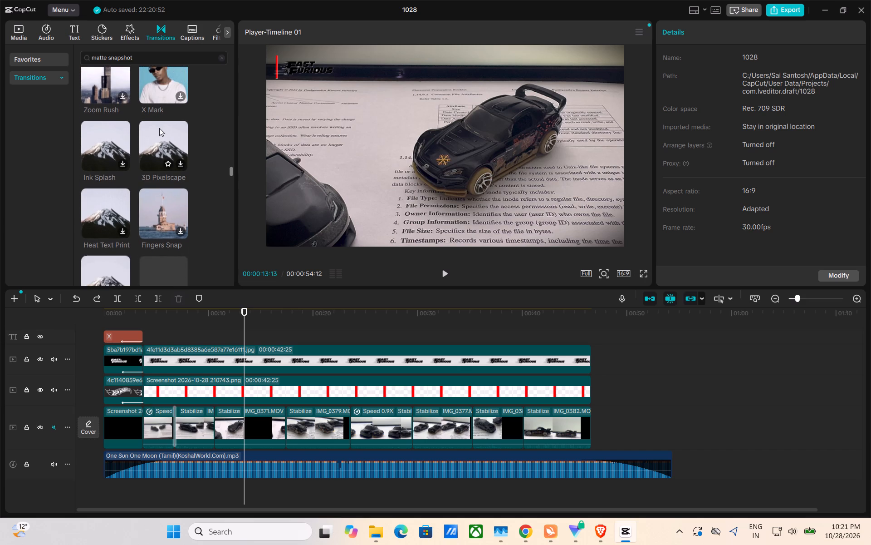
pyautogui.scroll(1, 155, 87)
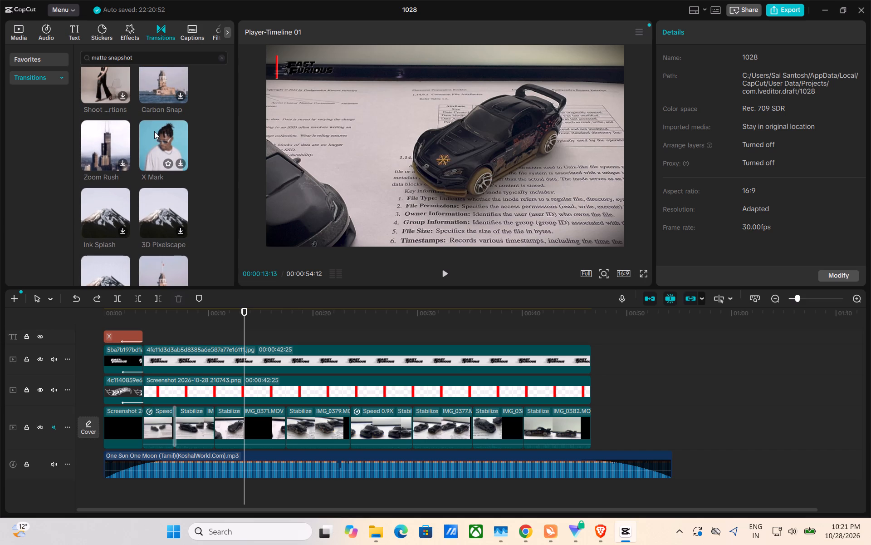
pyautogui.click(182, 161)
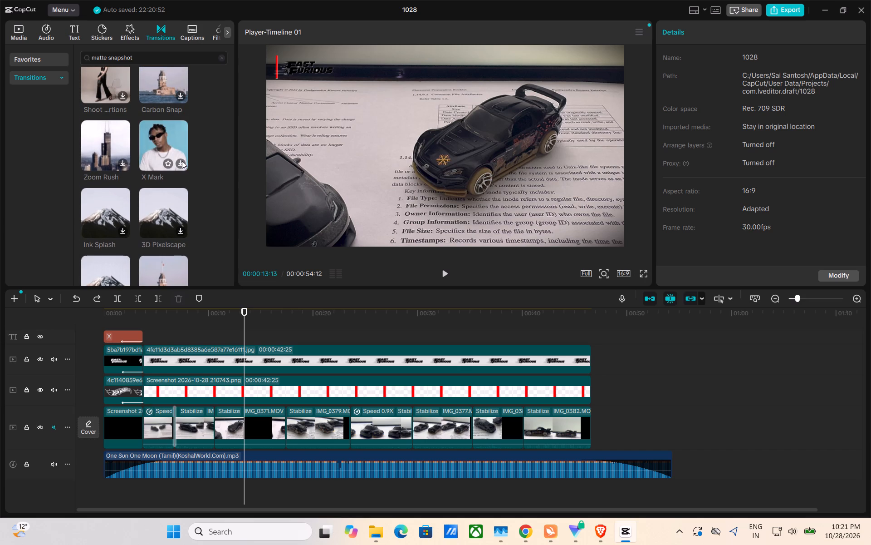
pyautogui.scroll(-1, 182, 161)
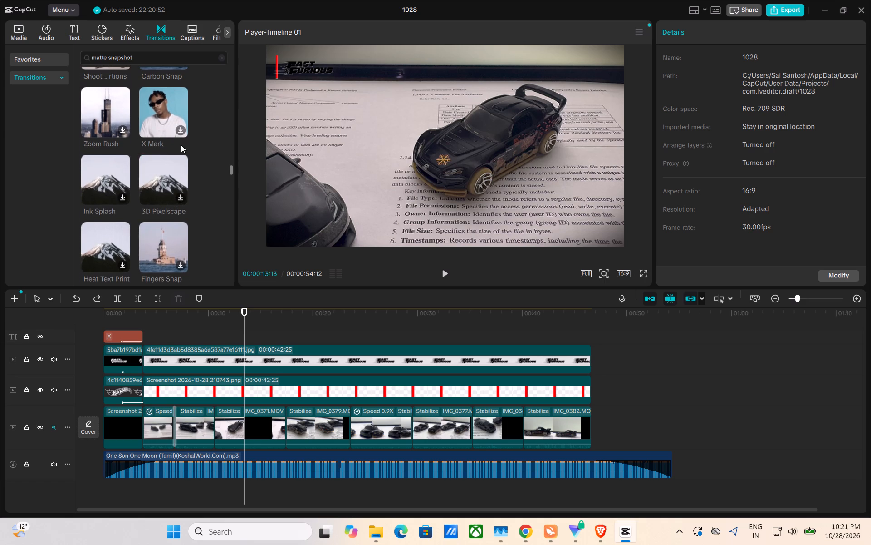
pyautogui.click(180, 131)
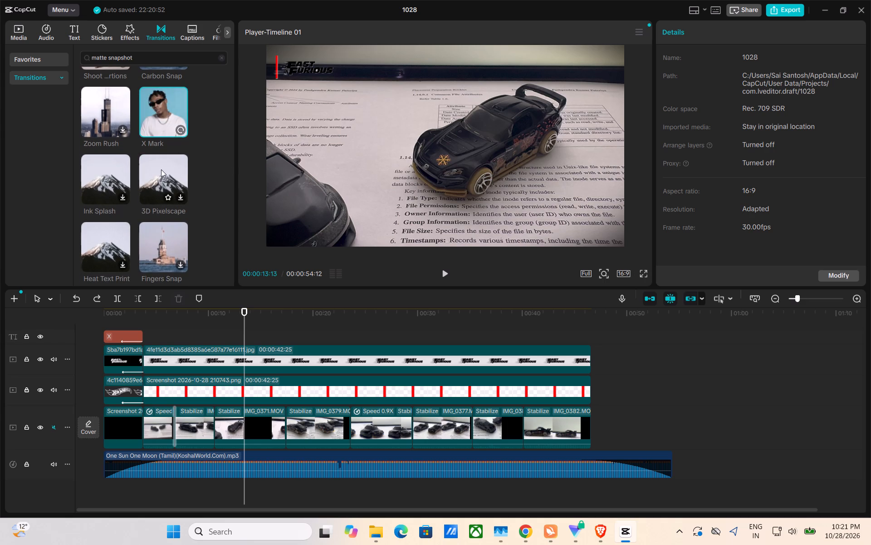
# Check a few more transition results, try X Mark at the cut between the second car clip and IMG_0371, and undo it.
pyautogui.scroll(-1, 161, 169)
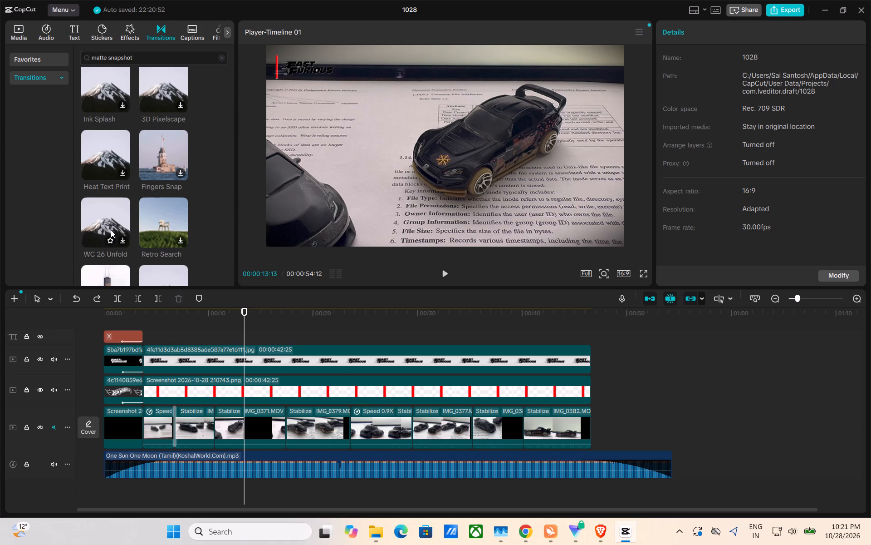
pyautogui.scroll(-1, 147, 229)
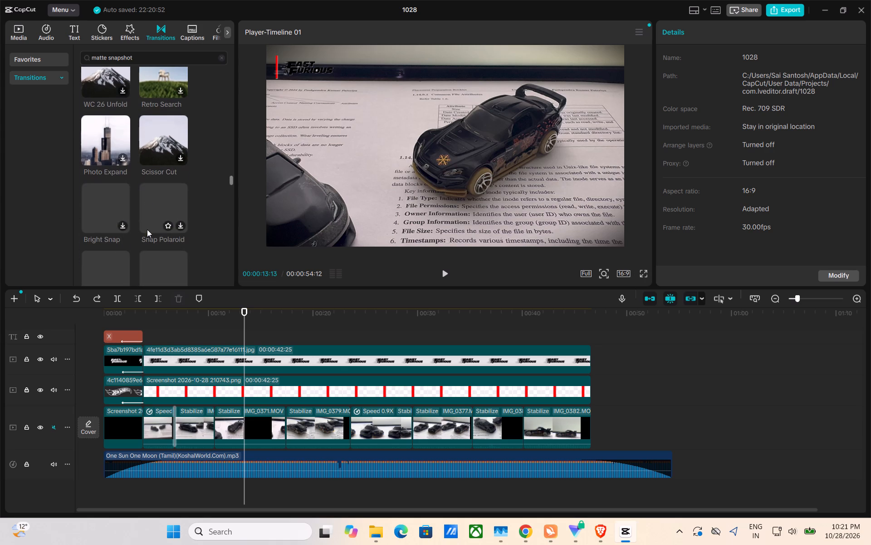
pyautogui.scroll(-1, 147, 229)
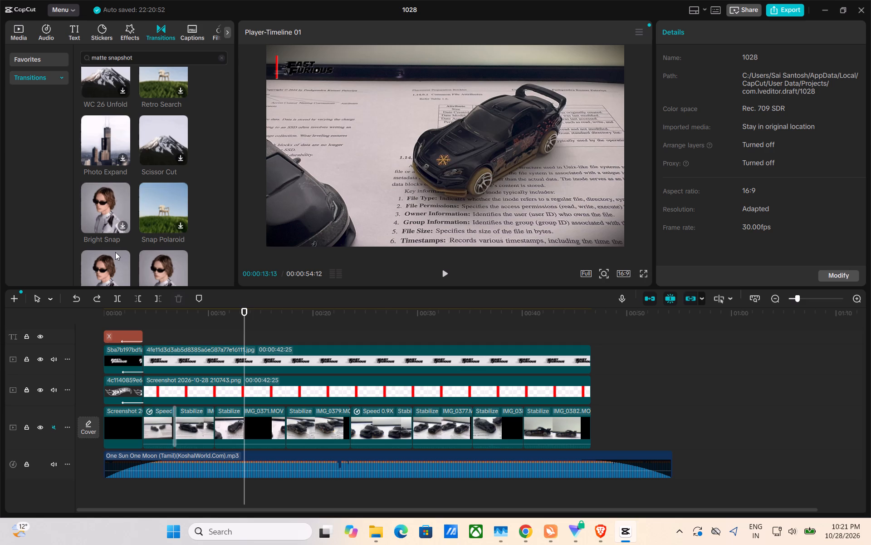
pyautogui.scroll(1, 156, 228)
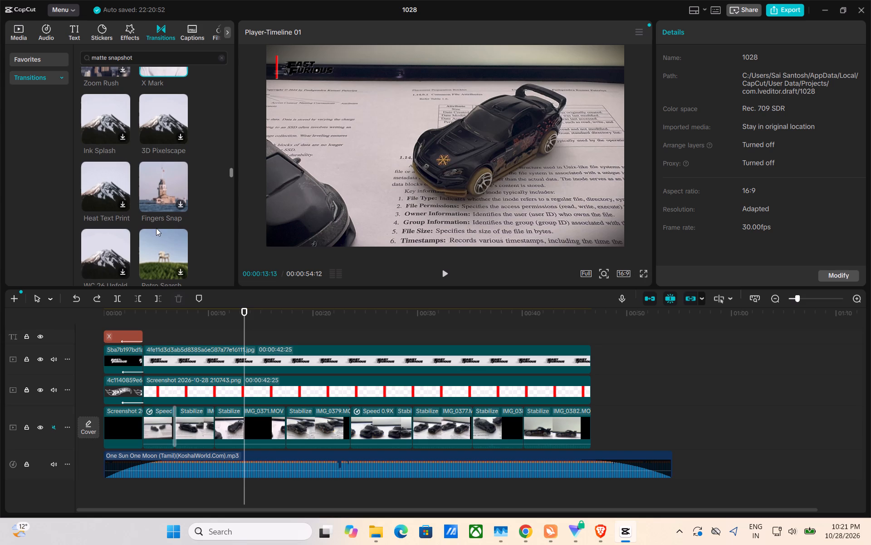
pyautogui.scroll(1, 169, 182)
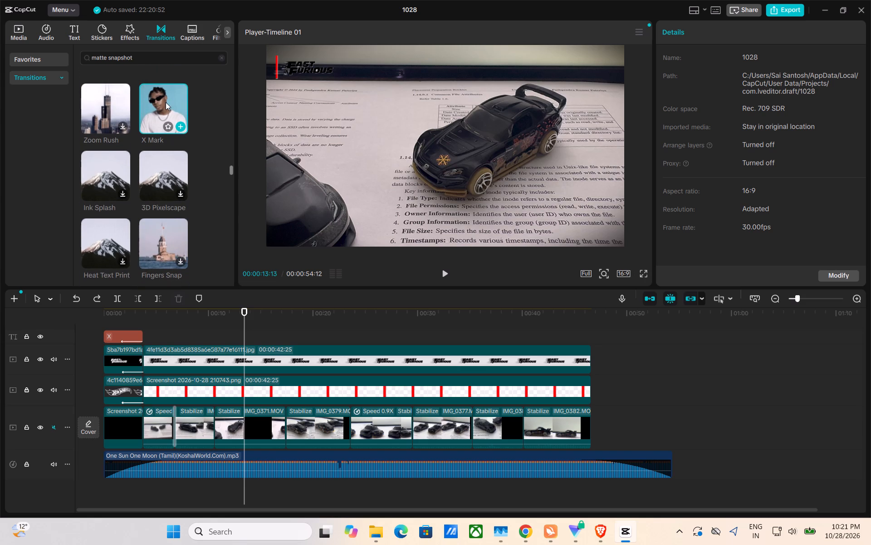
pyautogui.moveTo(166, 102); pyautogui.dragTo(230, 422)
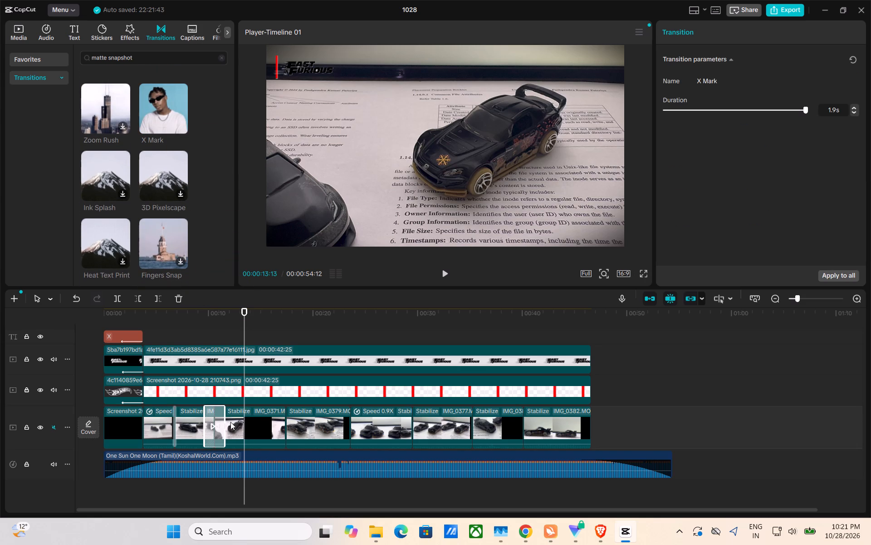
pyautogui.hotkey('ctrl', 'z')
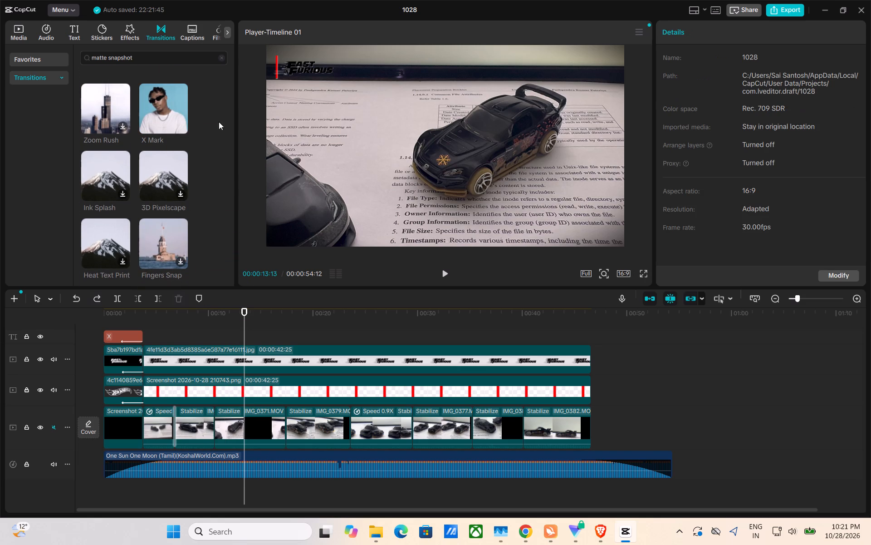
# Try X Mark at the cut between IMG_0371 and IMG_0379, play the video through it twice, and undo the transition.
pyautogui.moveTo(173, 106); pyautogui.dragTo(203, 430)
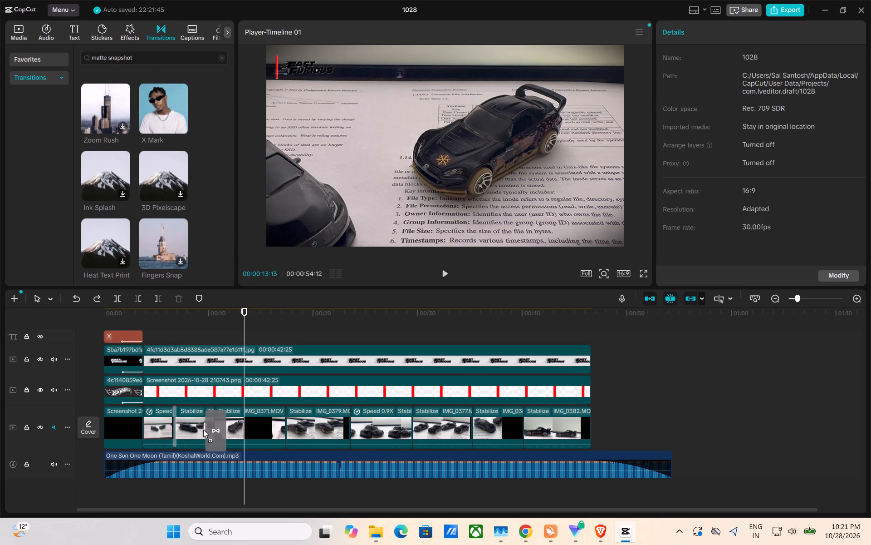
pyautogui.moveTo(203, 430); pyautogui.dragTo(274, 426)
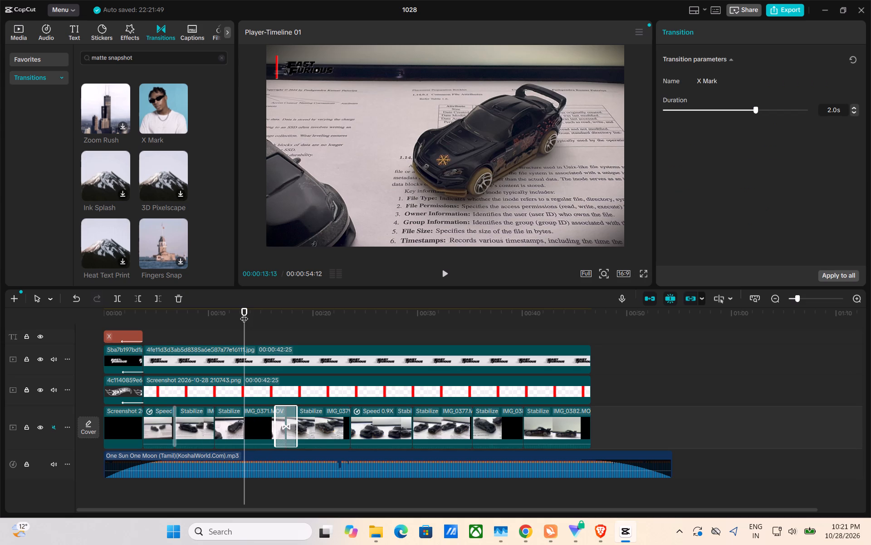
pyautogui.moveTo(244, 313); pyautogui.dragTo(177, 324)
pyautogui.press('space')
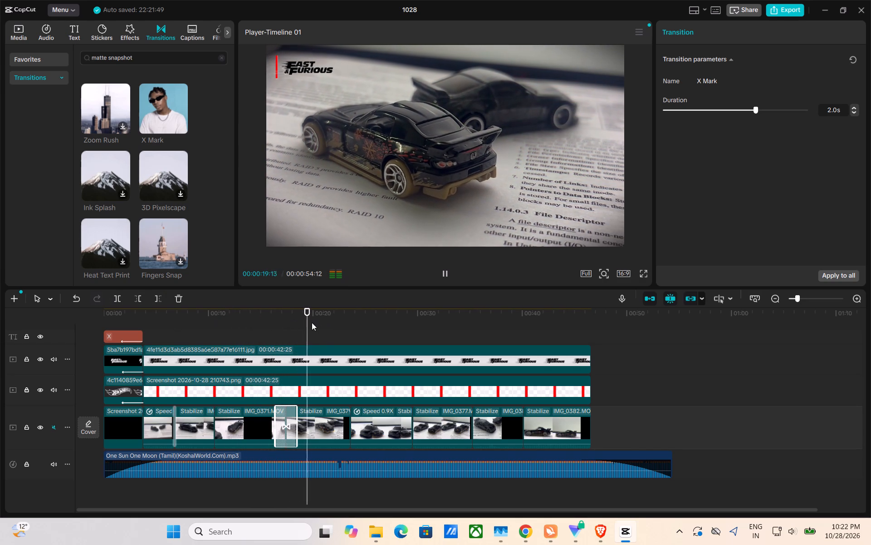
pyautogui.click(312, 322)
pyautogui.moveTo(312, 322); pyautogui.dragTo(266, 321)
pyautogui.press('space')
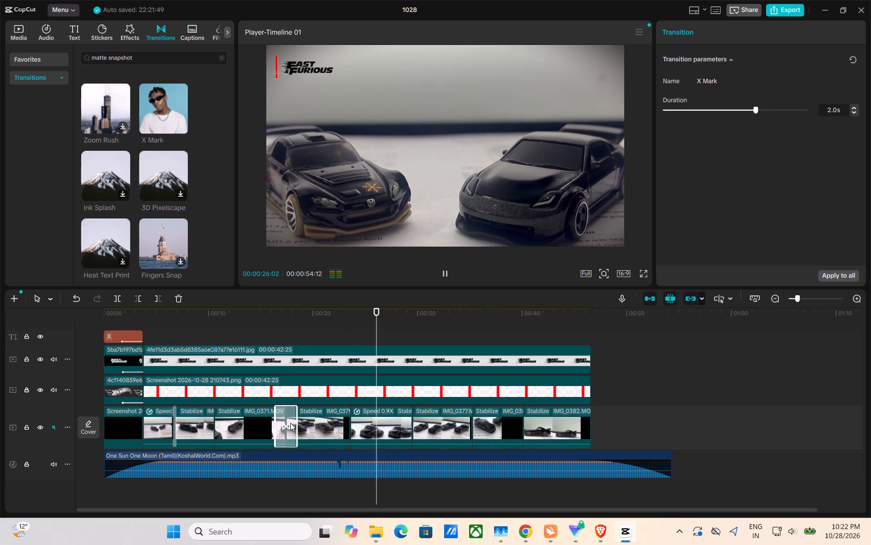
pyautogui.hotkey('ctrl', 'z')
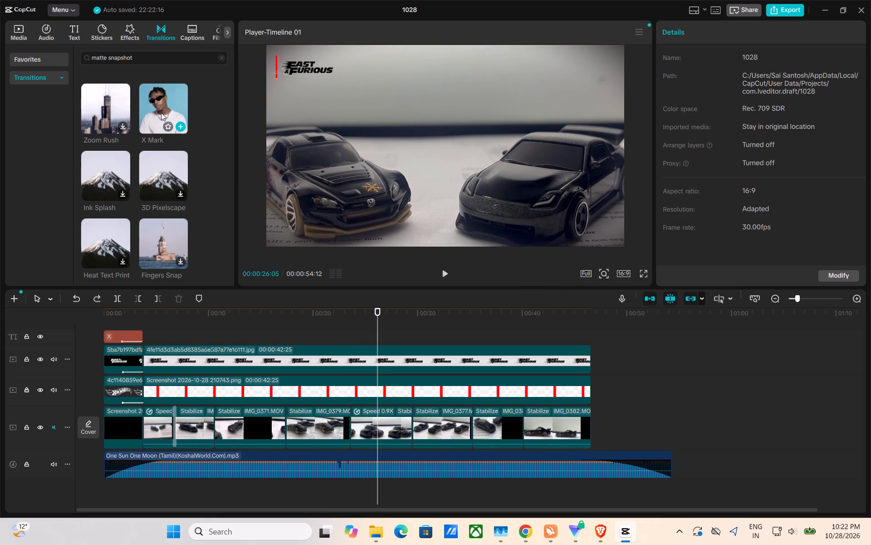
# Add the X Mark transition at the cut between IMG_0379 and the following 0.9X-speed clip.
pyautogui.moveTo(161, 113); pyautogui.dragTo(340, 427)
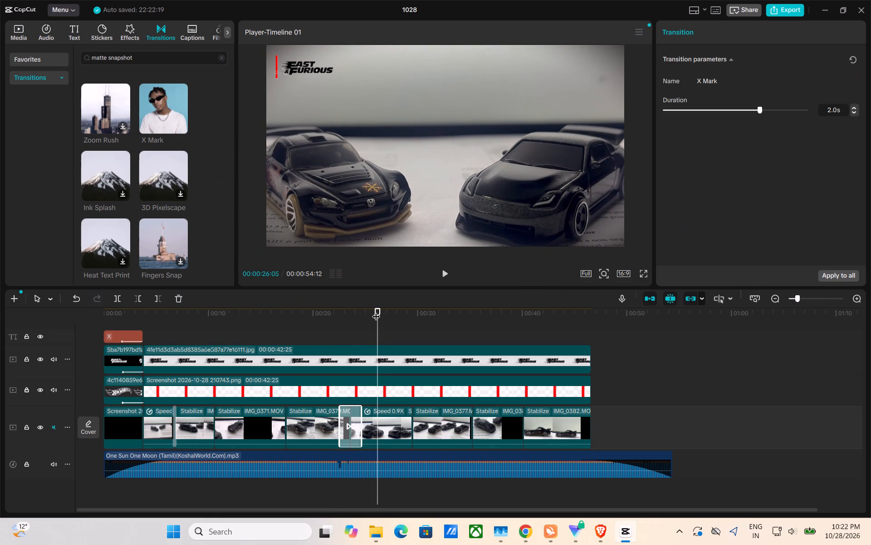
# Play the video through the X Mark transition after IMG_0379, and play the part just after the intro again.
pyautogui.moveTo(376, 311); pyautogui.dragTo(332, 311)
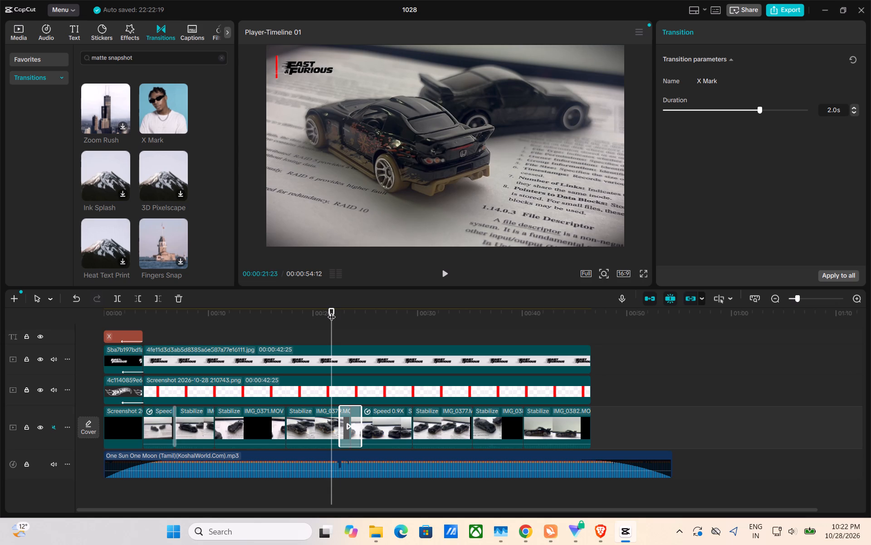
pyautogui.press('space')
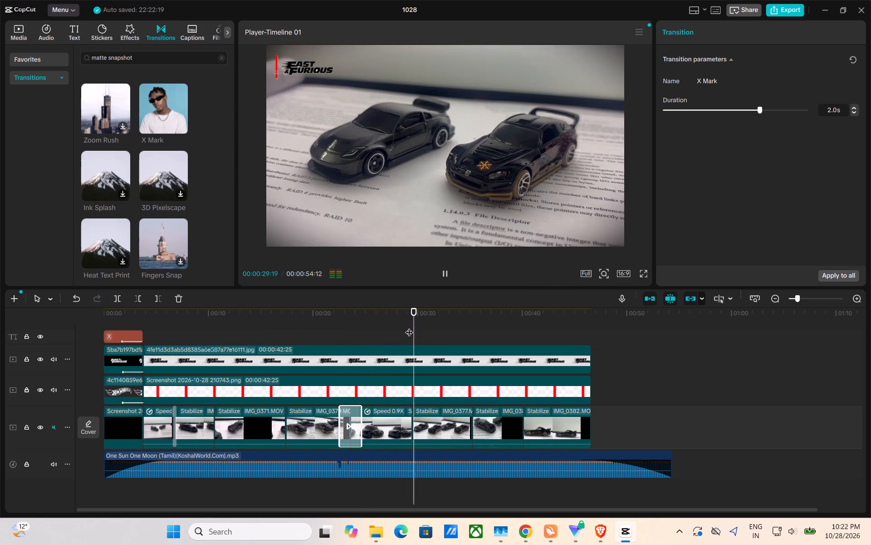
pyautogui.click(424, 326)
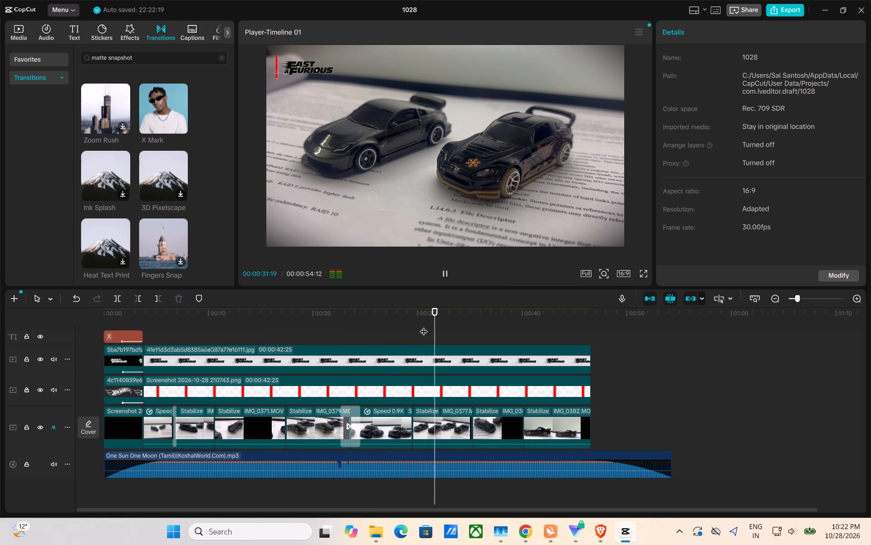
pyautogui.doubleClick(424, 326)
pyautogui.moveTo(424, 326); pyautogui.dragTo(148, 351)
pyautogui.press('space')
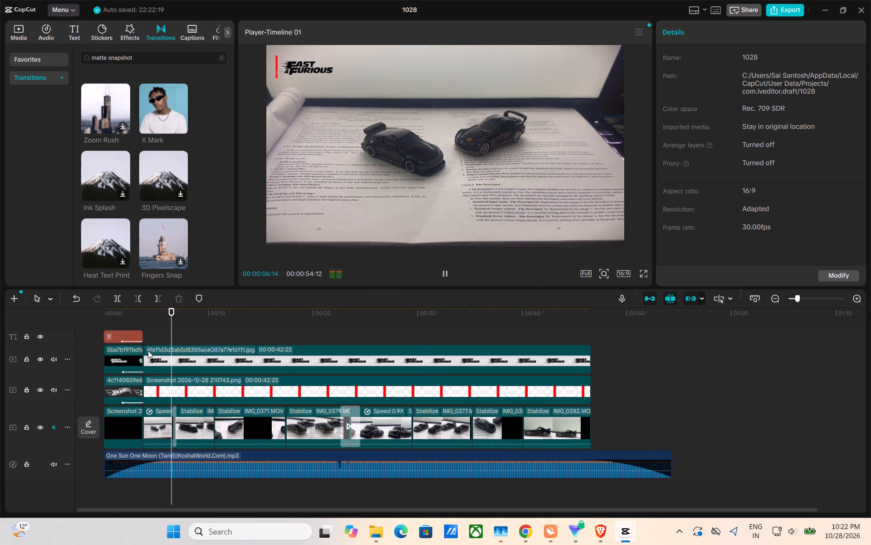
pyautogui.press('space')
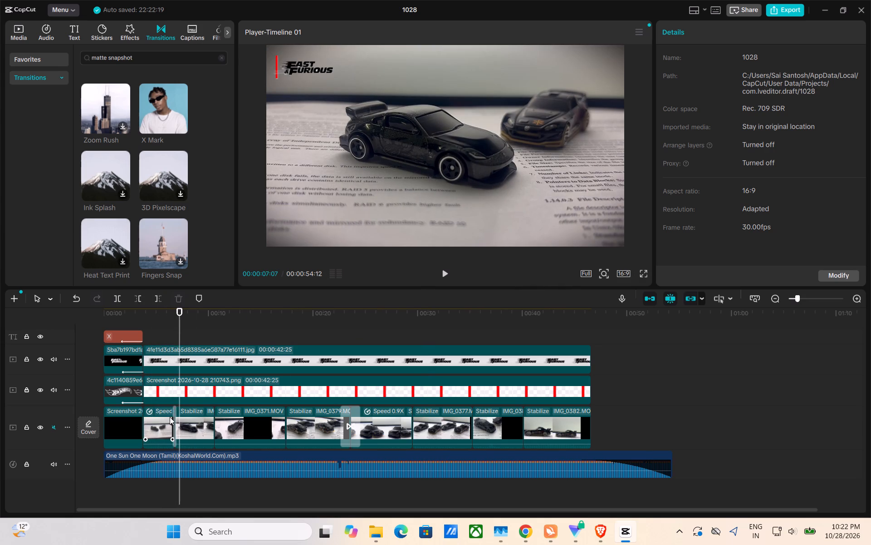
# Find the Sunset Flash transition among the "matte snapshot" results and download it.
pyautogui.doubleClick(172, 417)
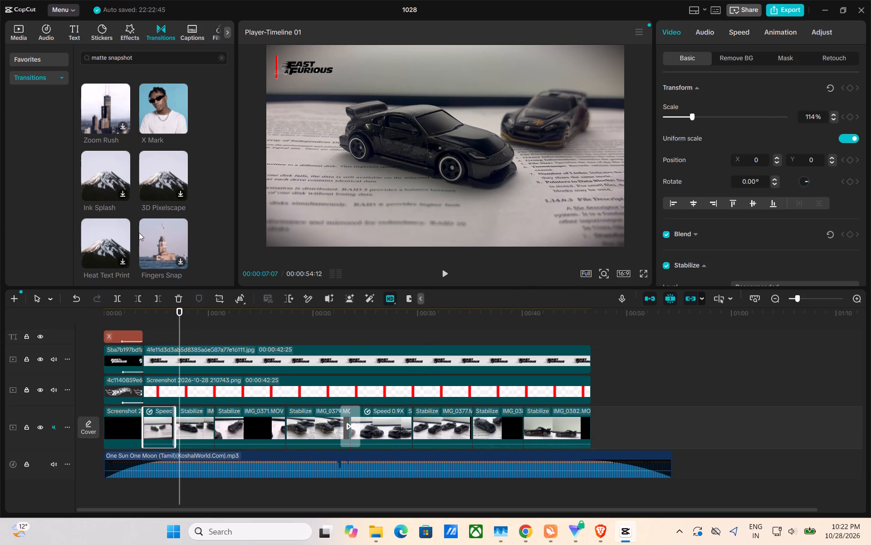
pyautogui.scroll(-2, 139, 233)
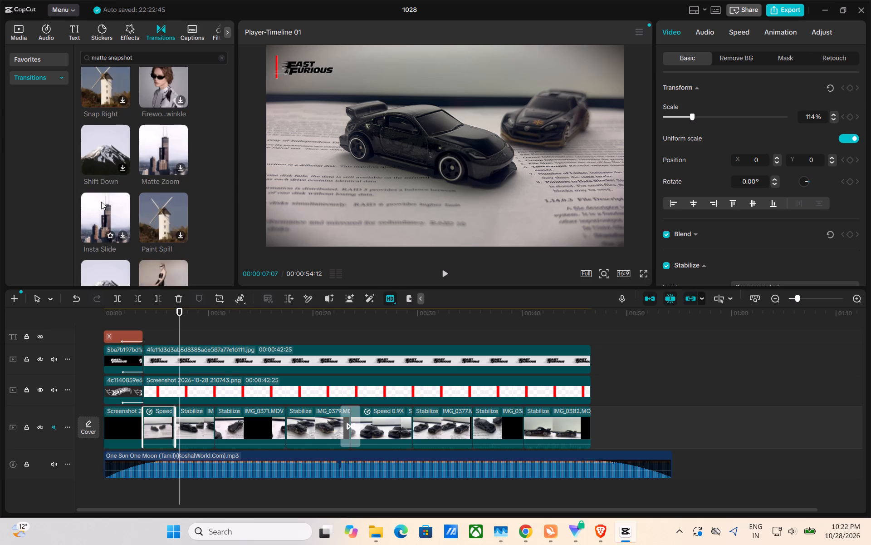
pyautogui.scroll(1, 101, 202)
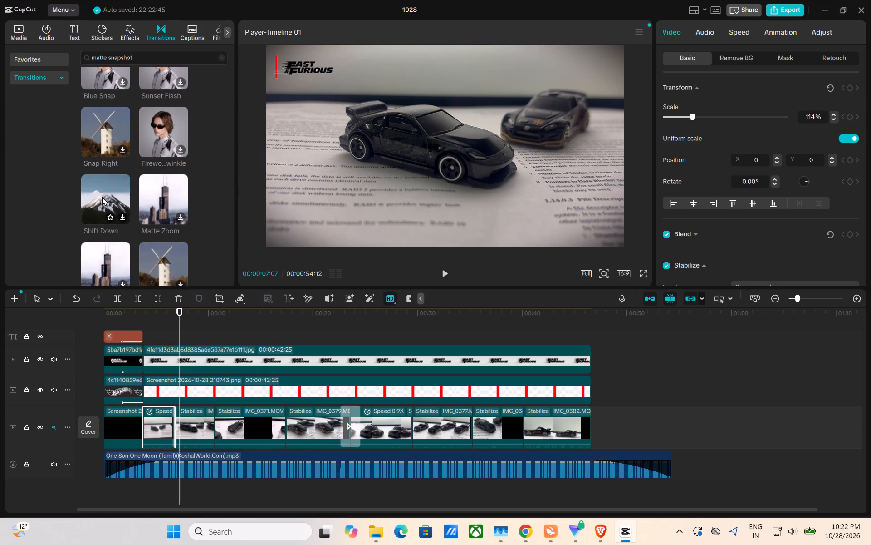
pyautogui.scroll(1, 102, 197)
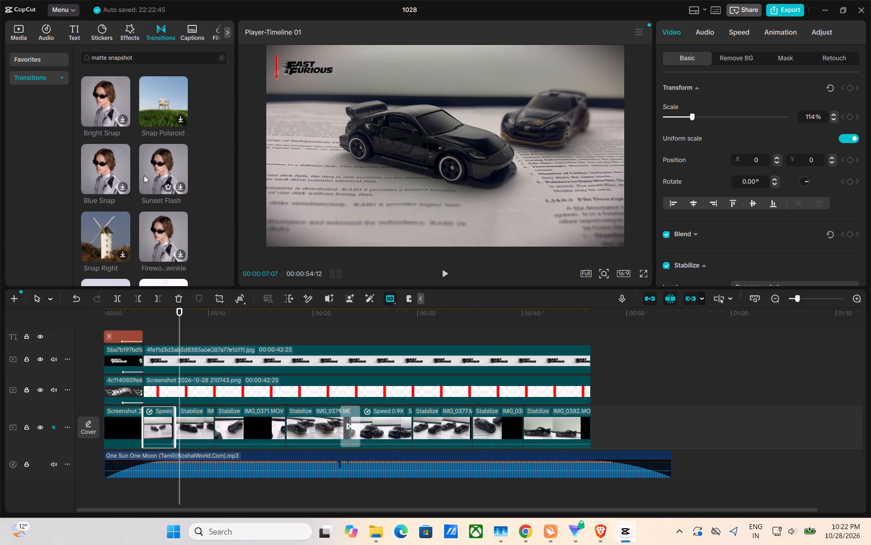
pyautogui.click(144, 175)
pyautogui.click(178, 188)
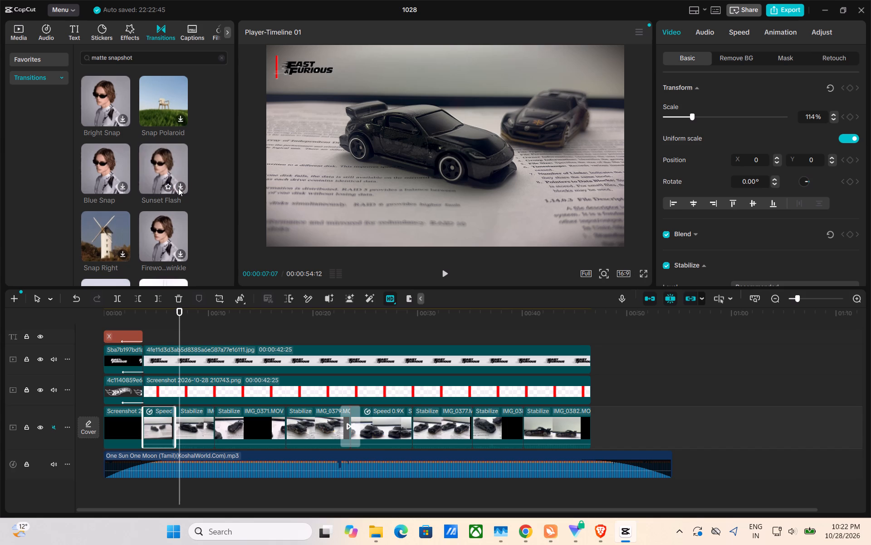
pyautogui.click(178, 188)
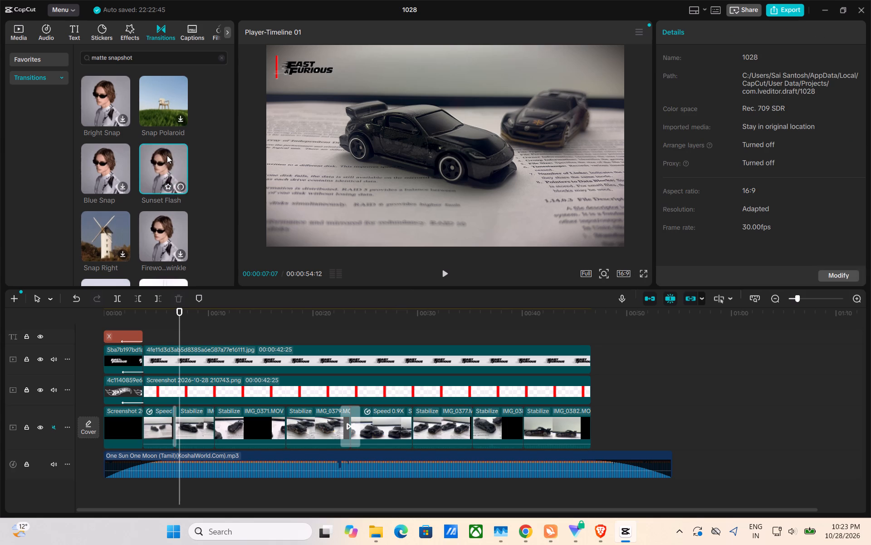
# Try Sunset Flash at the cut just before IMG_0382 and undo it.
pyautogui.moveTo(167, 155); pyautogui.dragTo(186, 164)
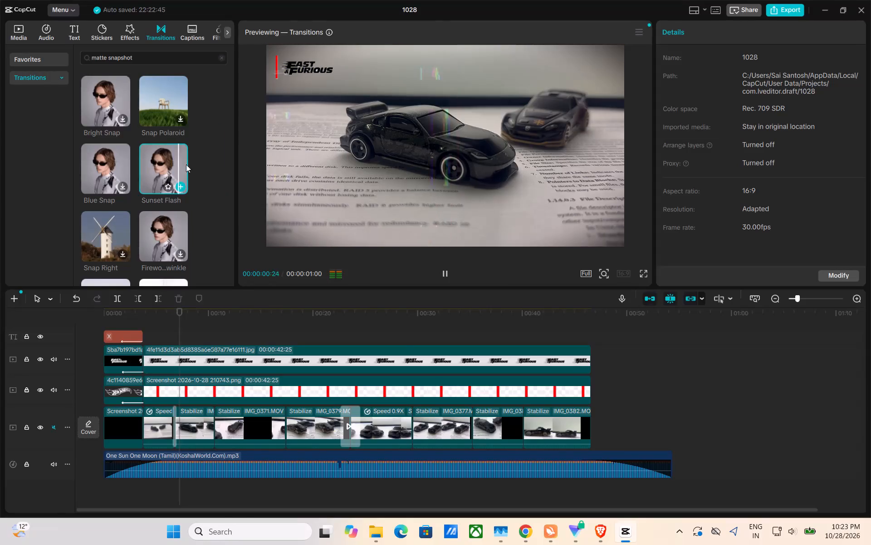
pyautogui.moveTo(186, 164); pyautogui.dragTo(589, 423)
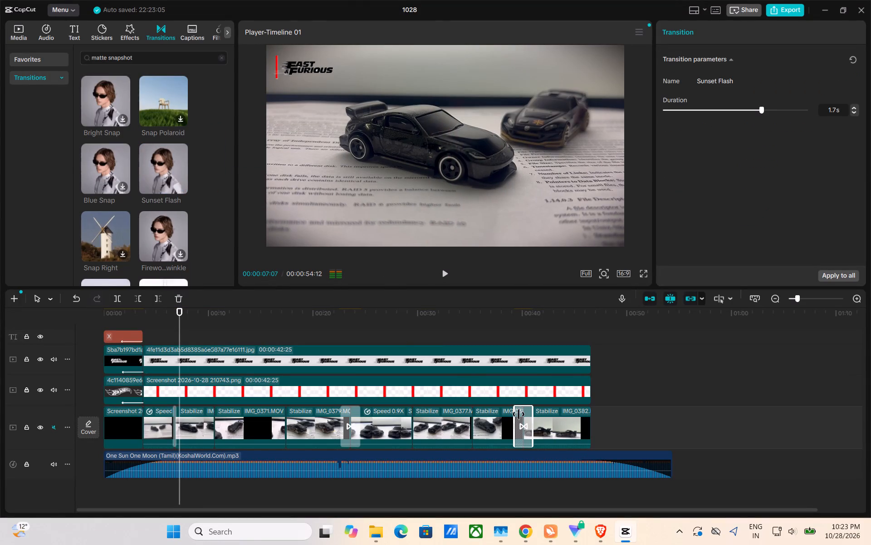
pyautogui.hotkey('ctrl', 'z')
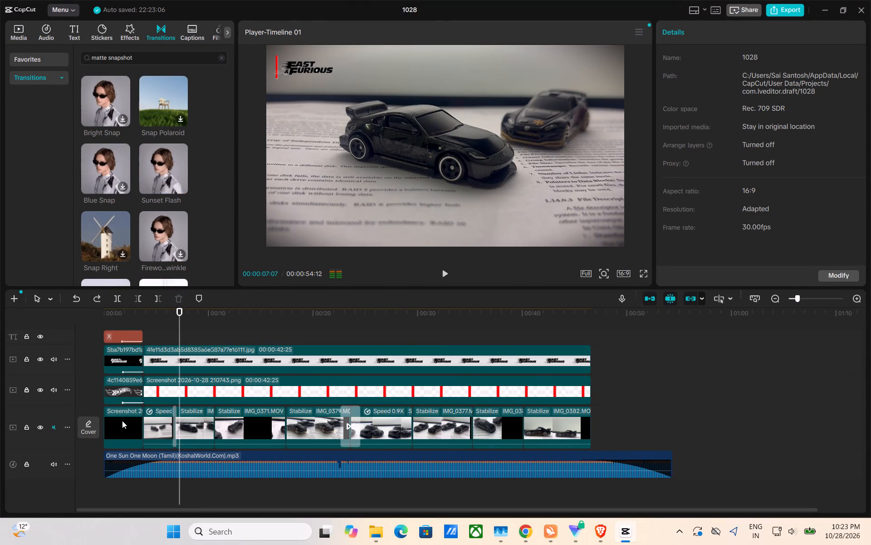
# Copy the black opening screenshot clip to the end of the main track after IMG_0382, and extend it almost to the music's end.
pyautogui.rightClick(122, 421)
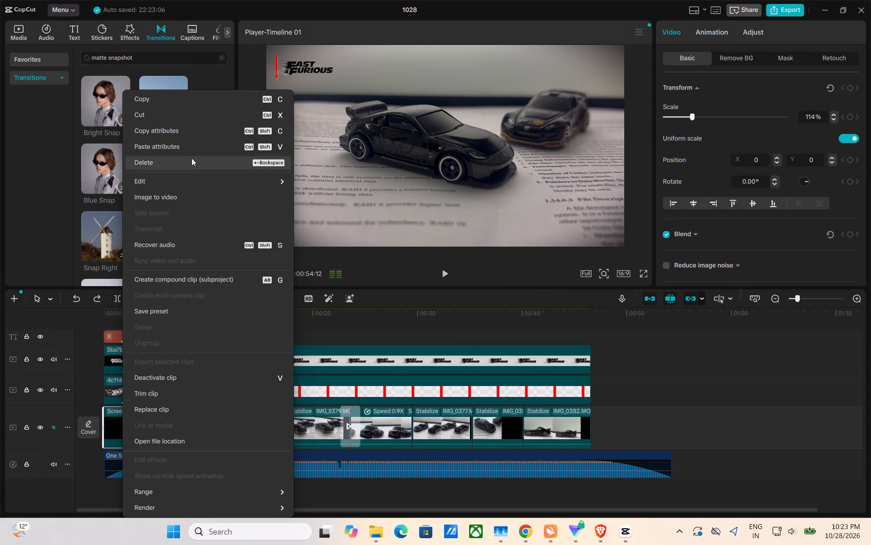
pyautogui.click(164, 100)
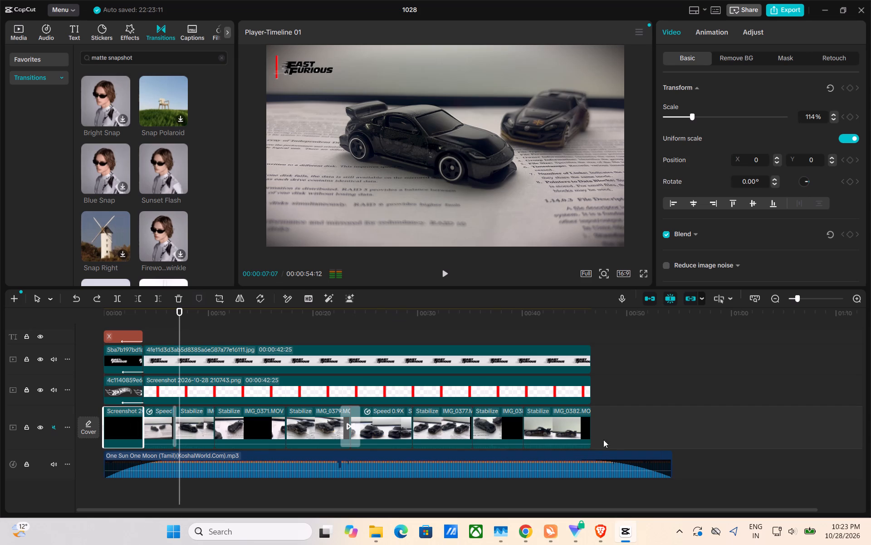
pyautogui.rightClick(621, 418)
pyautogui.moveTo(621, 418); pyautogui.dragTo(640, 479)
pyautogui.click(640, 479)
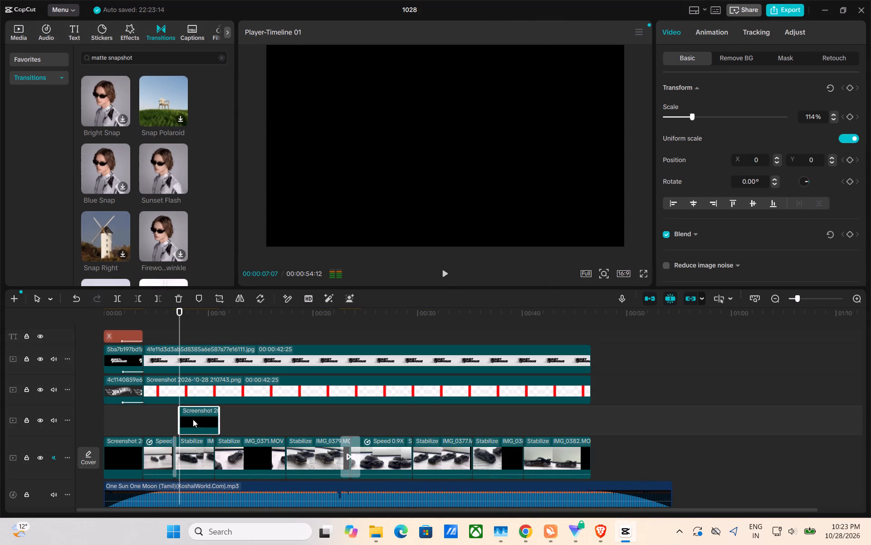
pyautogui.moveTo(193, 419); pyautogui.dragTo(624, 461)
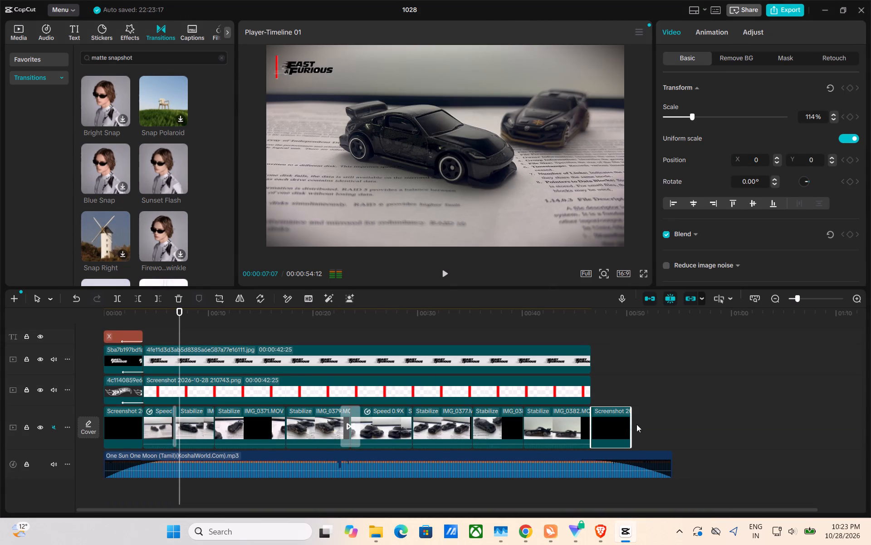
pyautogui.moveTo(632, 424); pyautogui.dragTo(665, 429)
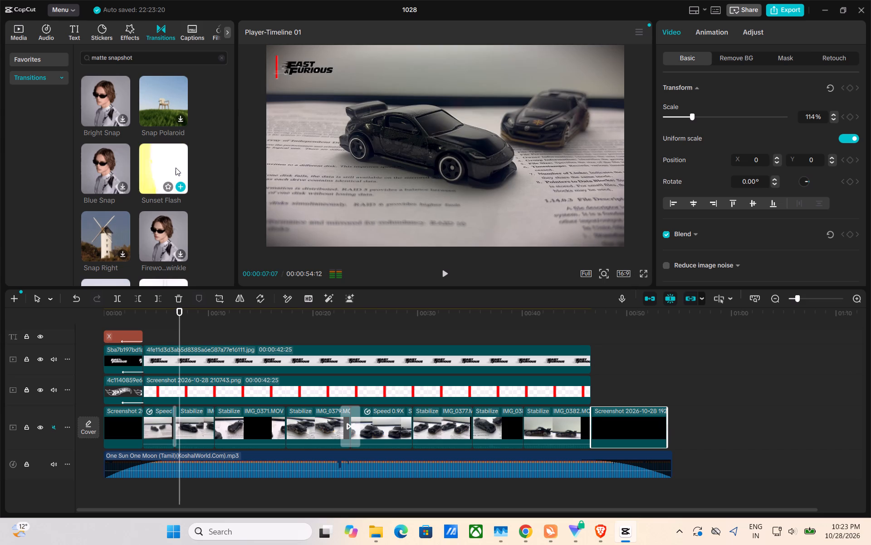
# Add the Sunset Flash transition between IMG_0382 and the black closing clip, and play the video through it.
pyautogui.moveTo(176, 168); pyautogui.dragTo(587, 420)
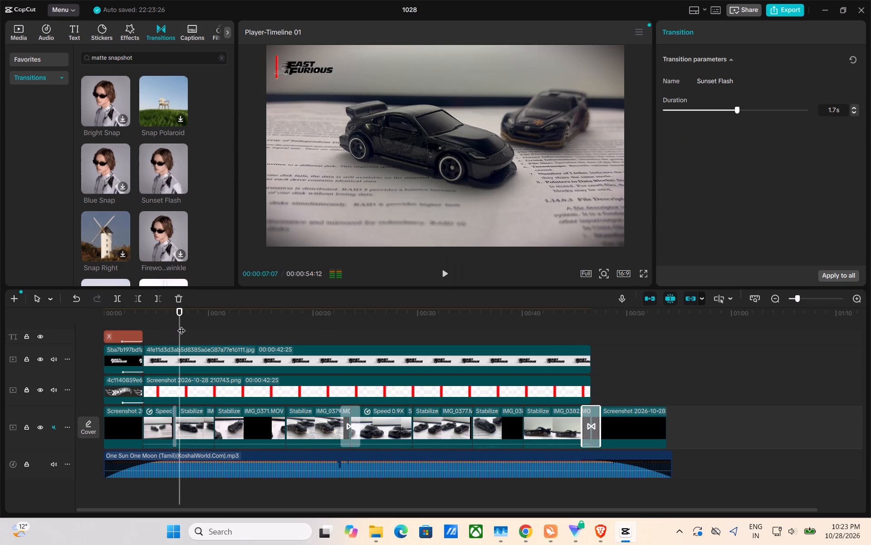
pyautogui.moveTo(181, 325); pyautogui.dragTo(564, 349)
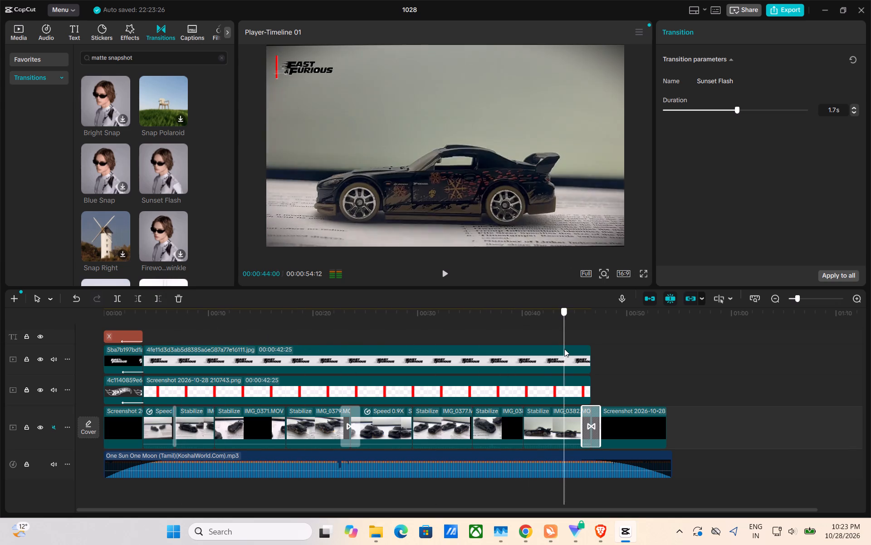
pyautogui.press('space')
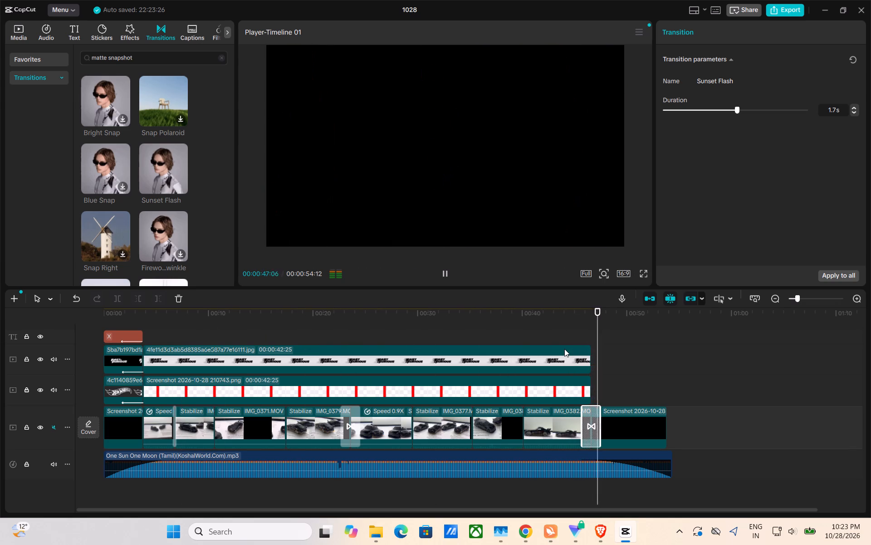
pyautogui.press('space')
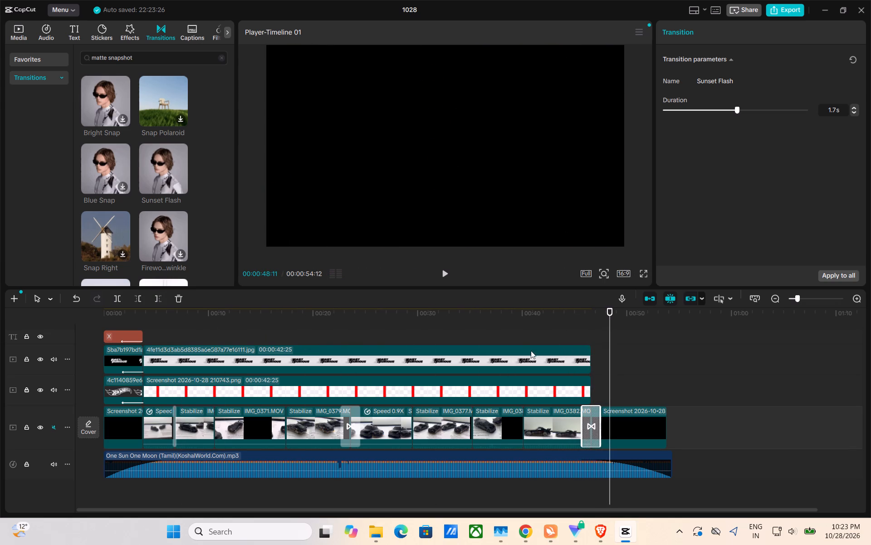
# Find the Meteor Shower transition further down the "matte snapshot" results and download it.
pyautogui.scroll(-2, 165, 179)
pyautogui.scroll(1, 165, 179)
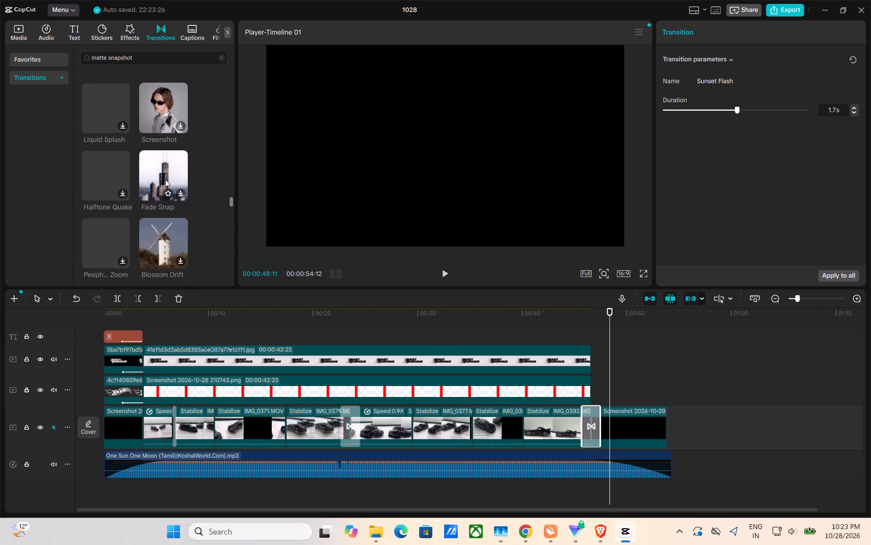
pyautogui.scroll(1, 165, 179)
pyautogui.scroll(-1, 115, 214)
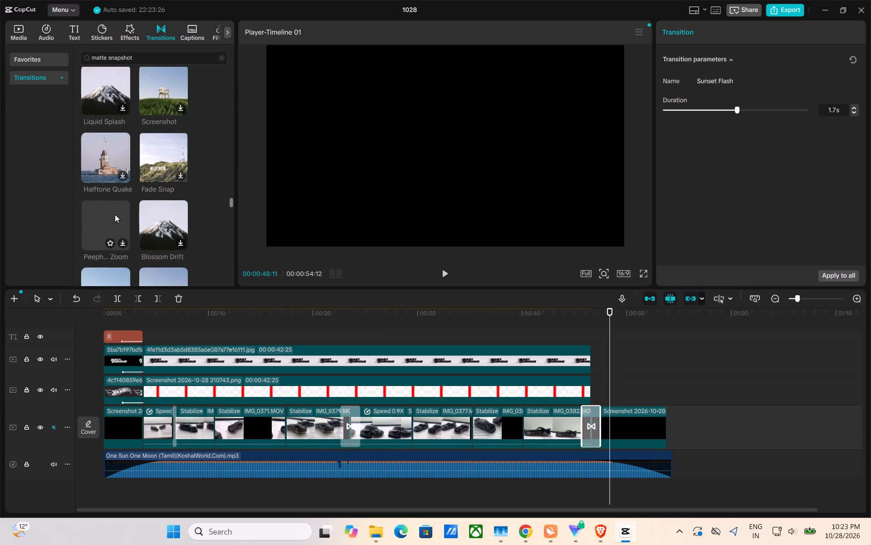
pyautogui.scroll(-1, 115, 214)
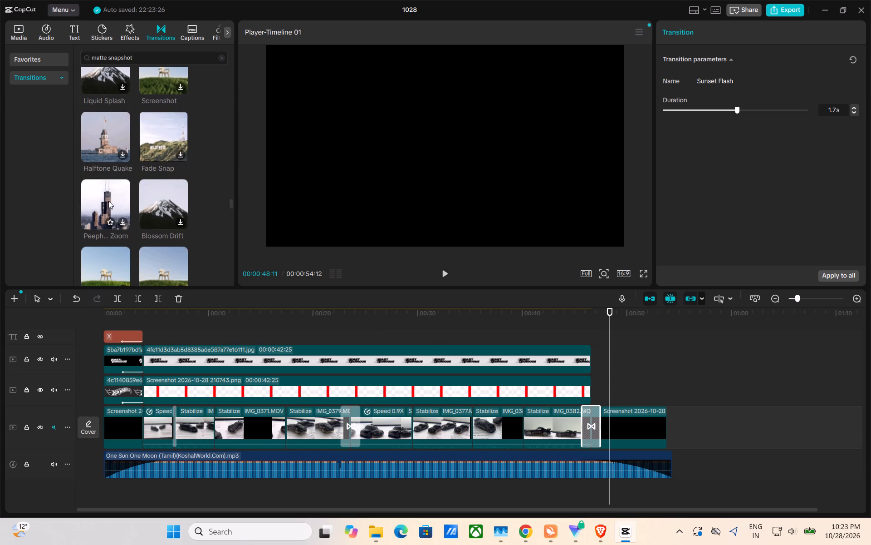
pyautogui.scroll(-1, 108, 201)
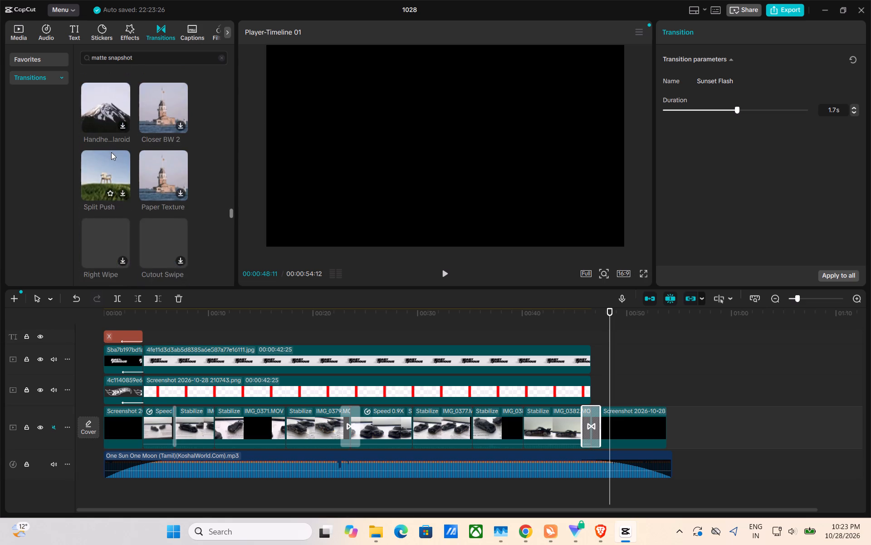
pyautogui.click(122, 167)
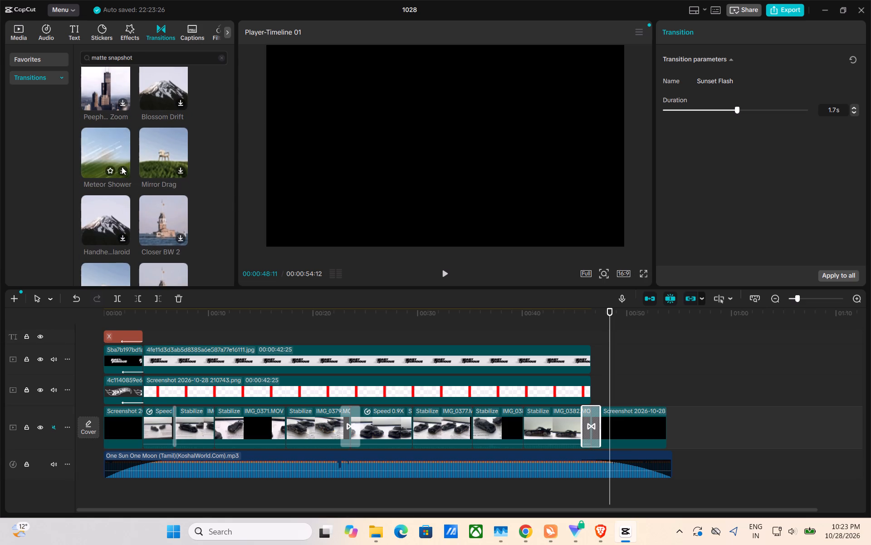
pyautogui.click(122, 170)
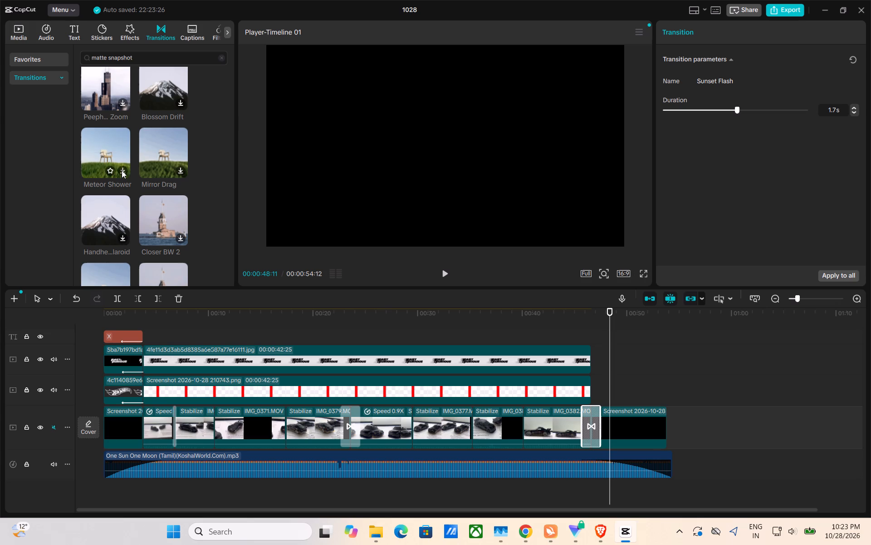
pyautogui.click(122, 170)
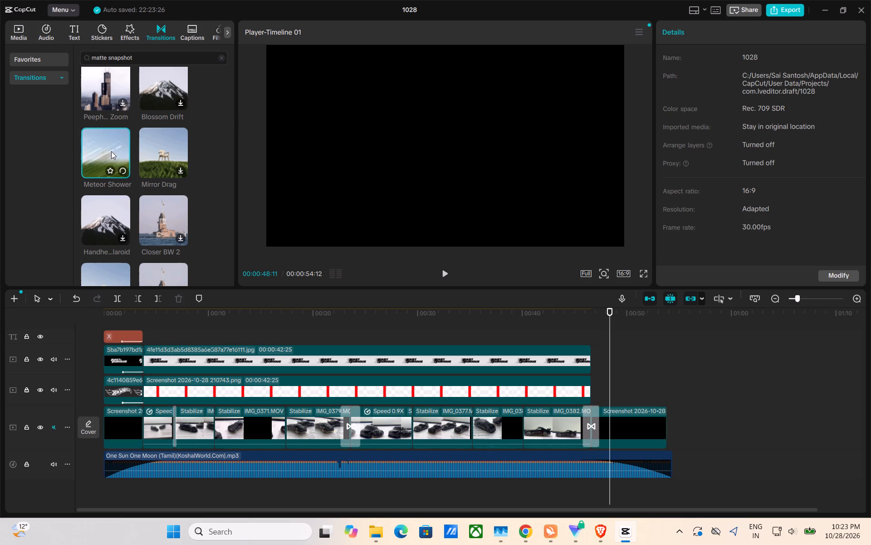
# Add the Meteor Shower transition at the cut between the second car clip and IMG_0371.
pyautogui.moveTo(111, 151); pyautogui.dragTo(153, 209)
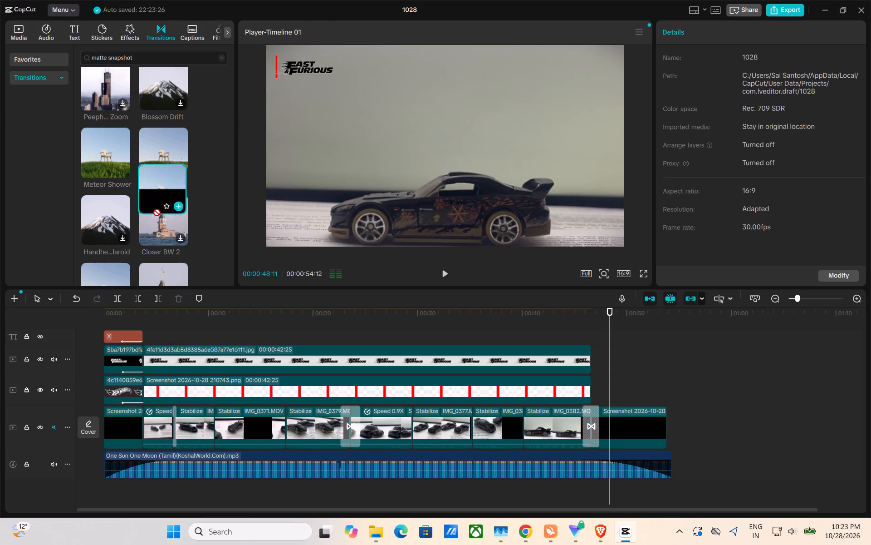
pyautogui.moveTo(153, 209); pyautogui.dragTo(205, 450)
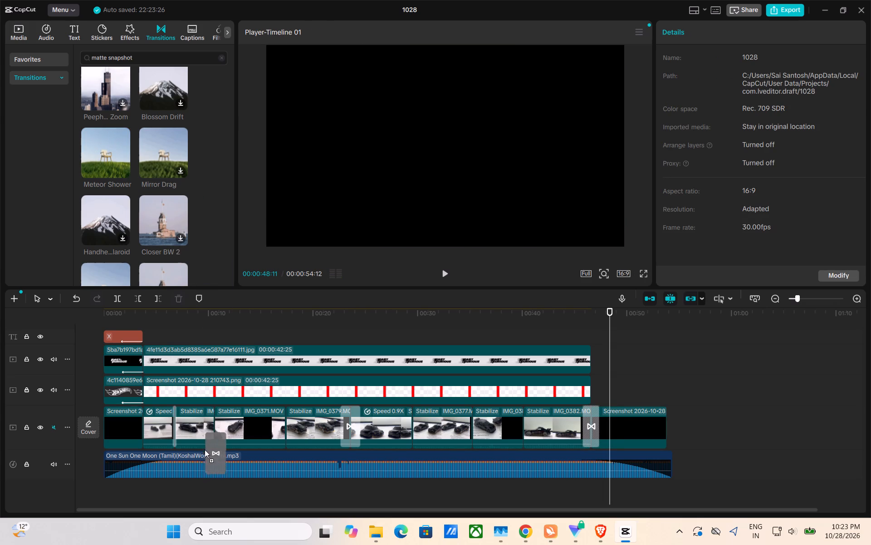
pyautogui.moveTo(205, 450); pyautogui.dragTo(202, 431)
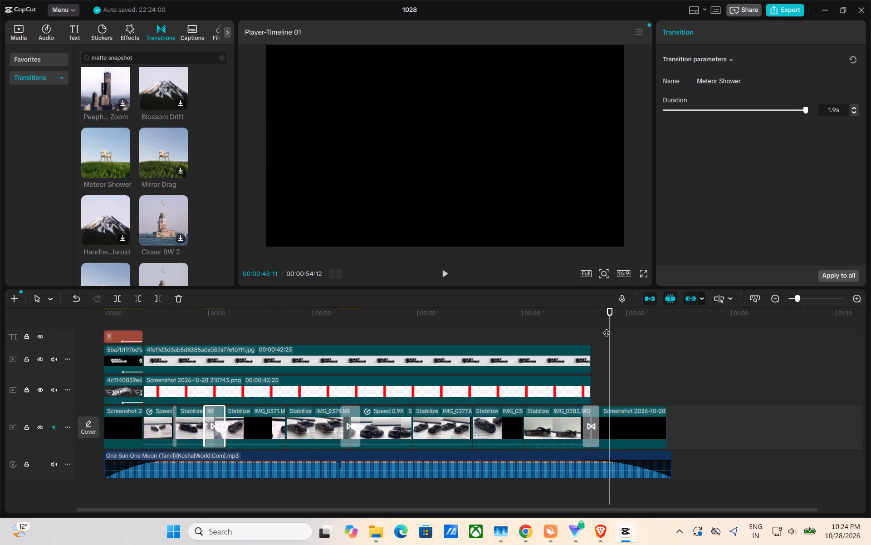
# Play the video through the Meteor Shower transition at the cut before IMG_0371, and undo adding that transition.
pyautogui.moveTo(607, 327); pyautogui.dragTo(181, 357)
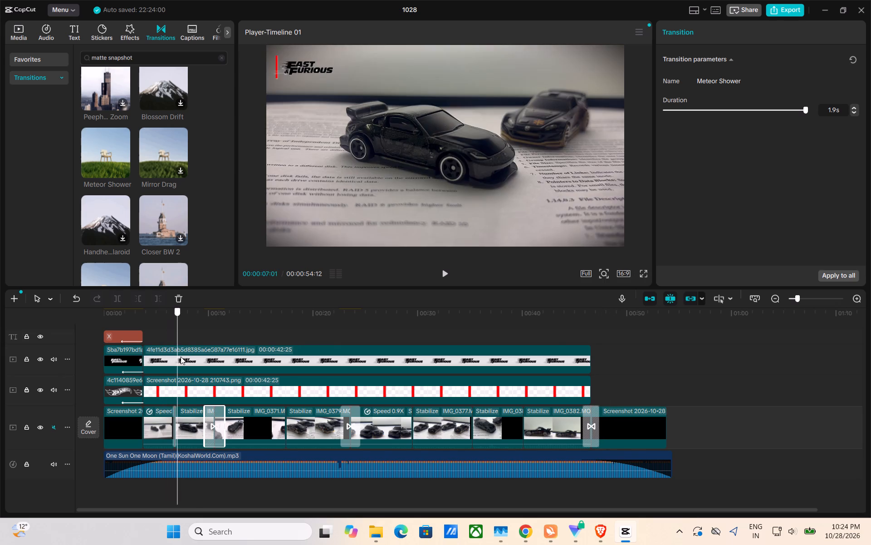
pyautogui.moveTo(181, 357); pyautogui.dragTo(196, 353)
pyautogui.press('space')
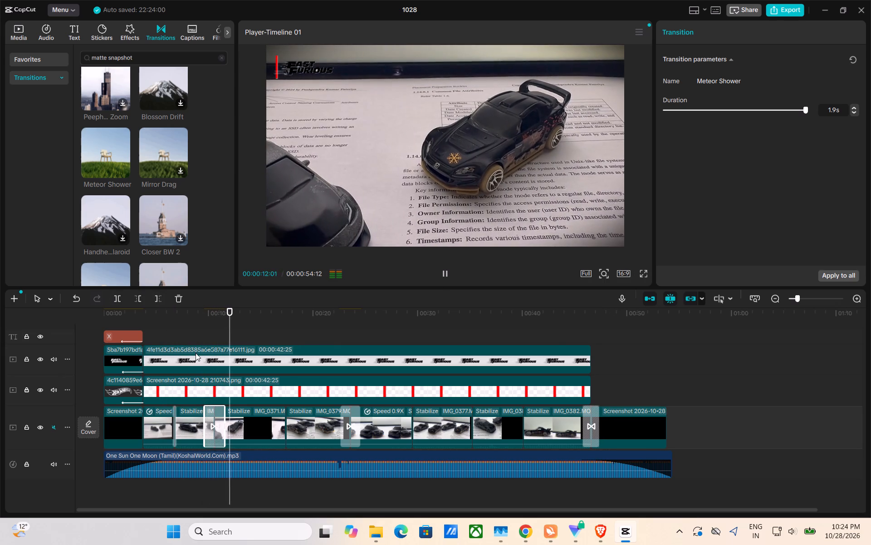
pyautogui.hotkey('ctrl', 'z')
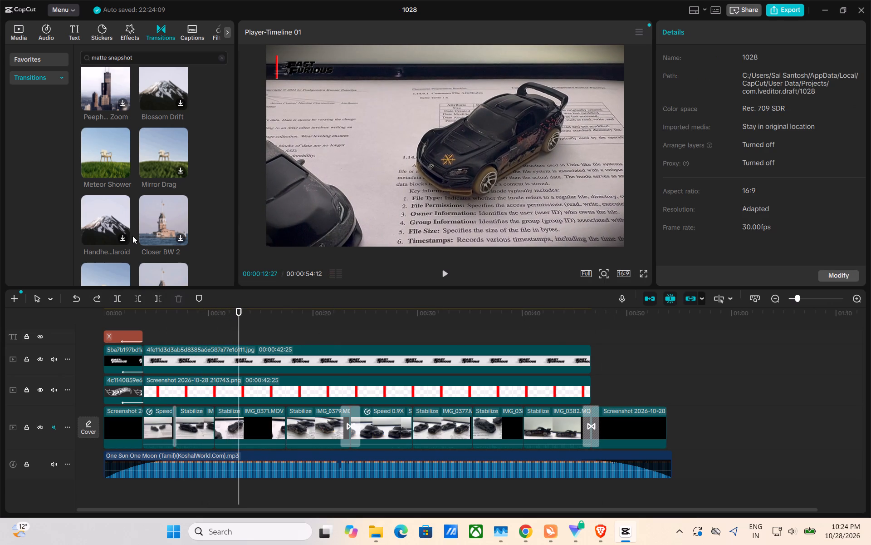
# Look through more of the "matte snapshot" transition results for a replacement transition.
pyautogui.scroll(-1, 132, 236)
pyautogui.scroll(1, 160, 171)
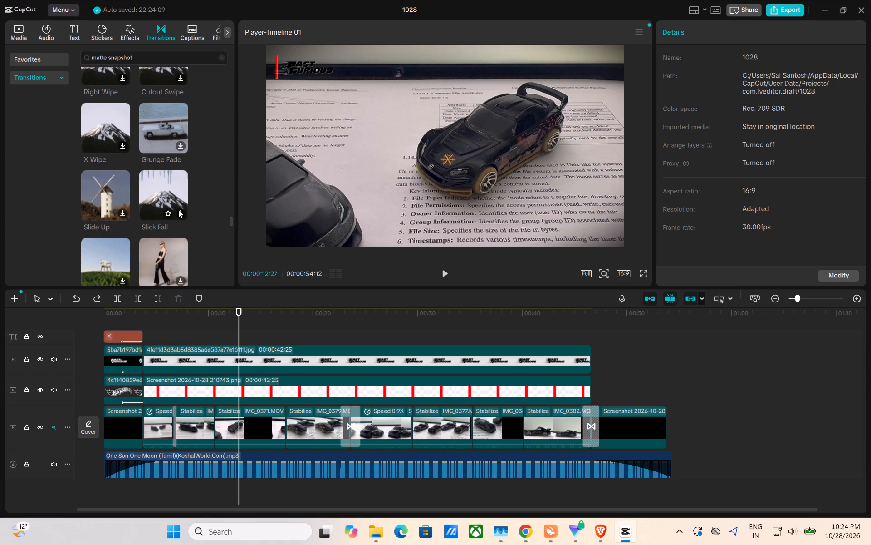
pyautogui.click(178, 210)
pyautogui.scroll(-1, 178, 210)
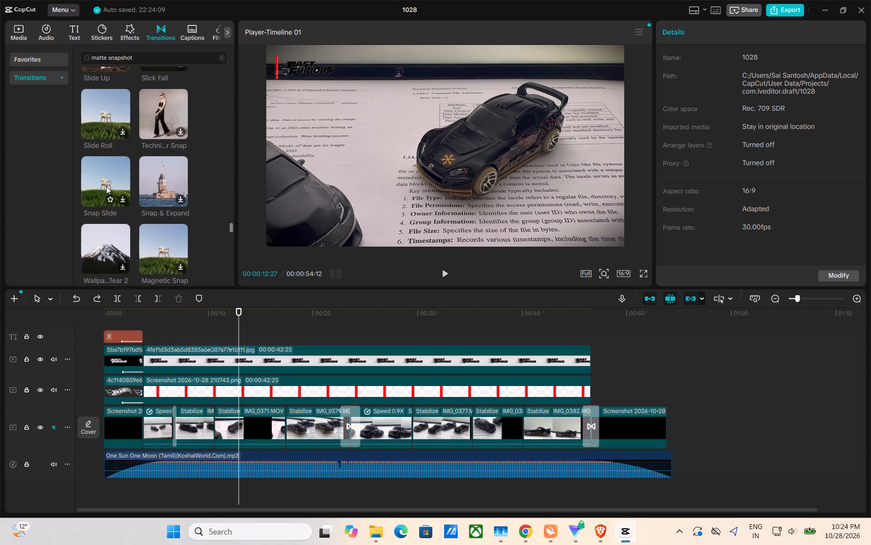
pyautogui.scroll(-1, 170, 221)
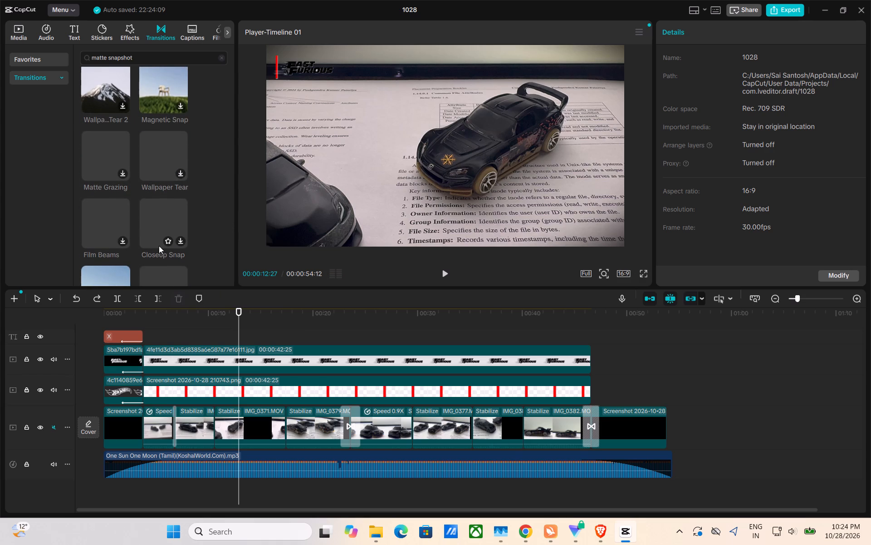
pyautogui.scroll(-1, 159, 245)
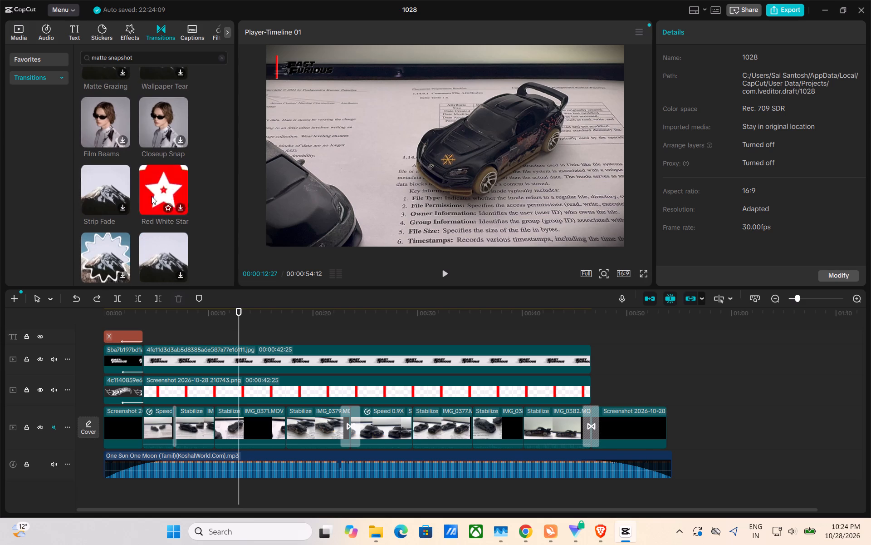
pyautogui.scroll(-1, 164, 261)
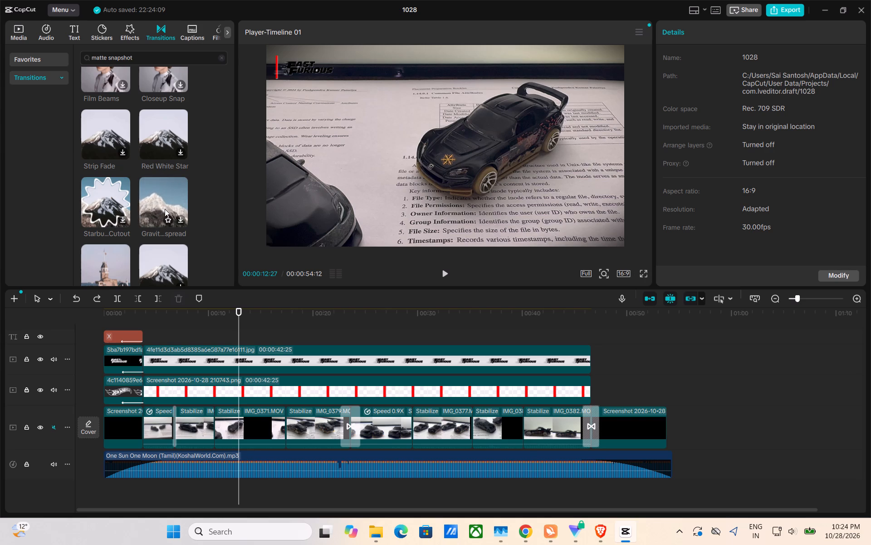
pyautogui.scroll(-1, 165, 209)
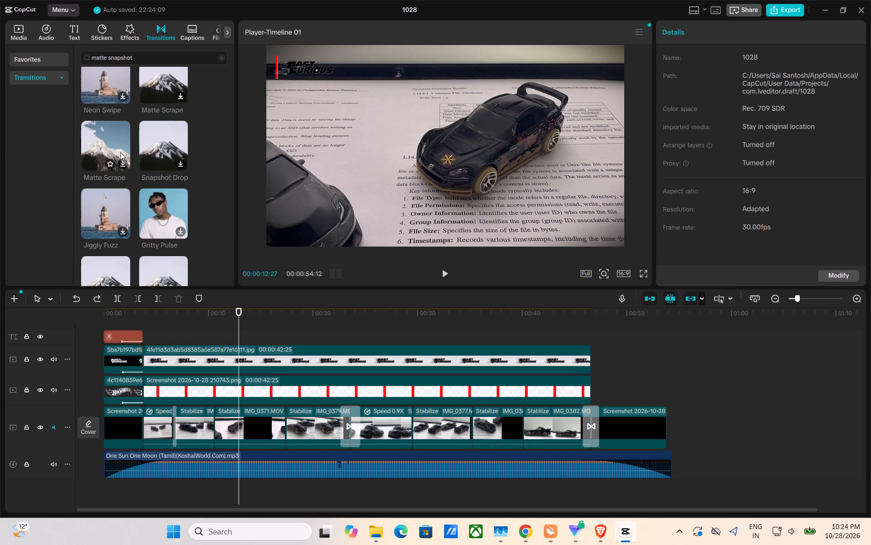
pyautogui.scroll(-1, 120, 152)
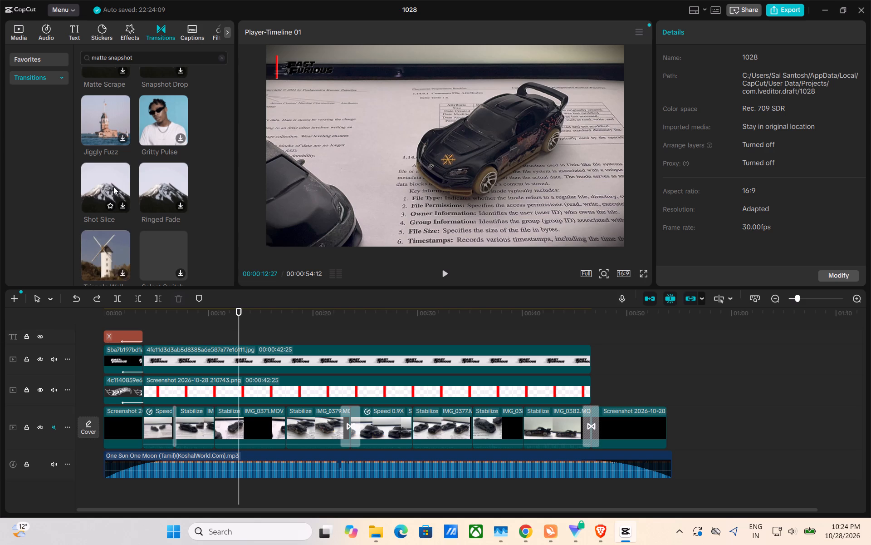
pyautogui.scroll(-1, 137, 149)
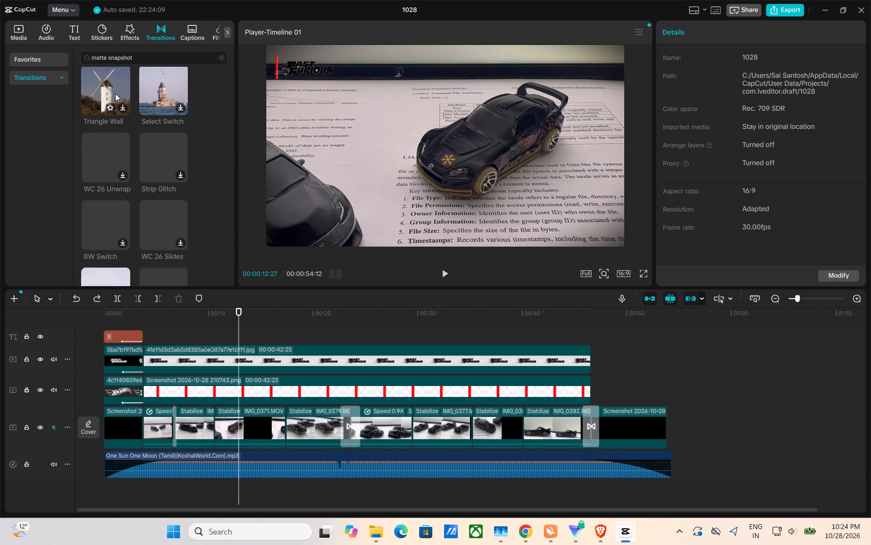
pyautogui.scroll(-1, 141, 177)
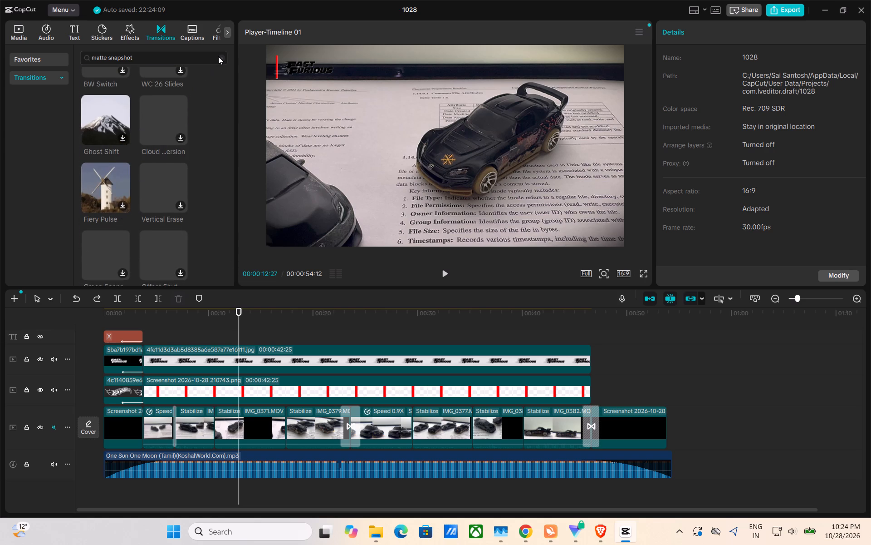
# Search the transitions for "fade" and download the Cross Fade transition.
pyautogui.click(218, 56)
pyautogui.click(220, 59)
pyautogui.click(196, 57)
pyautogui.write('fade')
pyautogui.press('Return')
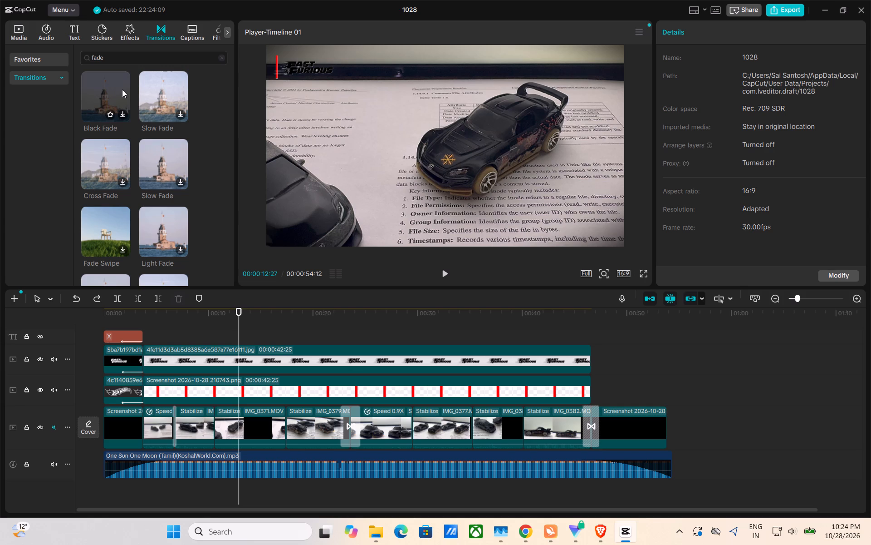
pyautogui.click(125, 113)
pyautogui.click(122, 181)
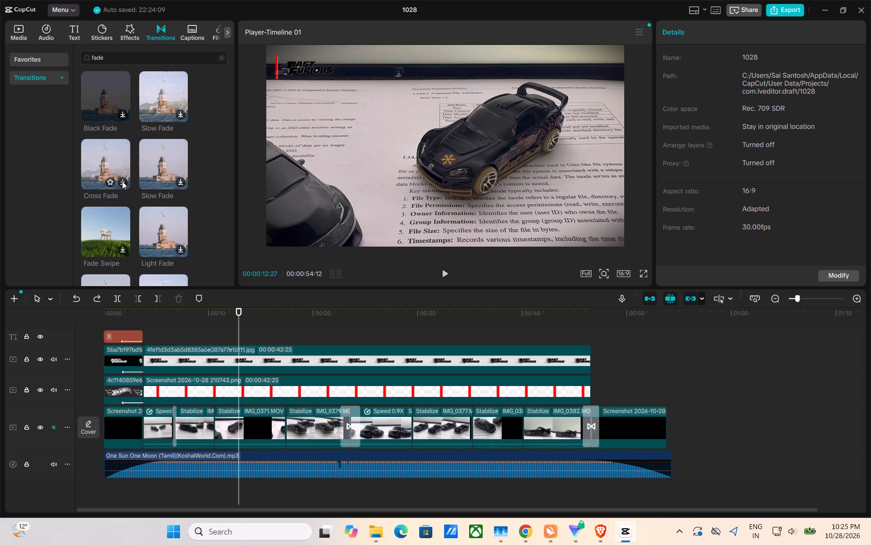
pyautogui.rightClick(125, 181)
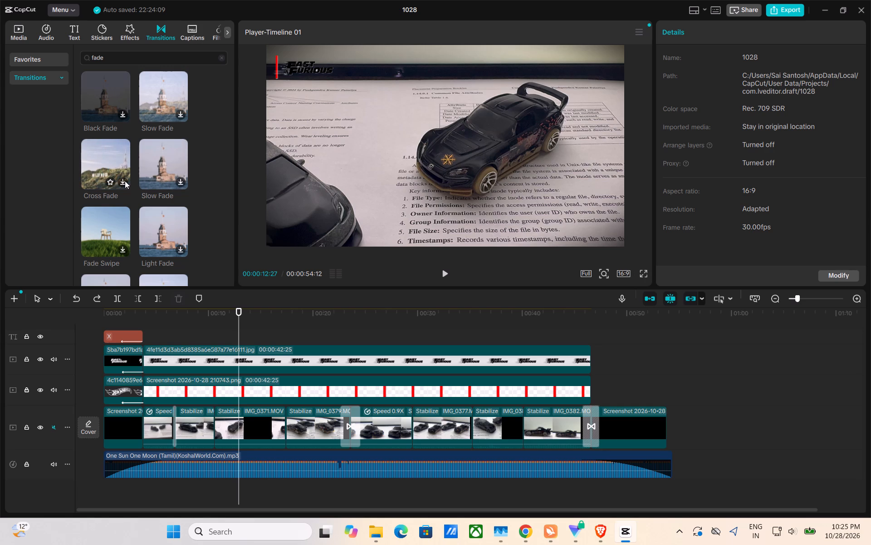
pyautogui.click(125, 181)
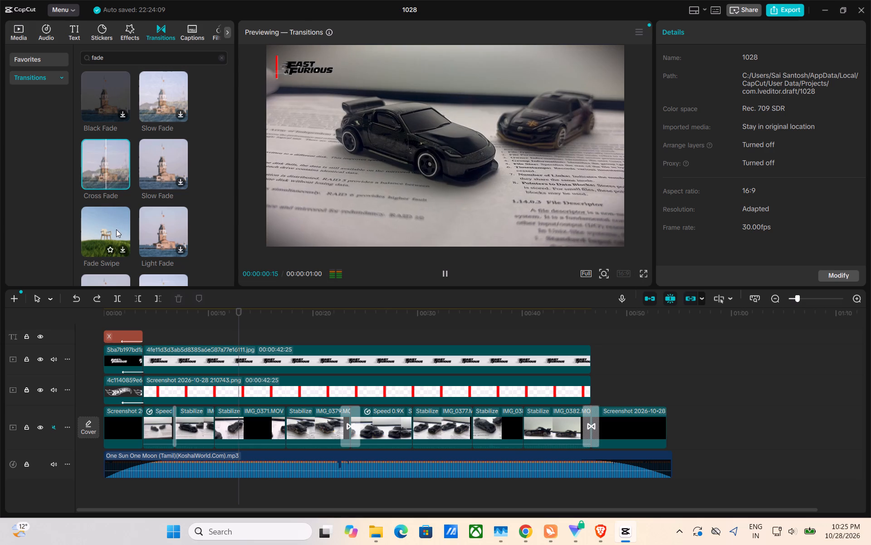
# Preview the Cross Fade transition on the car clips.
pyautogui.click(99, 163)
pyautogui.click(99, 163)
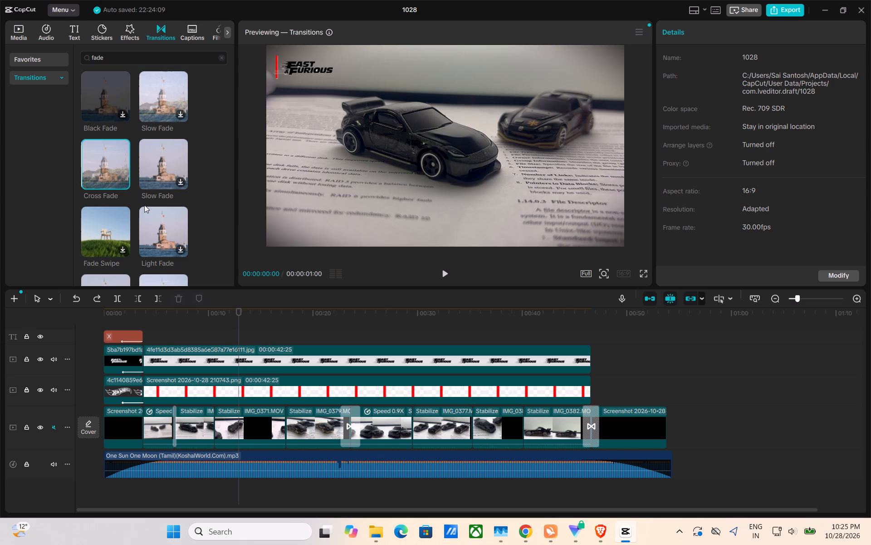
pyautogui.press('space')
pyautogui.press('space')
pyautogui.press('space')
# Undo adding the Sunset Flash transition between IMG_0382 and the black closing clip.
pyautogui.hotkey('ctrl', 'z')
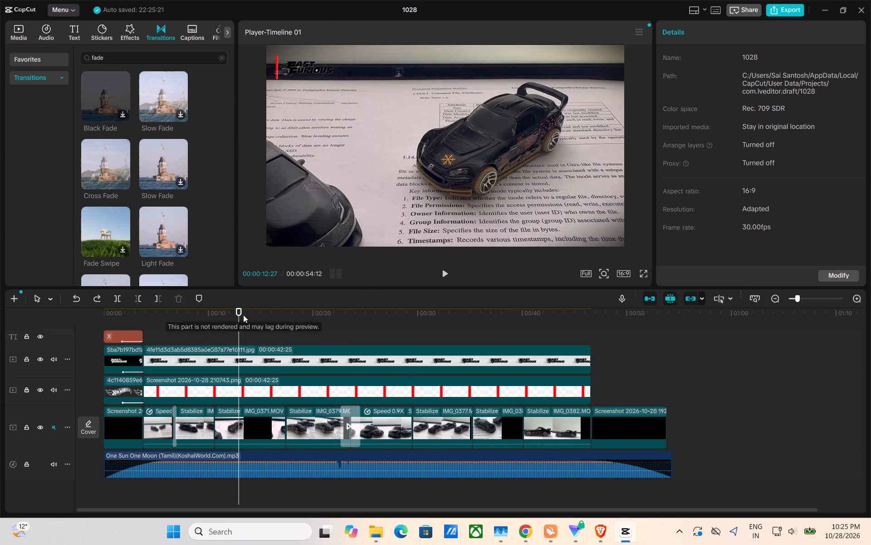
# Move the playhead to just before the cut between the second car clip and IMG_0371, and preview Cross Fade there.
pyautogui.moveTo(237, 324); pyautogui.dragTo(204, 324)
pyautogui.doubleClick(204, 324)
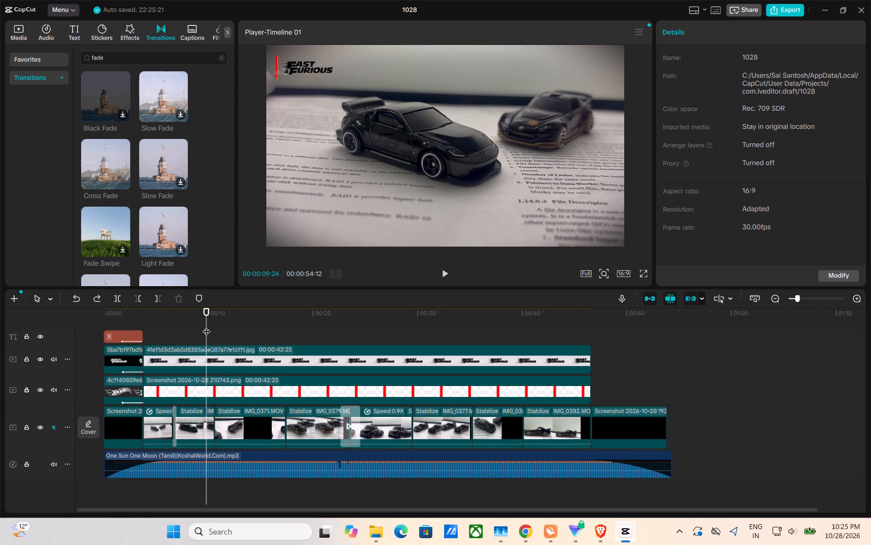
pyautogui.click(105, 181)
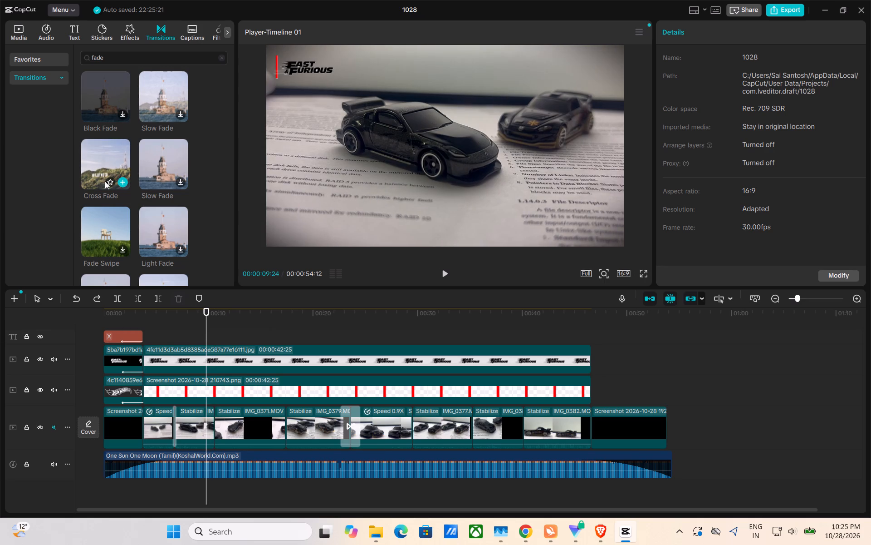
pyautogui.doubleClick(100, 171)
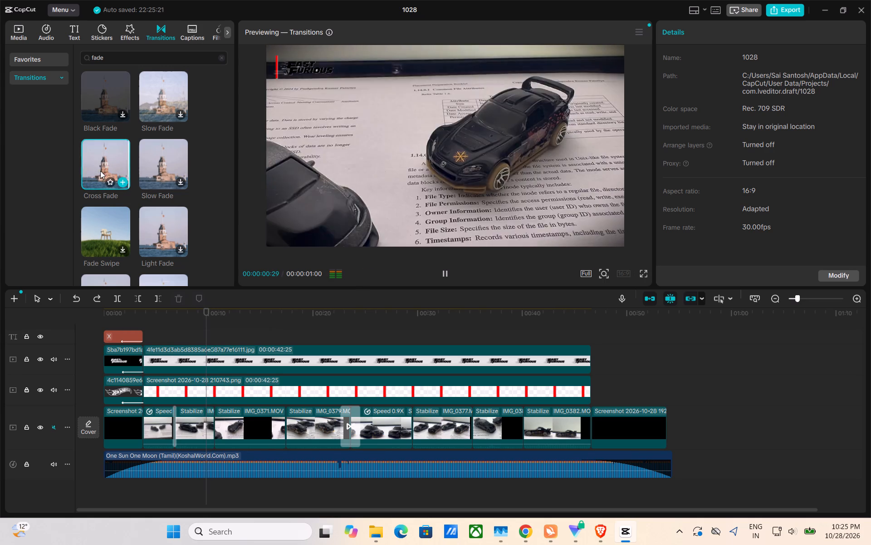
# Download the Slow Fade transition beside Cross Fade and preview it on the car clips.
pyautogui.doubleClick(152, 167)
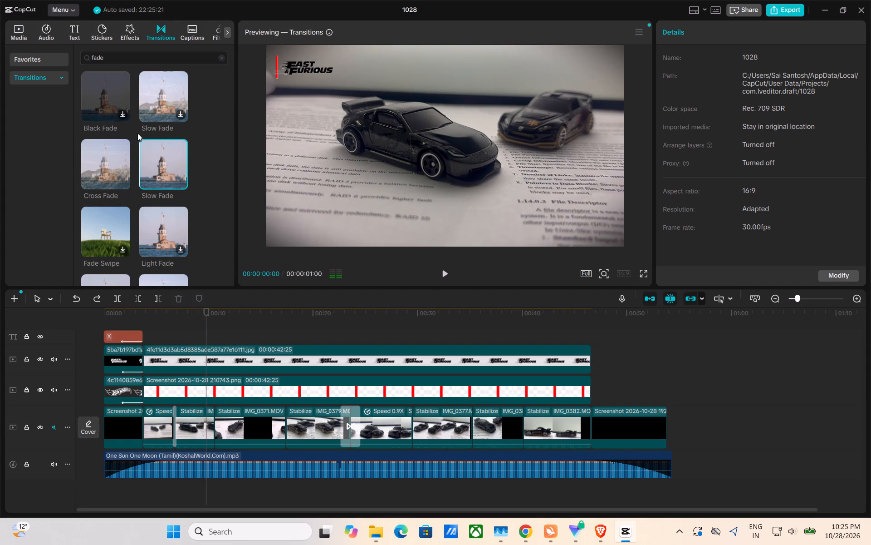
pyautogui.click(158, 154)
pyautogui.doubleClick(158, 154)
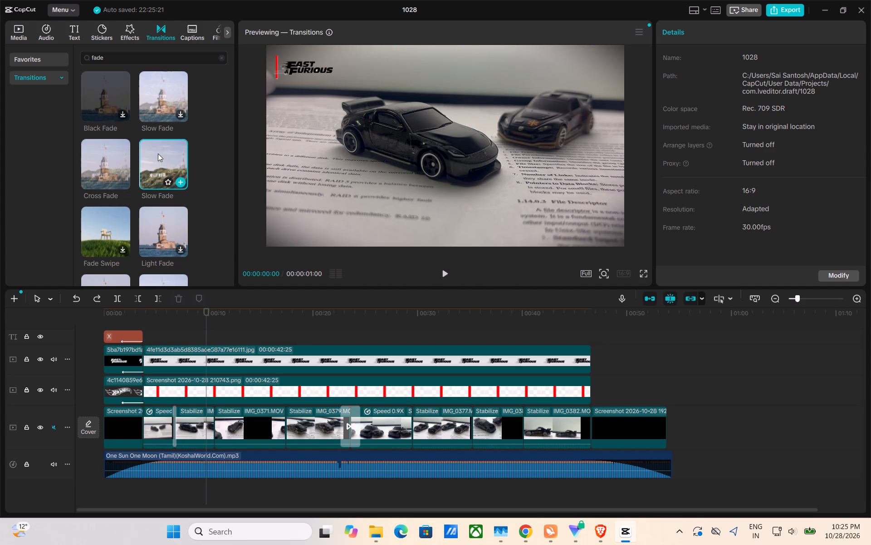
pyautogui.click(158, 154)
pyautogui.press('space')
pyautogui.press('space')
pyautogui.press('space')
pyautogui.press('space')
# Look through the remaining "fade" transition results, such as Gradual Fade, Fade Scan and Blink Fade.
pyautogui.scroll(-1, 140, 188)
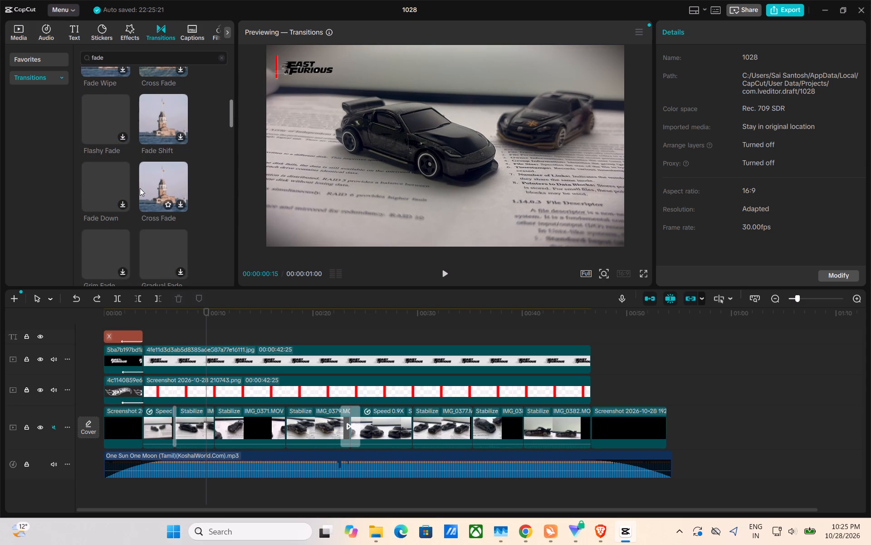
pyautogui.scroll(-2, 140, 188)
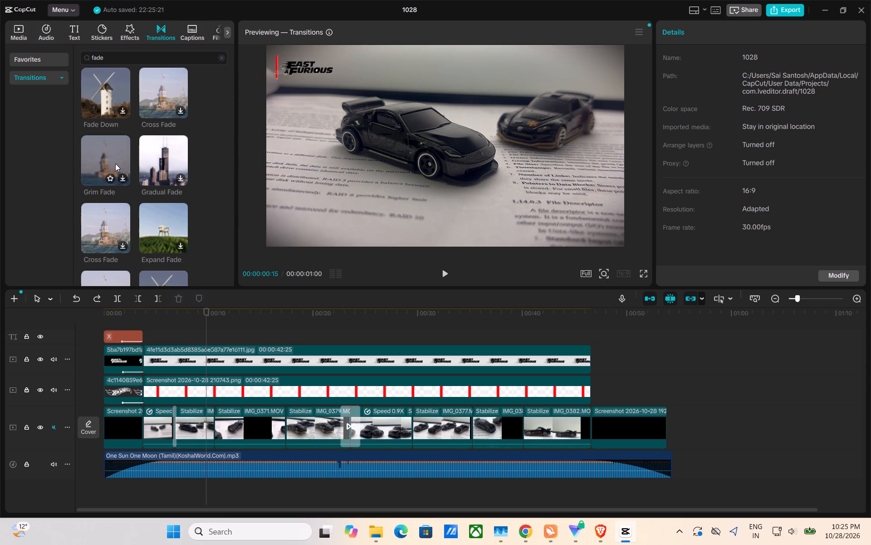
pyautogui.click(159, 165)
pyautogui.scroll(-1, 159, 165)
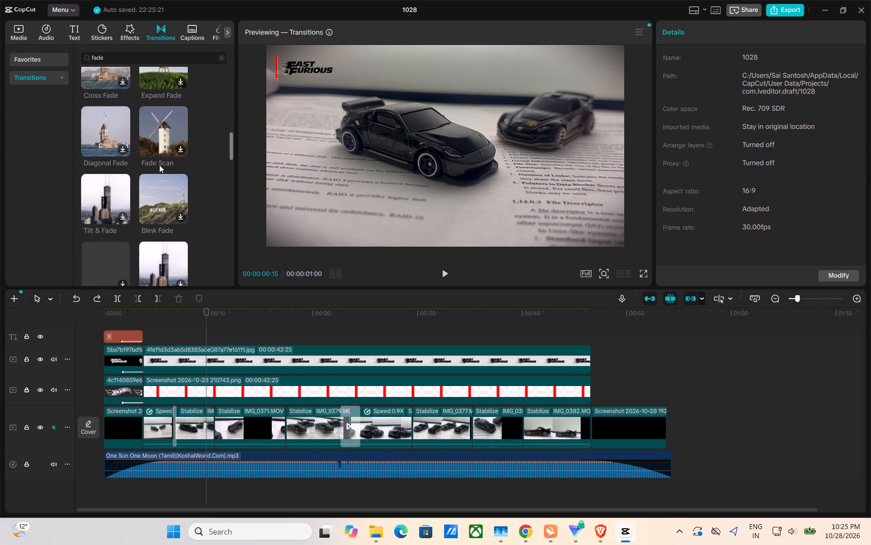
pyautogui.scroll(-1, 155, 200)
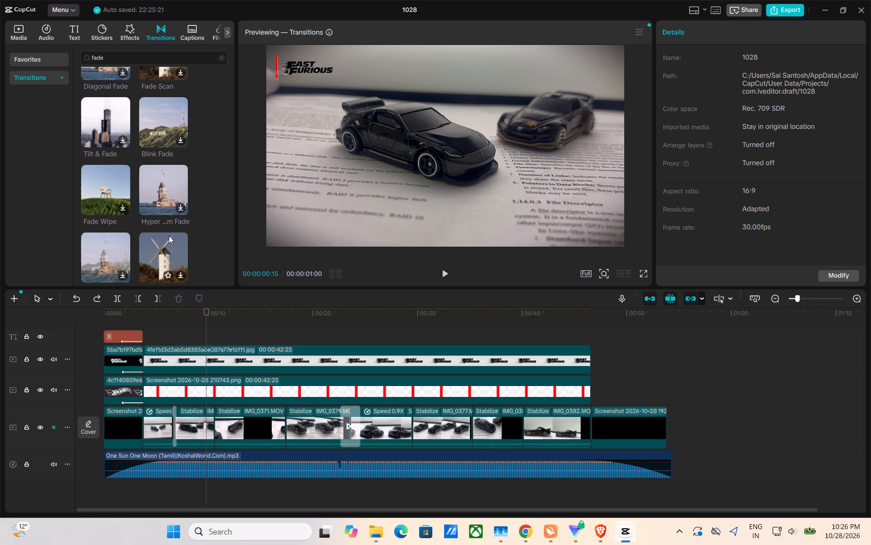
pyautogui.scroll(-1, 169, 236)
pyautogui.scroll(6, 169, 236)
# Download the Black Fade transition, add it at the cut before IMG_0371, and preview it.
pyautogui.click(122, 110)
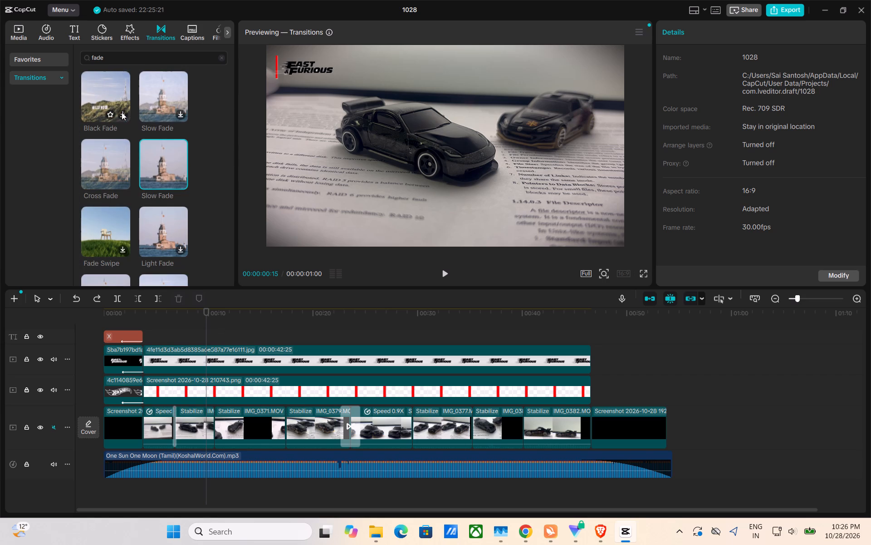
pyautogui.rightClick(122, 112)
pyautogui.doubleClick(122, 113)
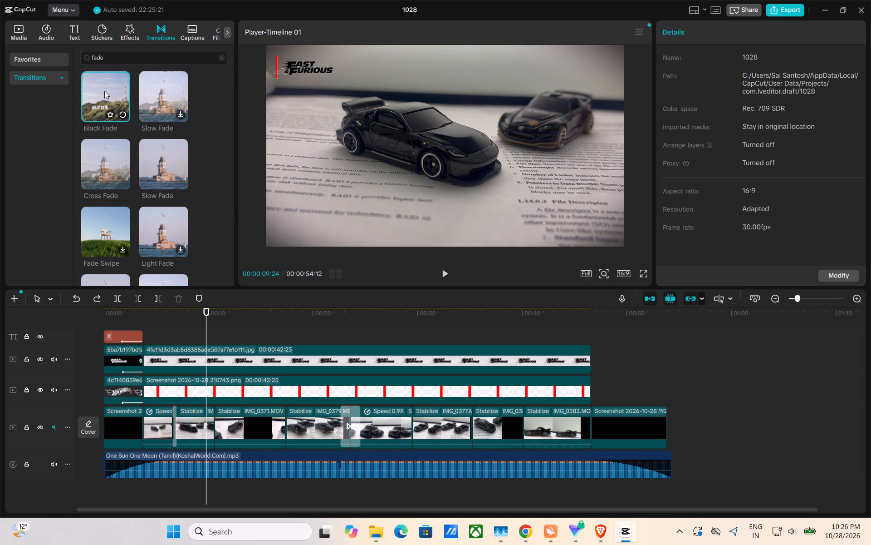
pyautogui.moveTo(104, 91); pyautogui.dragTo(202, 433)
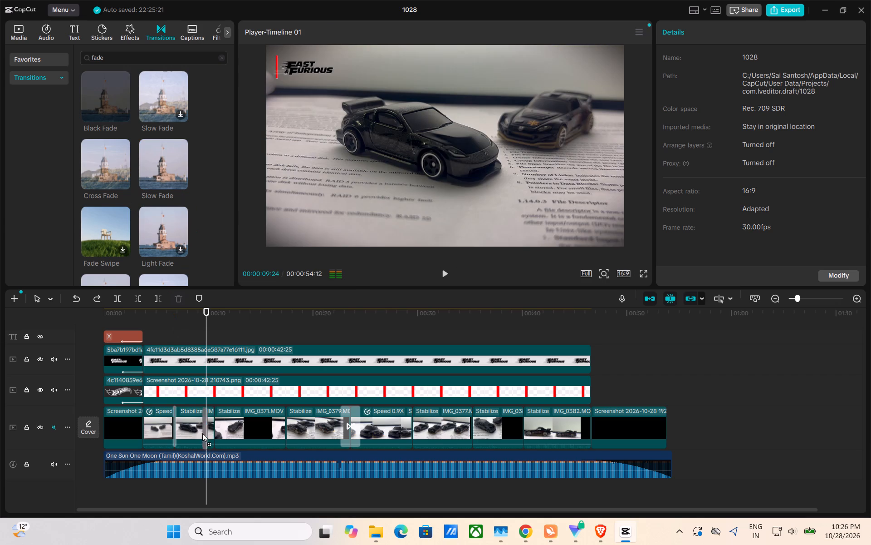
pyautogui.moveTo(202, 433); pyautogui.dragTo(211, 434)
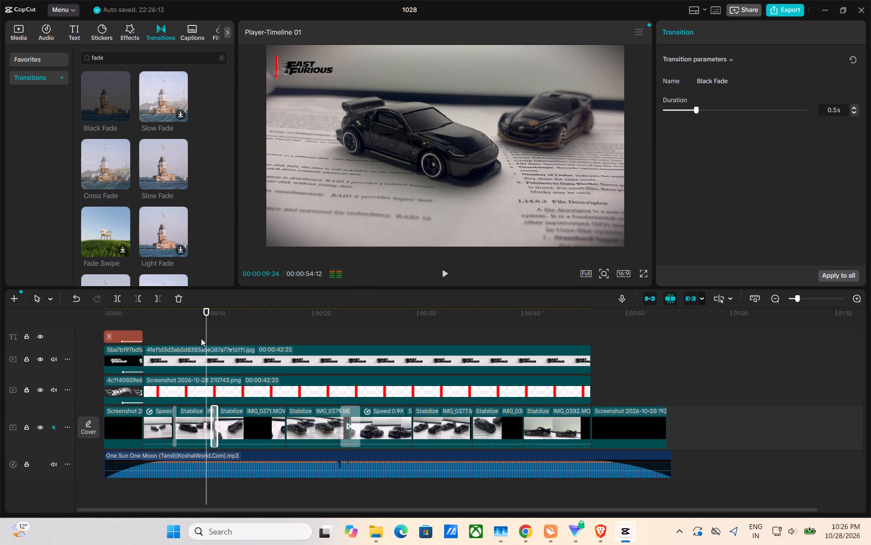
pyautogui.press('space')
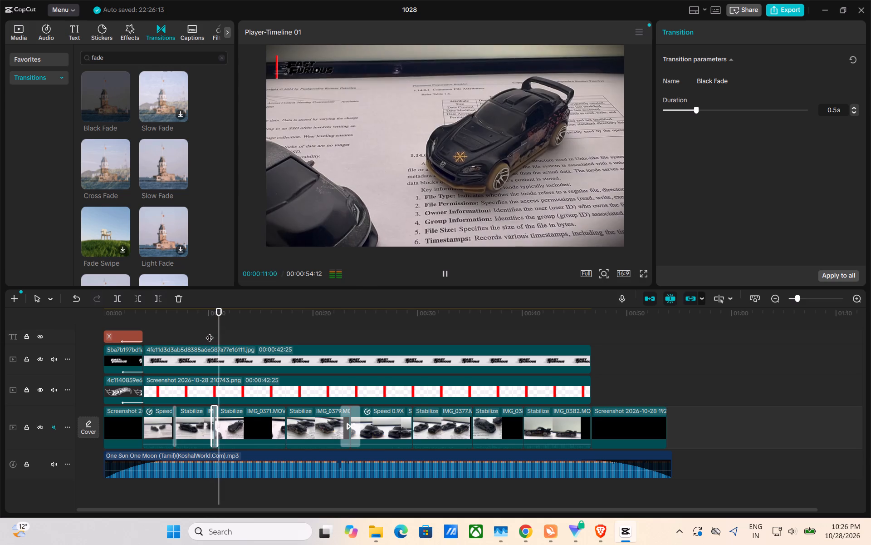
pyautogui.press('space')
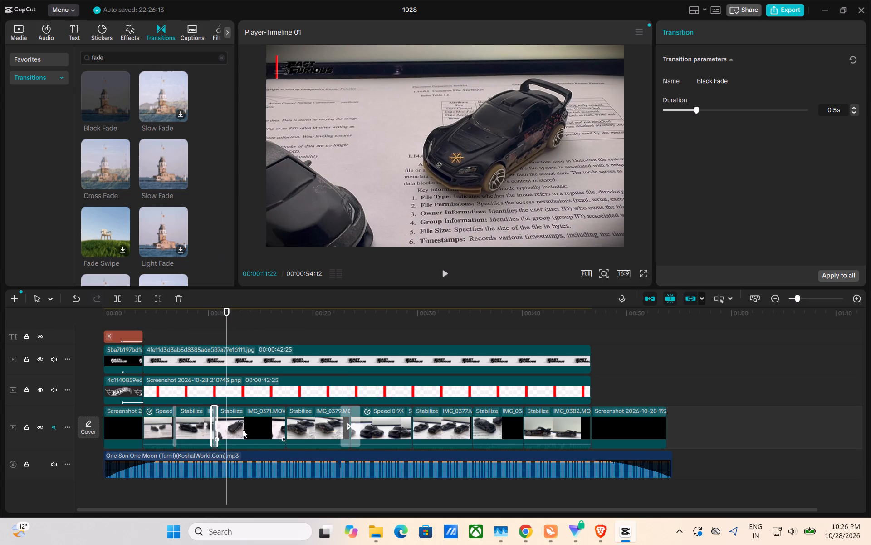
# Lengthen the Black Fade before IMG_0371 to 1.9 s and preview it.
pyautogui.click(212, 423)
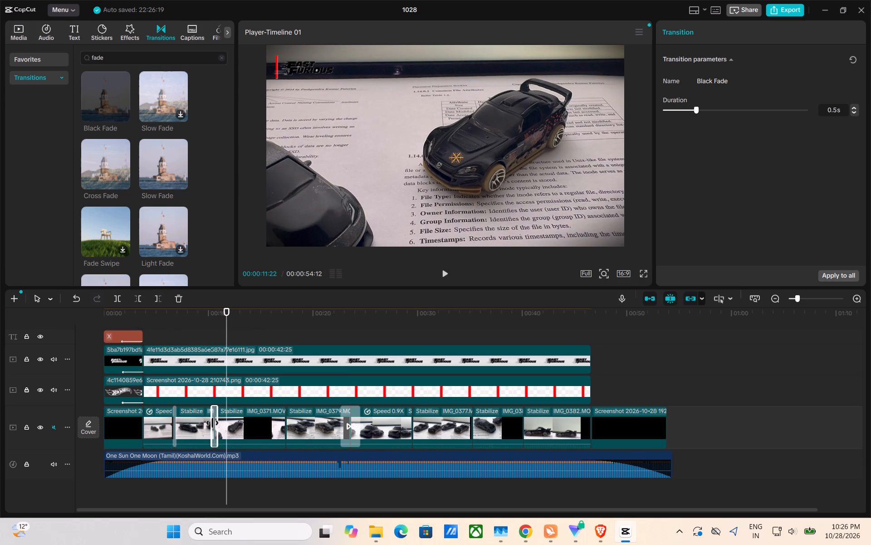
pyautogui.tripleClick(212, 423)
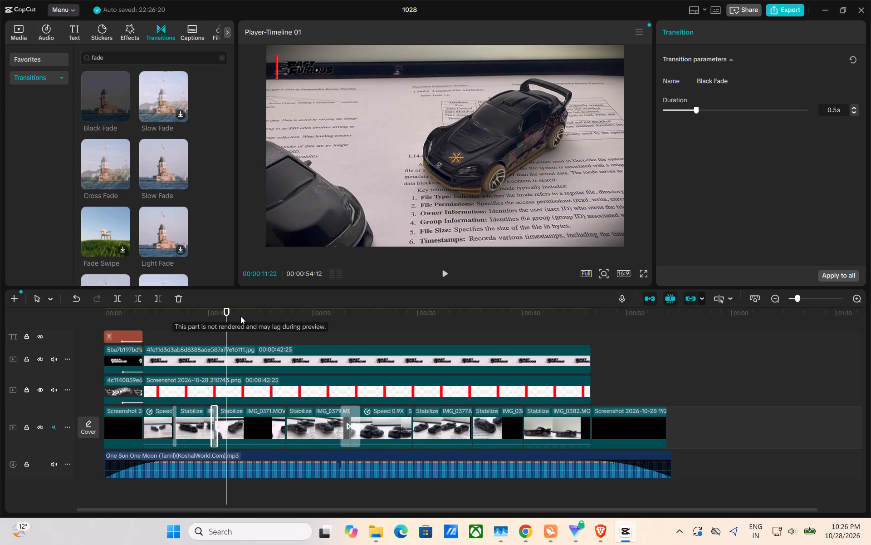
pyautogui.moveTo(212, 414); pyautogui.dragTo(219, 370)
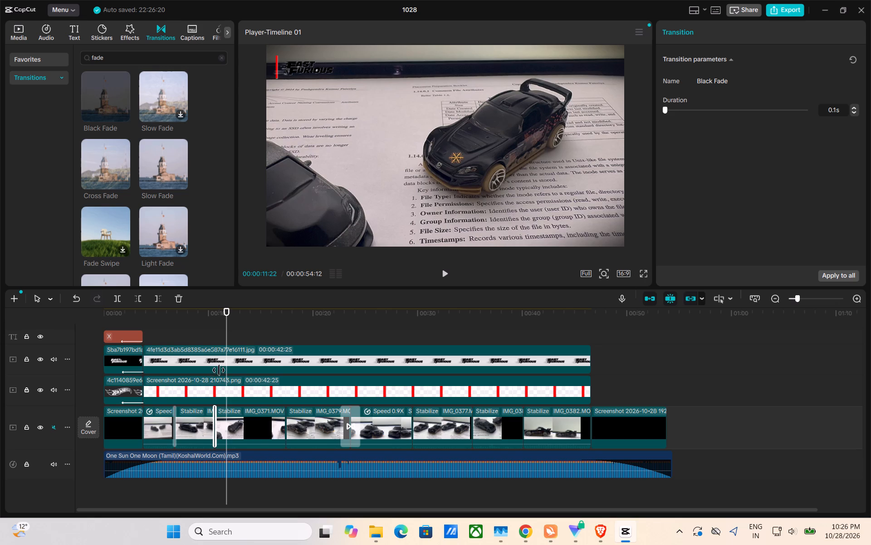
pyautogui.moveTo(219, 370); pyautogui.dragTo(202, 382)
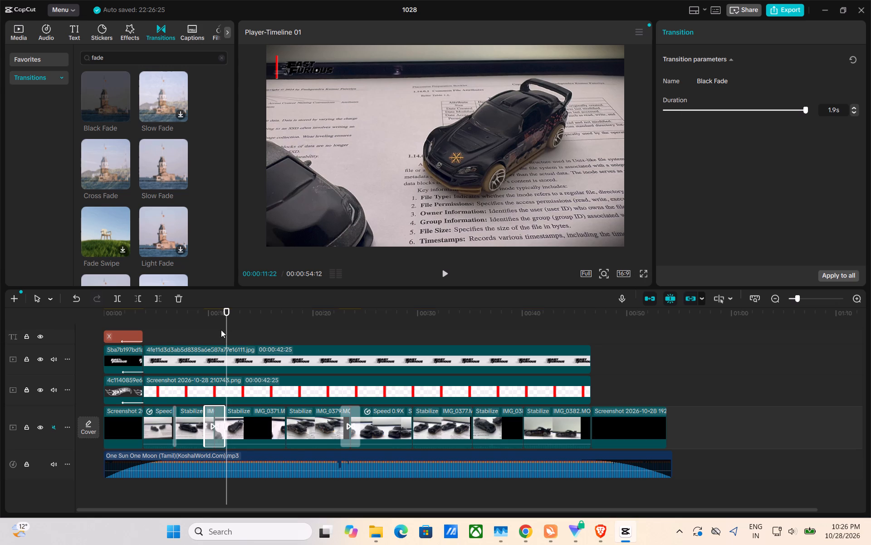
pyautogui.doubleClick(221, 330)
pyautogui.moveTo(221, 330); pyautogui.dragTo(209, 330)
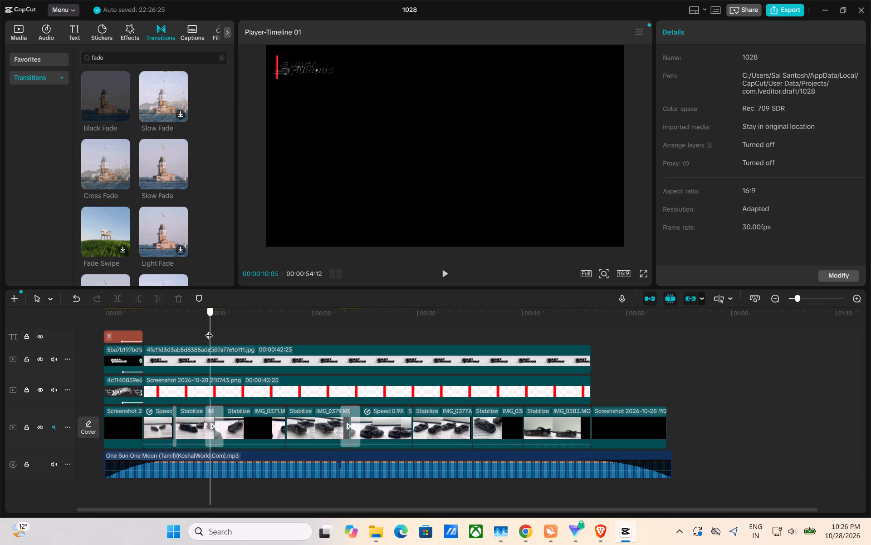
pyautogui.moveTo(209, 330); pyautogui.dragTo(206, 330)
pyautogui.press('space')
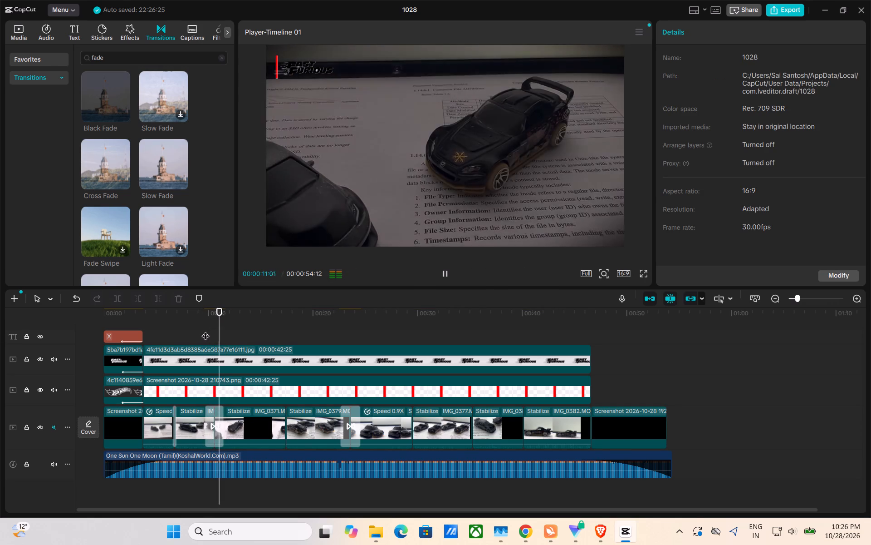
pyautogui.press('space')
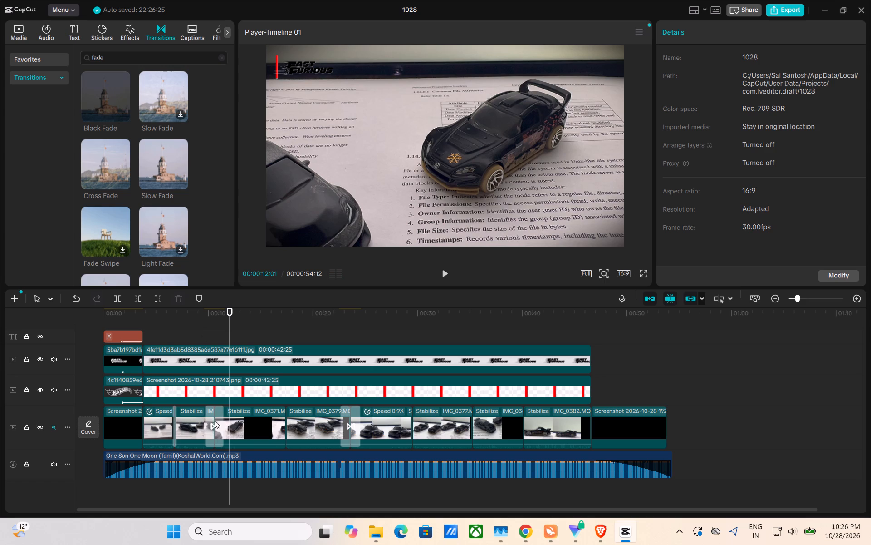
# Set the duration of the Black Fade before IMG_0371 to 1.1 s and play the video across it.
pyautogui.doubleClick(212, 417)
pyautogui.moveTo(203, 417); pyautogui.dragTo(208, 418)
pyautogui.moveTo(230, 337); pyautogui.dragTo(197, 337)
pyautogui.press('space')
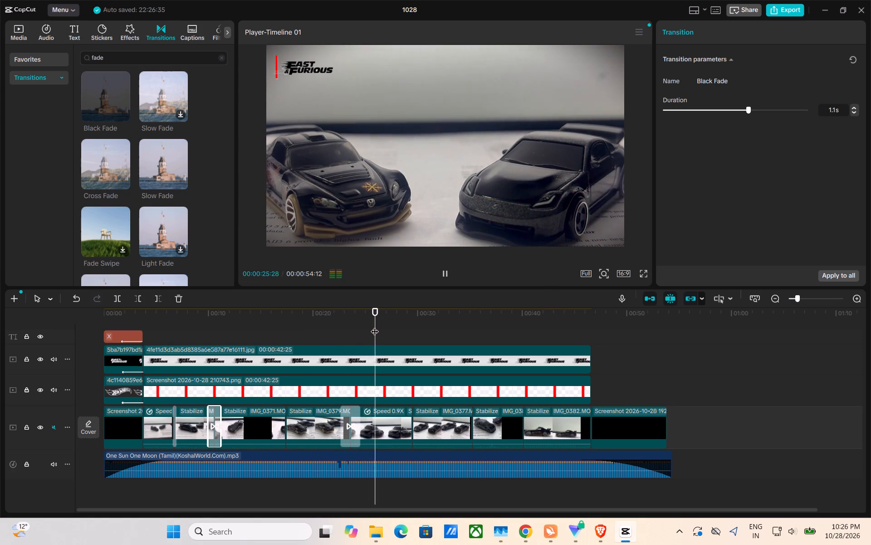
# Rewind to the opening and play the video through to the end to review the transitions.
pyautogui.moveTo(375, 326); pyautogui.dragTo(140, 339)
pyautogui.press('space')
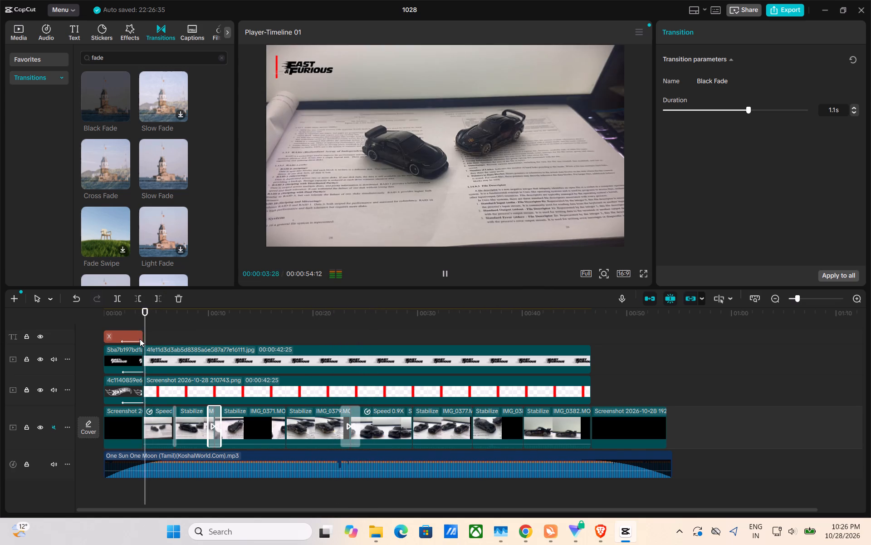
pyautogui.moveTo(160, 337); pyautogui.dragTo(152, 335)
pyautogui.moveTo(179, 333); pyautogui.dragTo(125, 332)
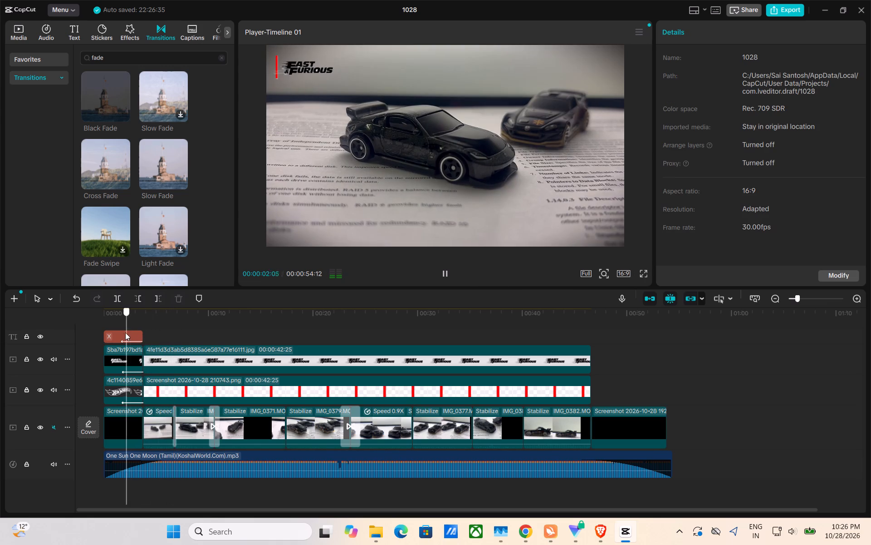
pyautogui.moveTo(125, 332); pyautogui.dragTo(118, 332)
pyautogui.press('space')
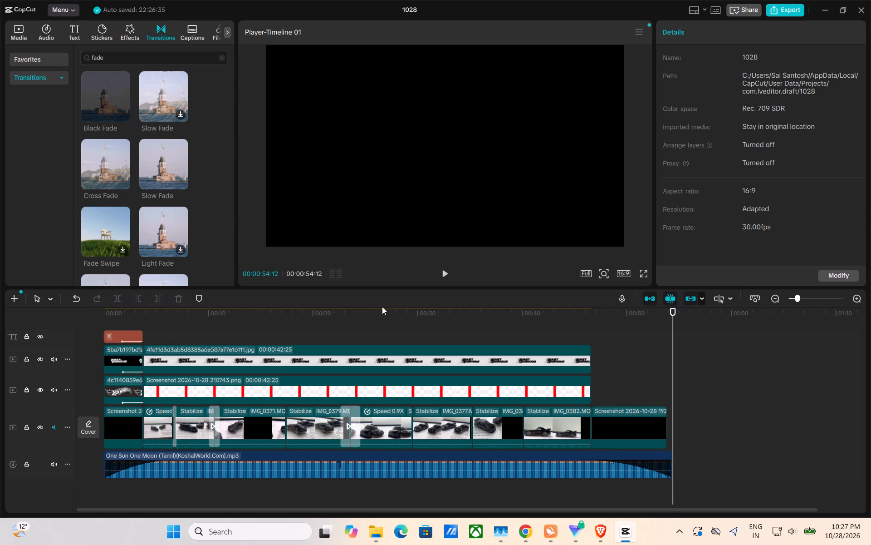
# Replace the "fade" transition search with a search for "scorchead".
pyautogui.click(218, 59)
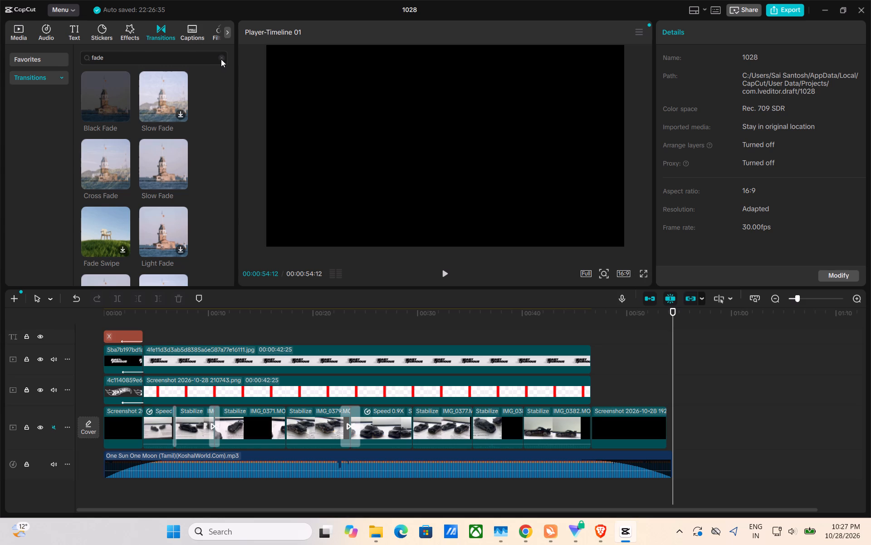
pyautogui.click(221, 59)
pyautogui.click(221, 59)
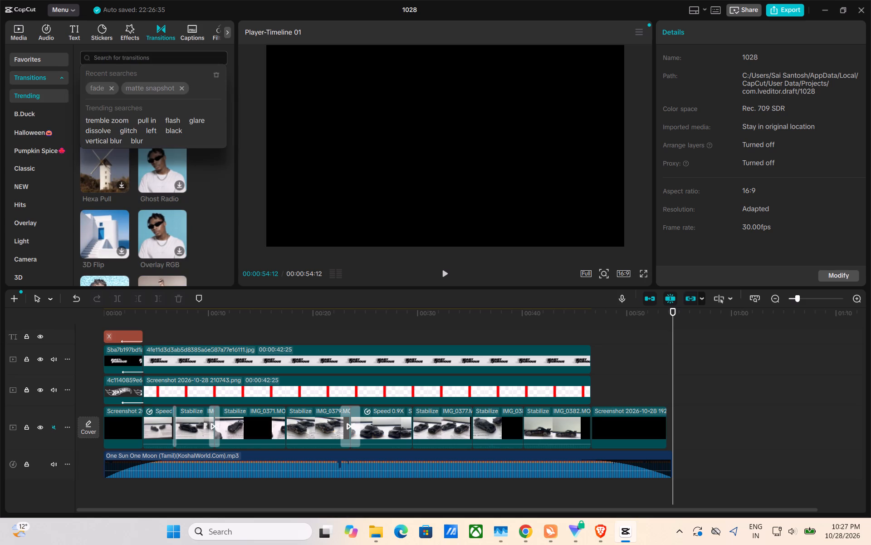
pyautogui.write('scorhead')
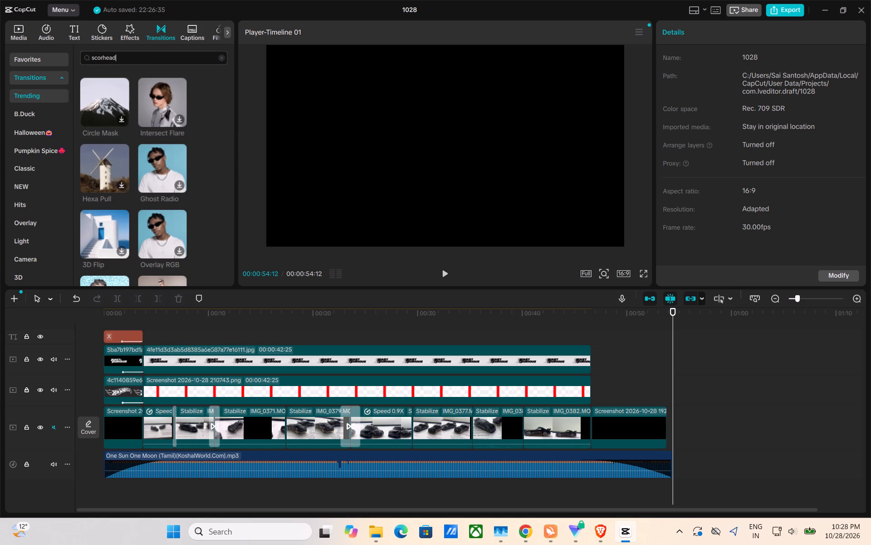
pyautogui.press('Return')
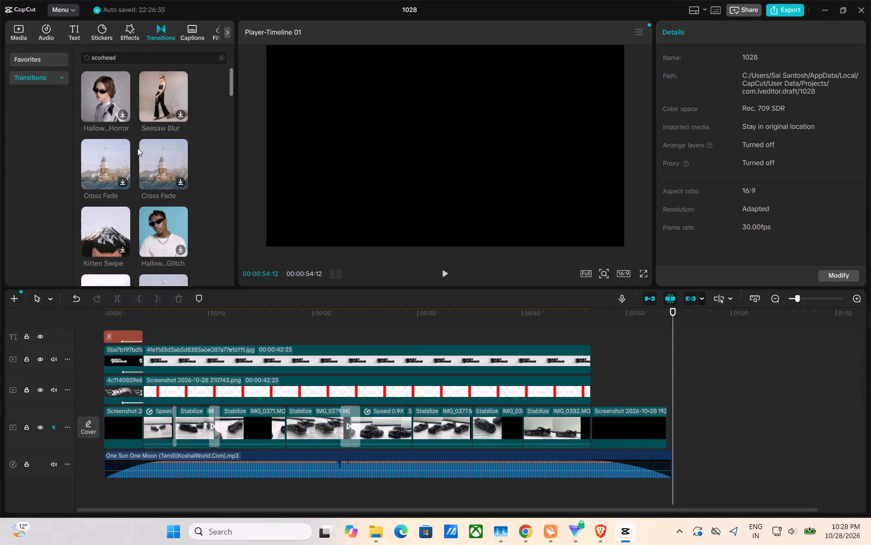
pyautogui.scroll(-1, 137, 148)
pyautogui.scroll(1, 137, 148)
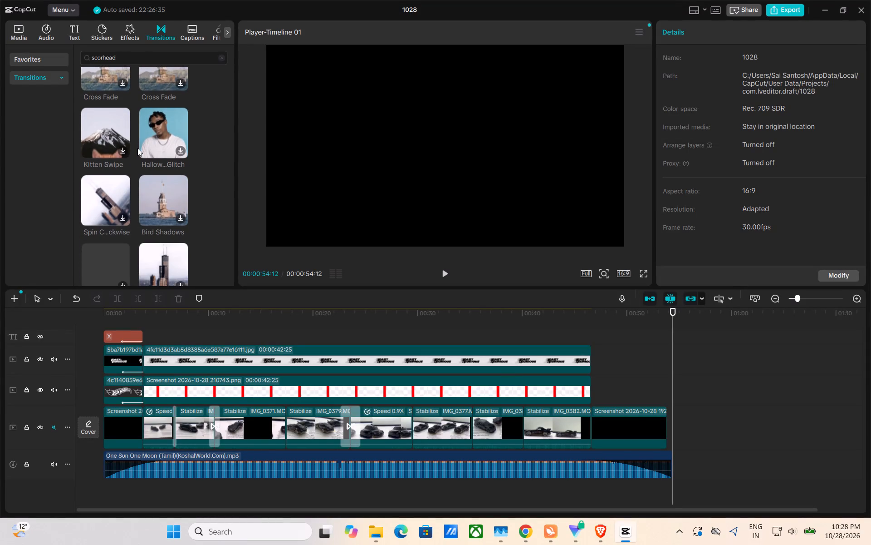
pyautogui.scroll(1, 137, 148)
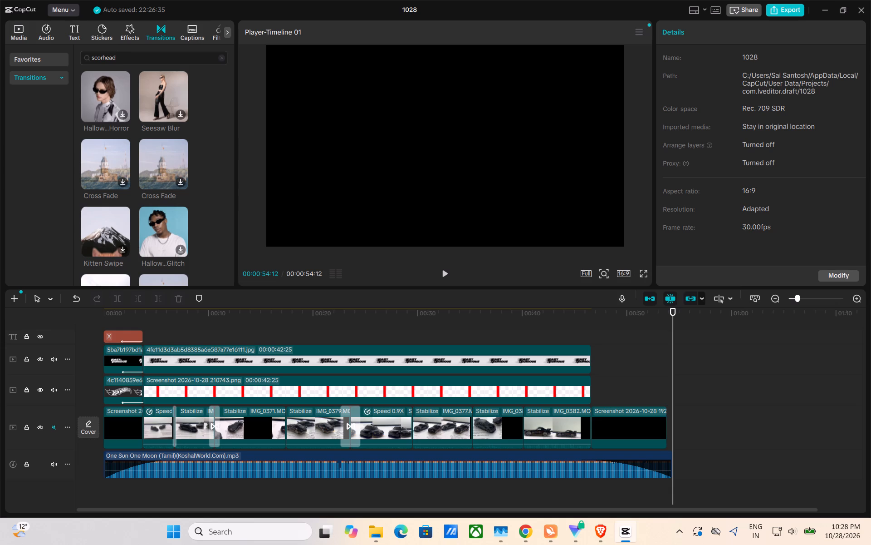
pyautogui.click(103, 57)
pyautogui.press('c')
pyautogui.press('Return')
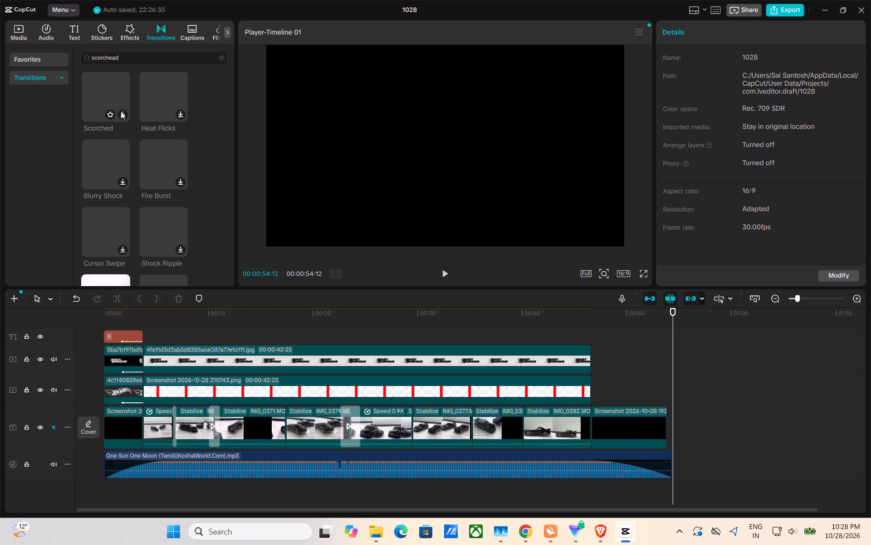
# Download the Scorched transition, add it between IMG_0382 and the black closing clip, and preview it.
pyautogui.click(123, 114)
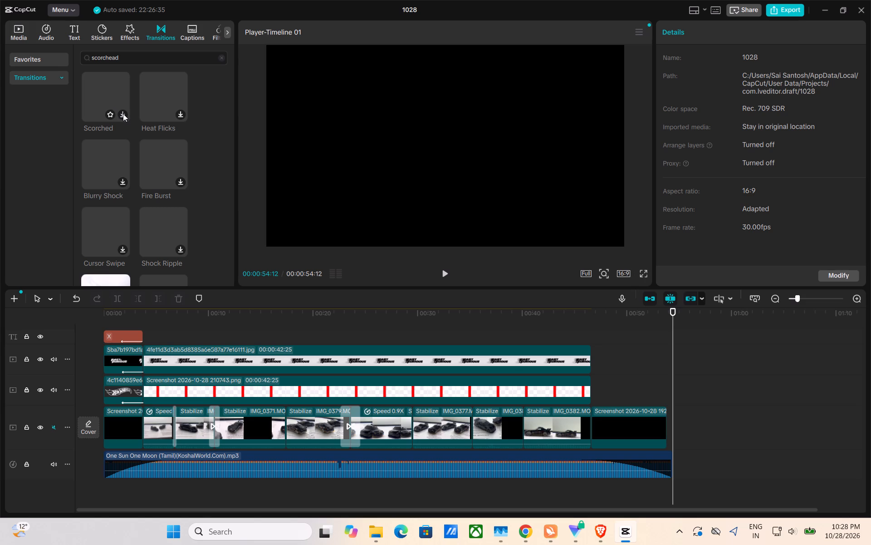
pyautogui.rightClick(123, 114)
pyautogui.doubleClick(123, 114)
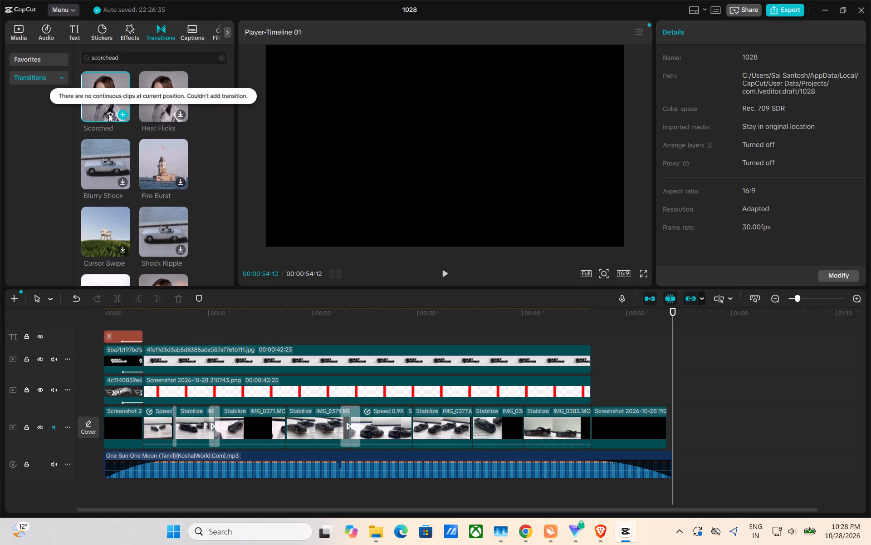
pyautogui.moveTo(96, 109); pyautogui.dragTo(537, 391)
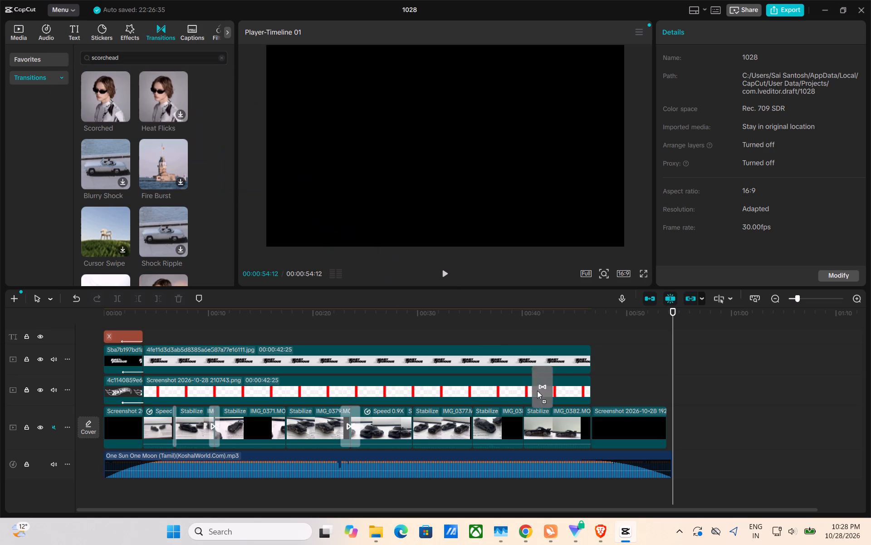
pyautogui.moveTo(537, 391); pyautogui.dragTo(587, 426)
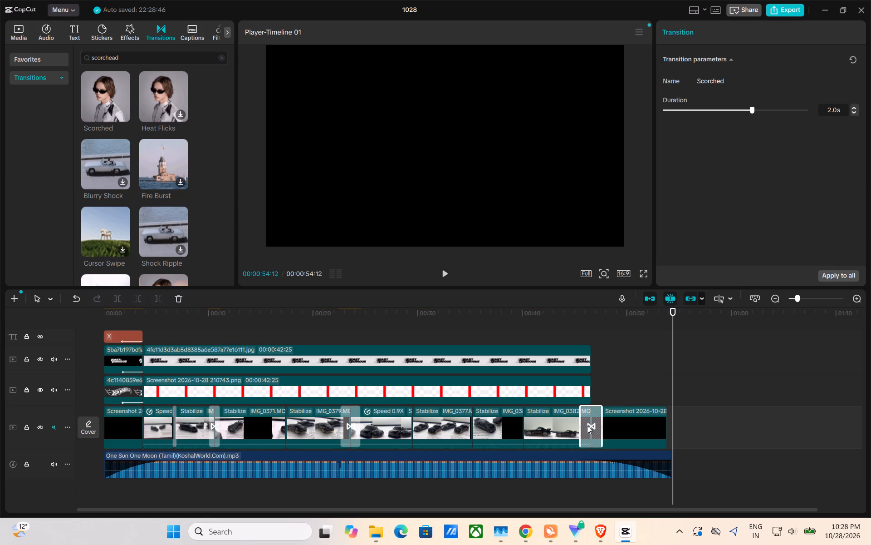
pyautogui.moveTo(669, 363); pyautogui.dragTo(584, 361)
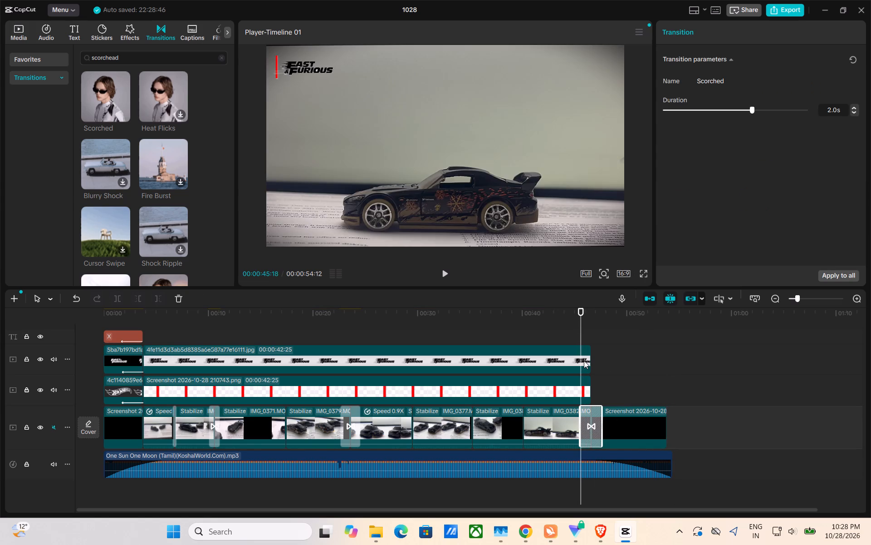
pyautogui.press('space')
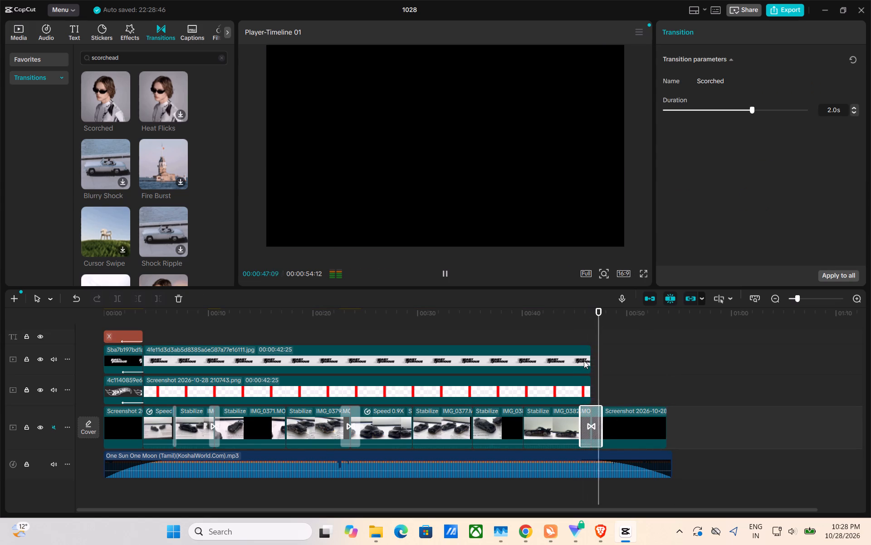
pyautogui.press('space')
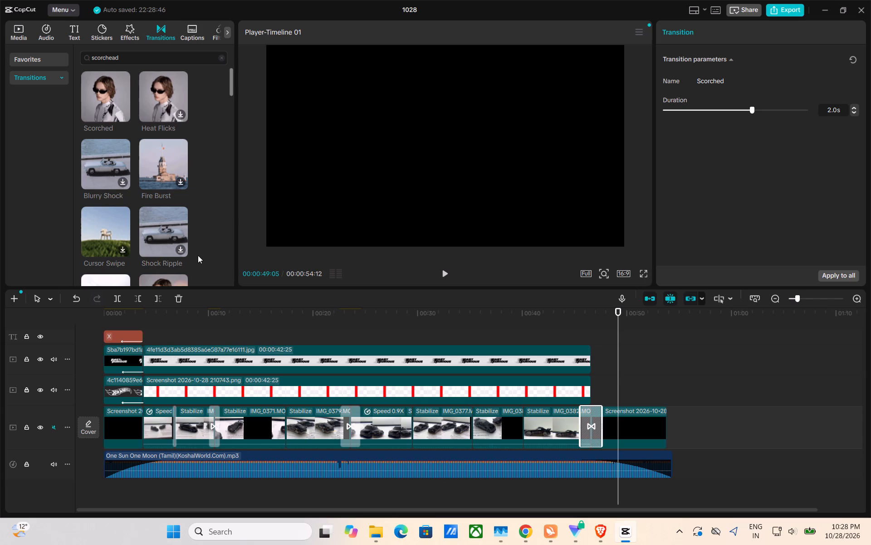
# Look through the transitions offered by the "scorchead" search for other suitable effects.
pyautogui.scroll(-2, 174, 238)
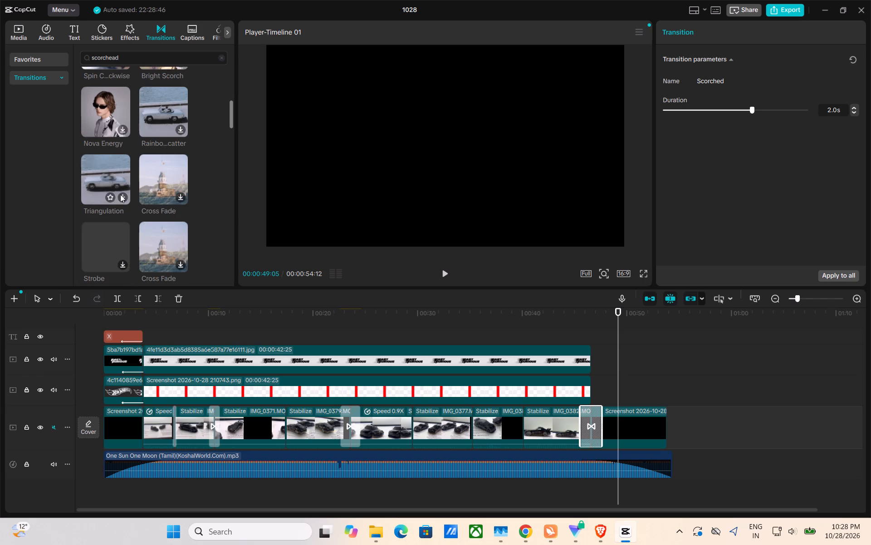
pyautogui.scroll(-1, 131, 181)
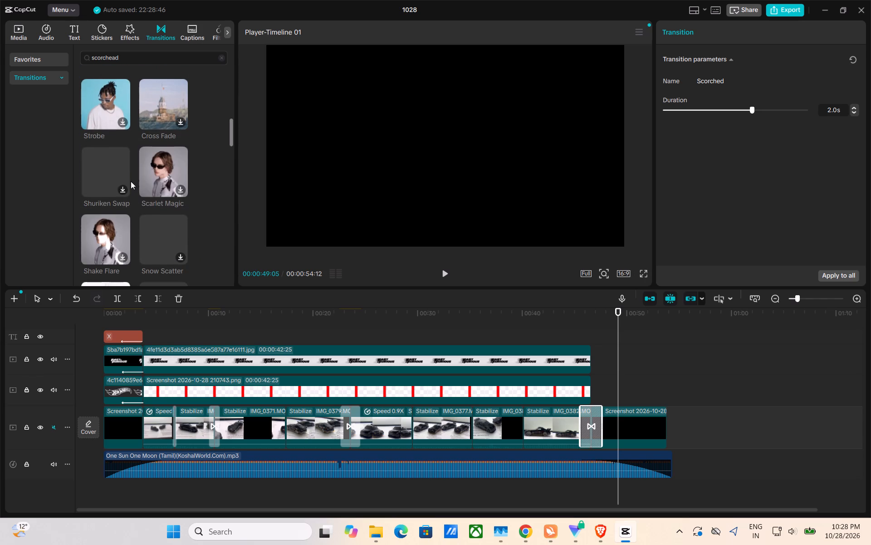
pyautogui.scroll(-1, 131, 181)
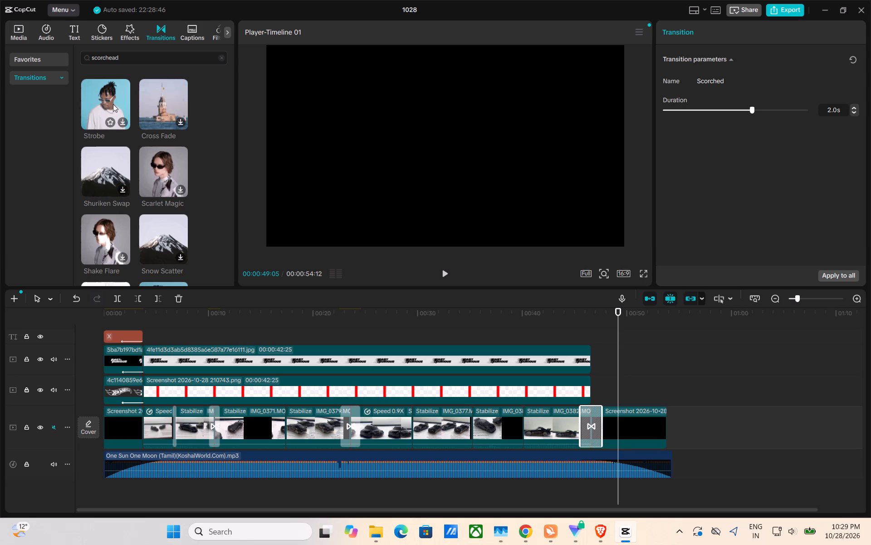
pyautogui.scroll(-1, 106, 105)
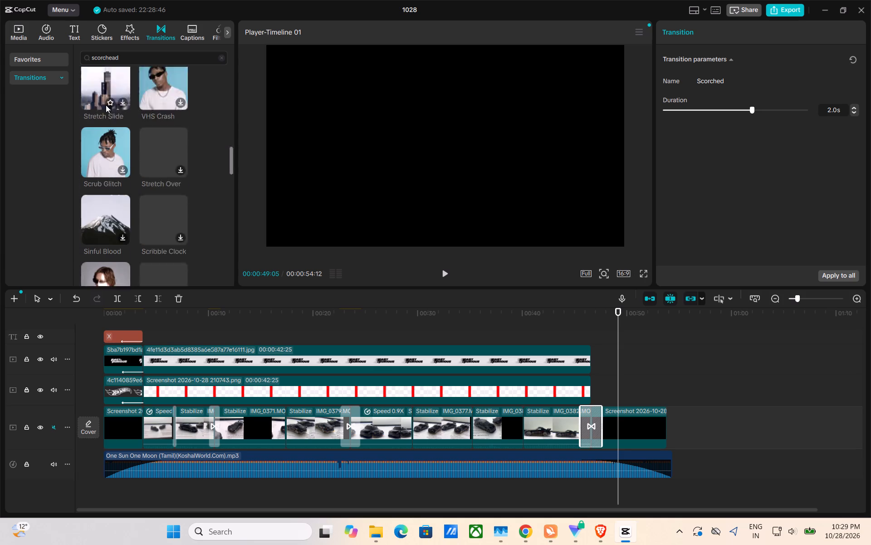
pyautogui.scroll(-1, 106, 105)
pyautogui.scroll(3, 106, 136)
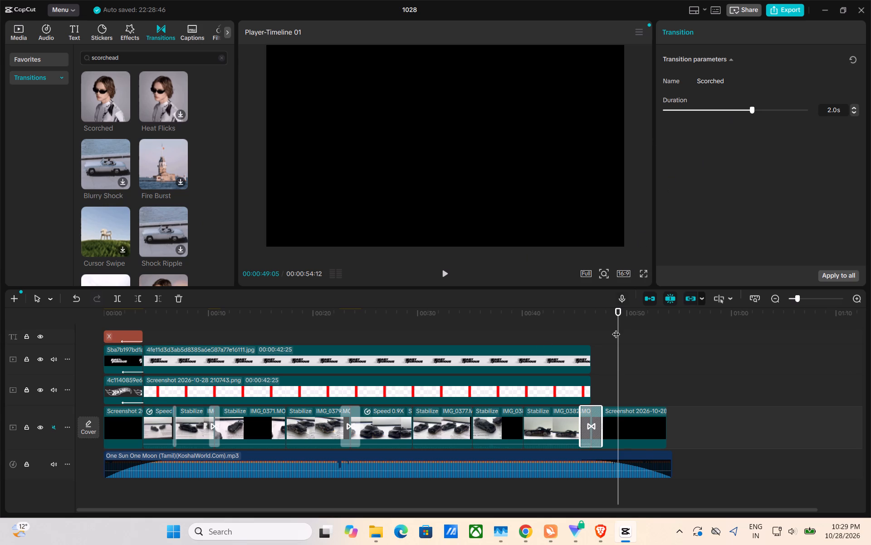
# Select the X Mark transition after IMG_0379 and play the video across it.
pyautogui.moveTo(616, 328); pyautogui.dragTo(372, 353)
pyautogui.click(349, 417)
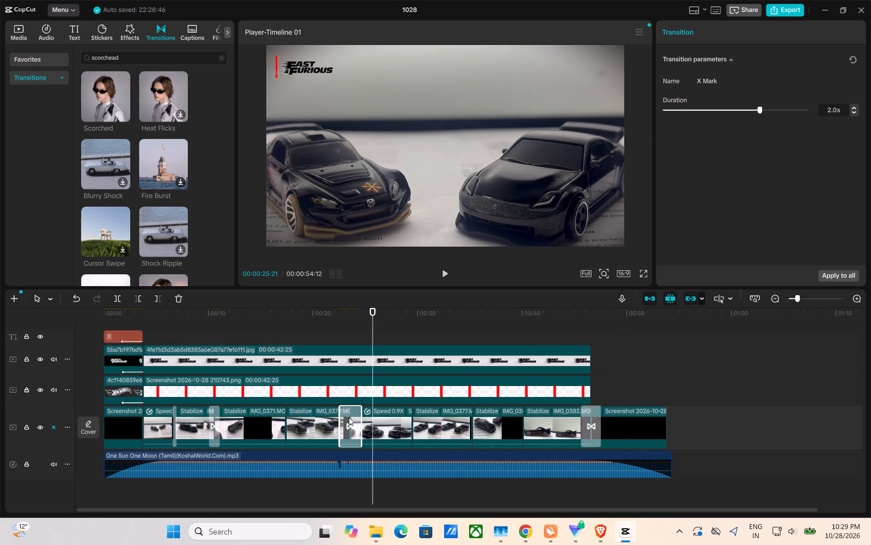
pyautogui.moveTo(370, 339); pyautogui.dragTo(351, 338)
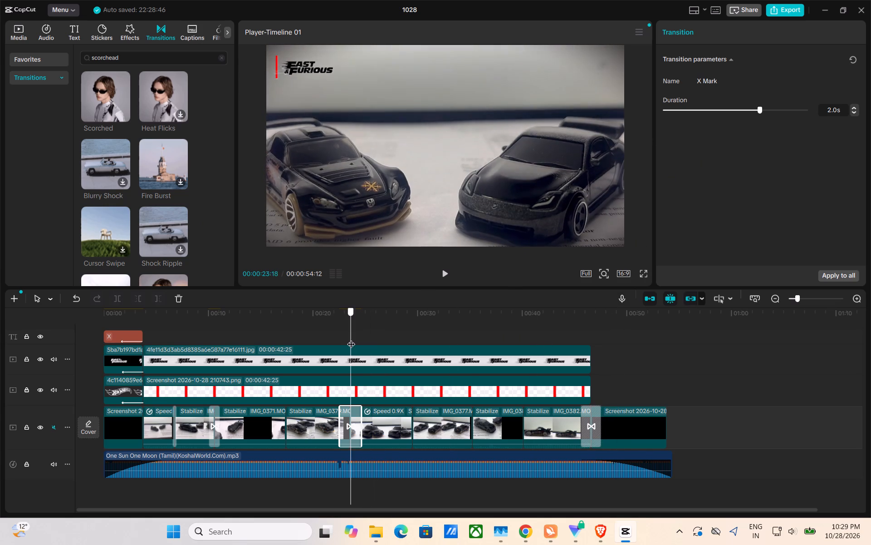
pyautogui.moveTo(351, 338); pyautogui.dragTo(340, 338)
pyautogui.press('space')
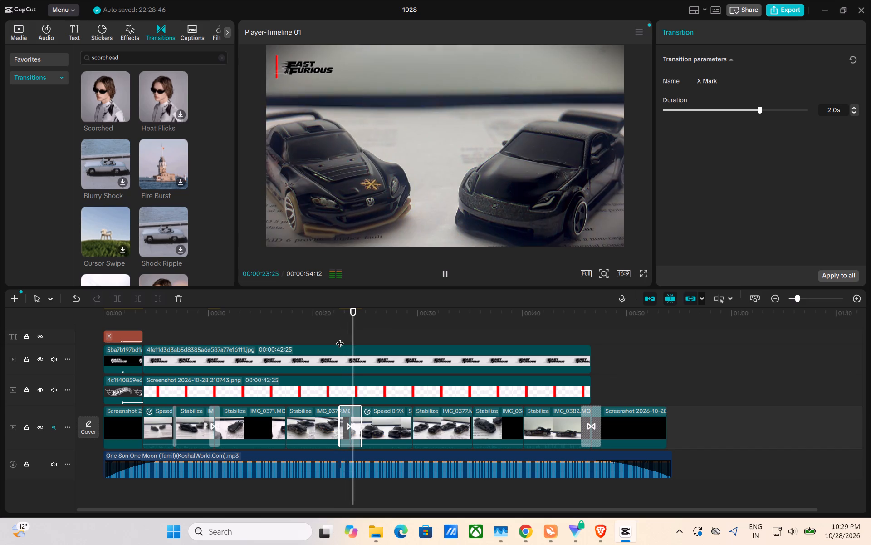
pyautogui.press('space')
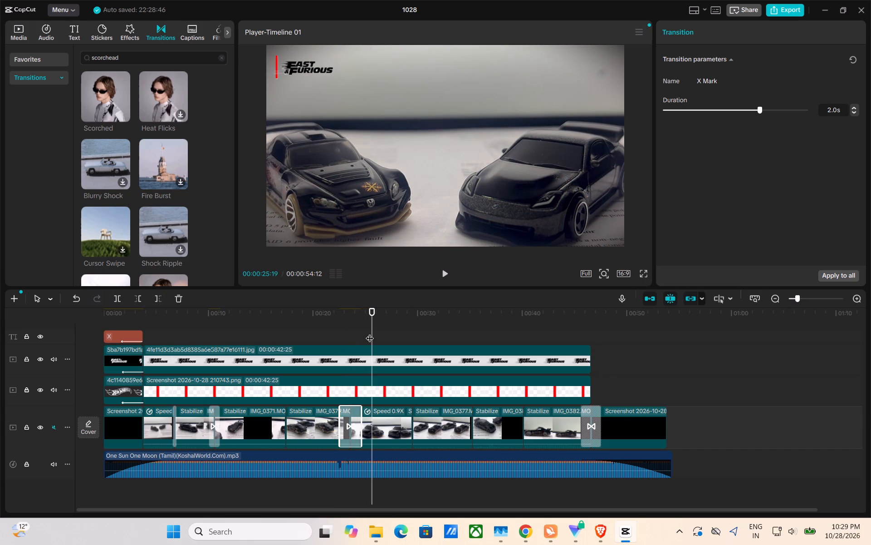
# Add a default text clip over the black closing clip, starting at 00:00:48:28.
pyautogui.moveTo(372, 332); pyautogui.dragTo(478, 371)
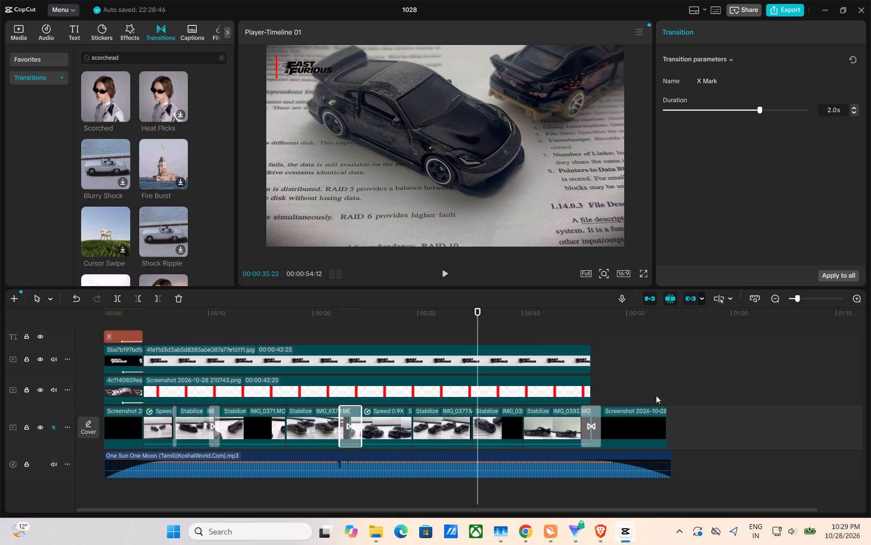
pyautogui.click(616, 382)
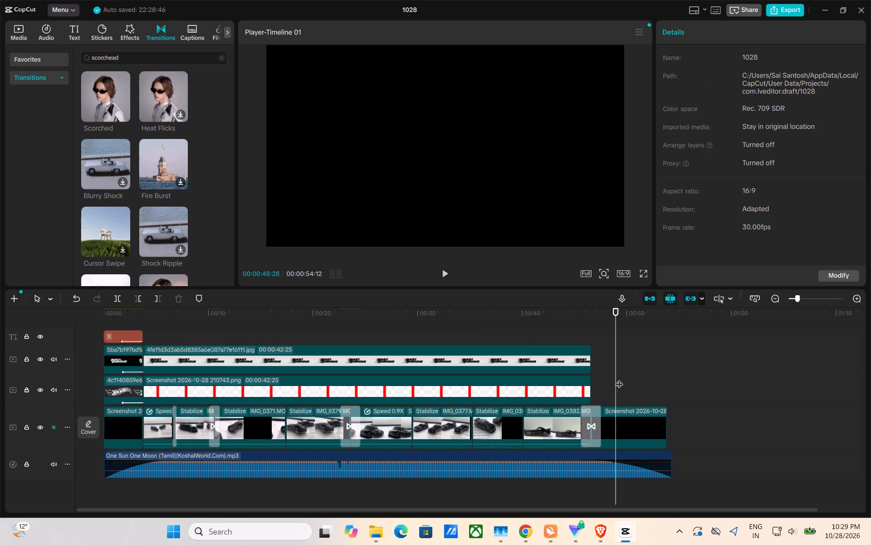
pyautogui.click(619, 430)
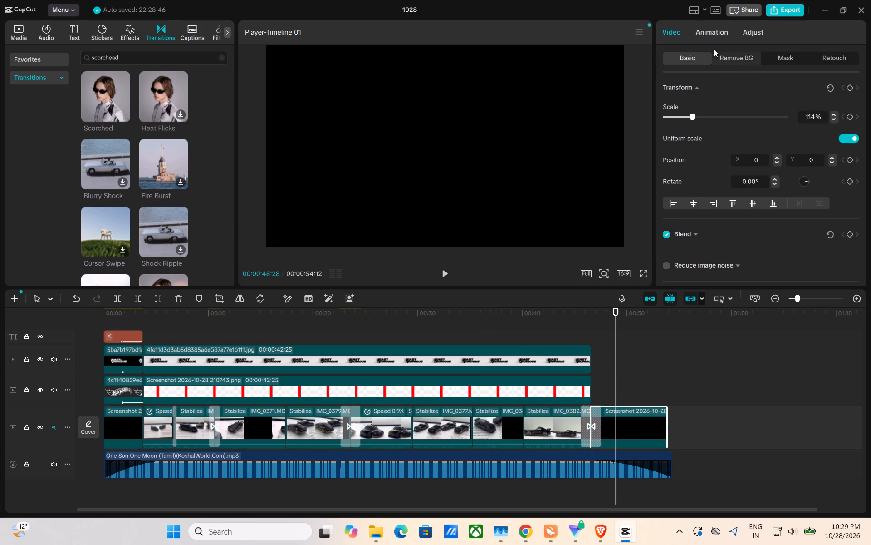
pyautogui.click(80, 28)
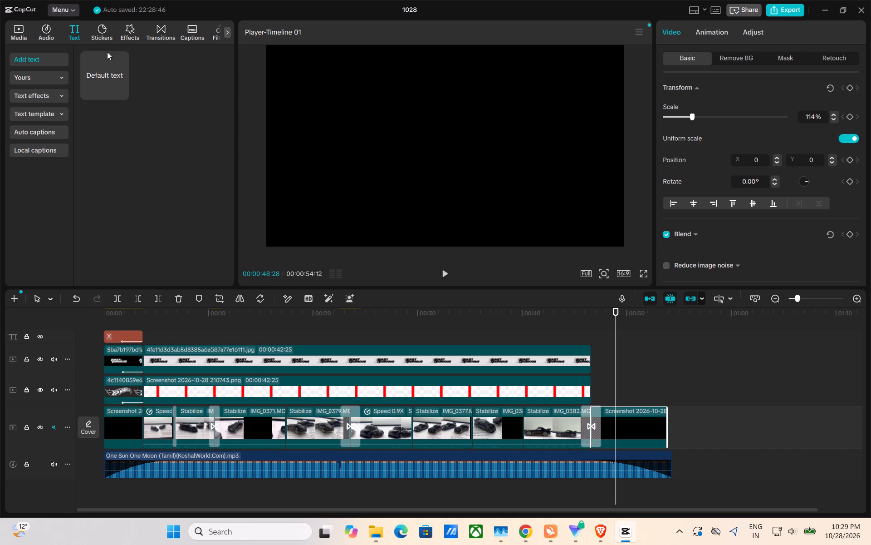
pyautogui.click(107, 66)
pyautogui.click(119, 89)
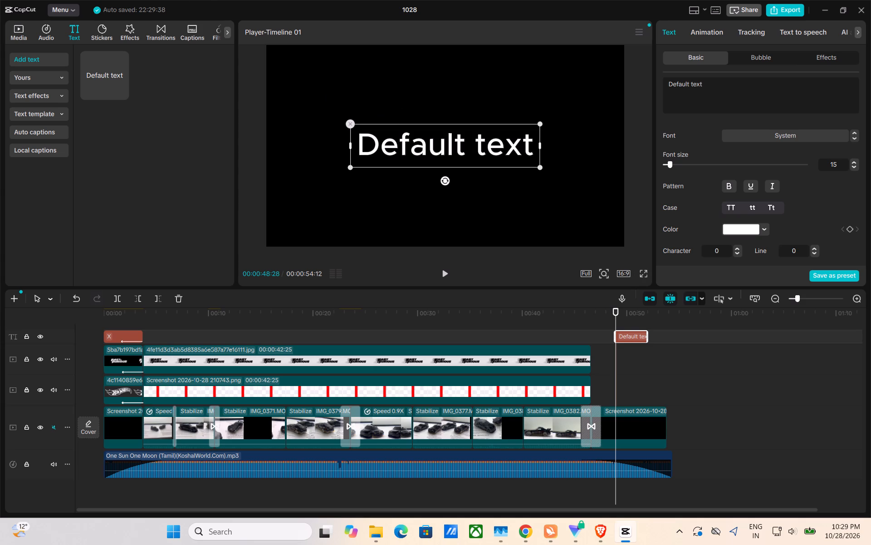
# Replace the default text with "edit by" followed by the creator's handle.
pyautogui.moveTo(716, 96); pyautogui.dragTo(592, 76)
pyautogui.press('BackSpace')
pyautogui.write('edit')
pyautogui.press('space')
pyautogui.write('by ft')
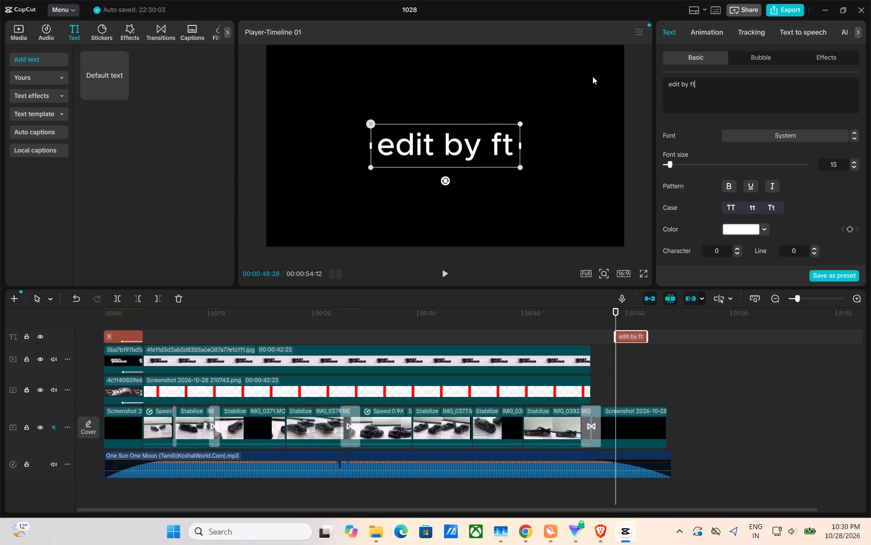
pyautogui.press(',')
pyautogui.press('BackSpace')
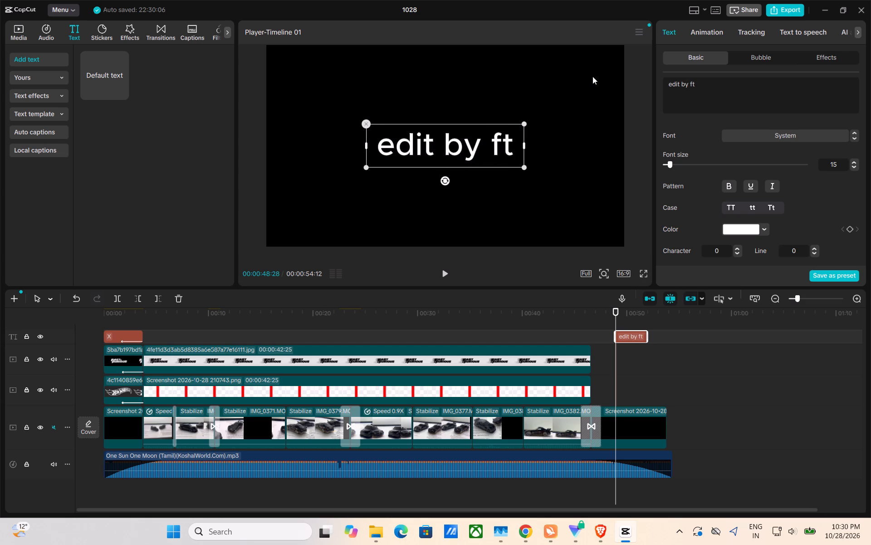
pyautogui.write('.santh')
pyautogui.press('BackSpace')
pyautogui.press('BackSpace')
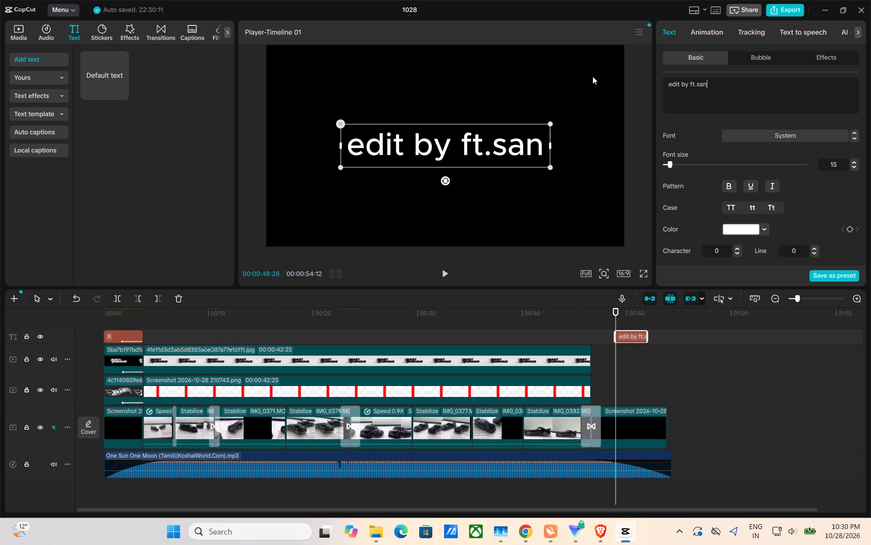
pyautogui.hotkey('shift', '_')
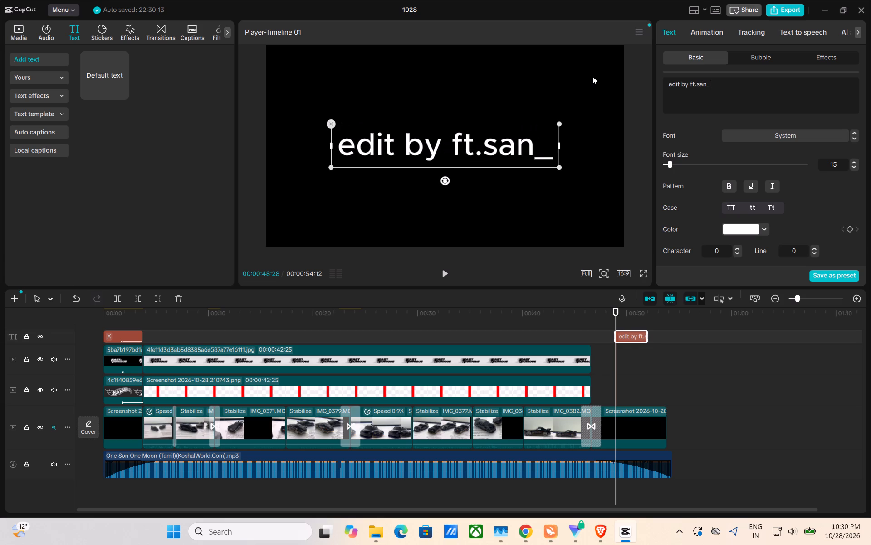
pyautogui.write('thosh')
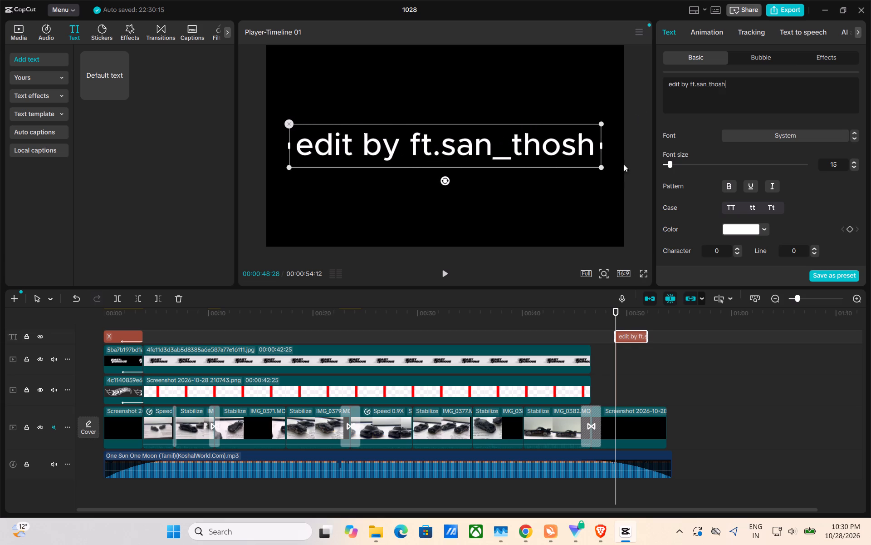
# Scale the closing credit text down to about two-thirds of its size in the preview.
pyautogui.moveTo(599, 166); pyautogui.dragTo(493, 162)
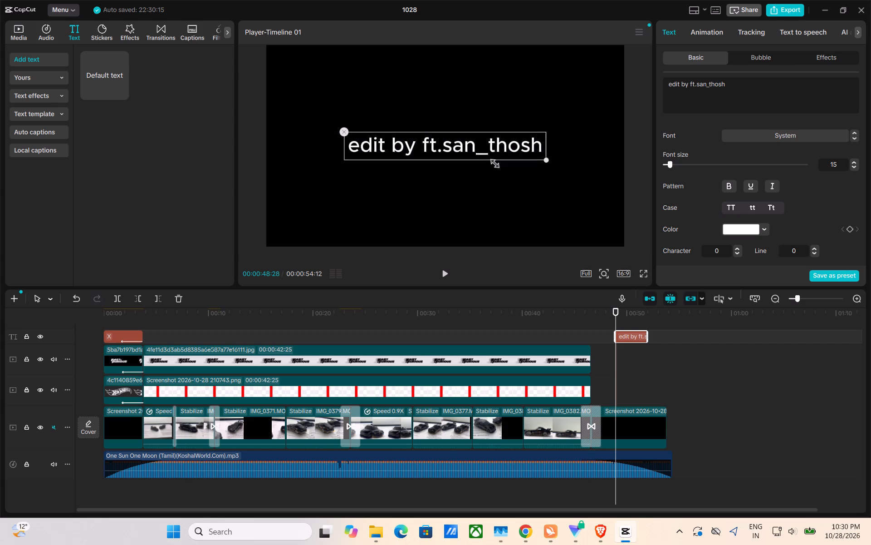
pyautogui.moveTo(493, 162); pyautogui.dragTo(492, 162)
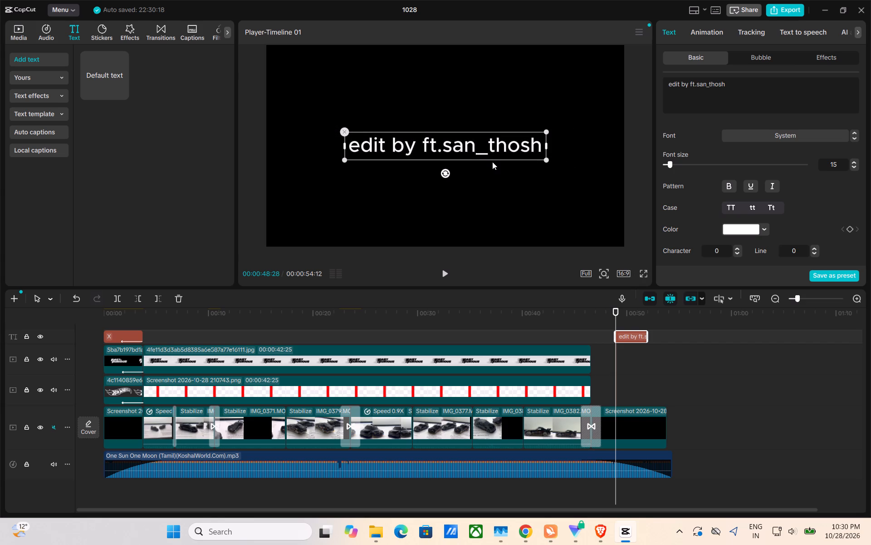
# Insert an @ directly in front of the creator's handle in the closing credit text.
pyautogui.click(421, 141)
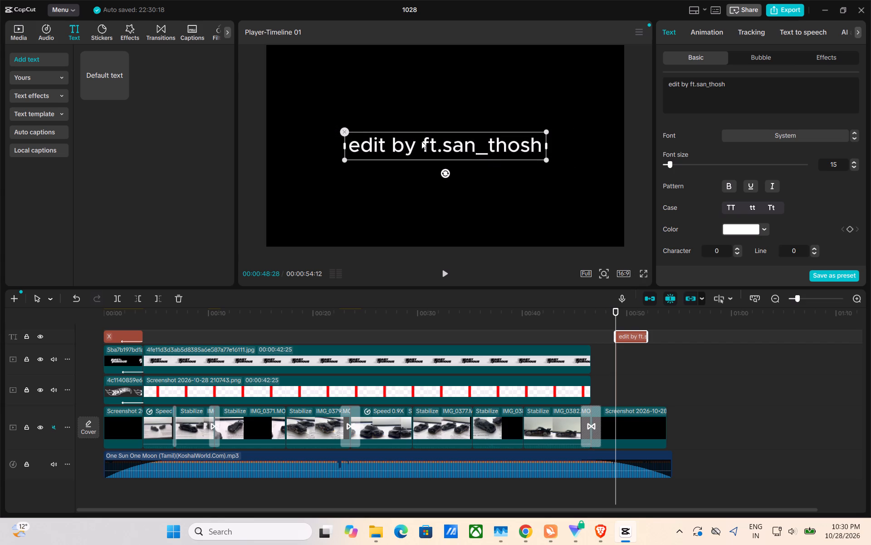
pyautogui.click(421, 141)
pyautogui.click(689, 80)
pyautogui.press('Right')
pyautogui.hotkey('shift', '@')
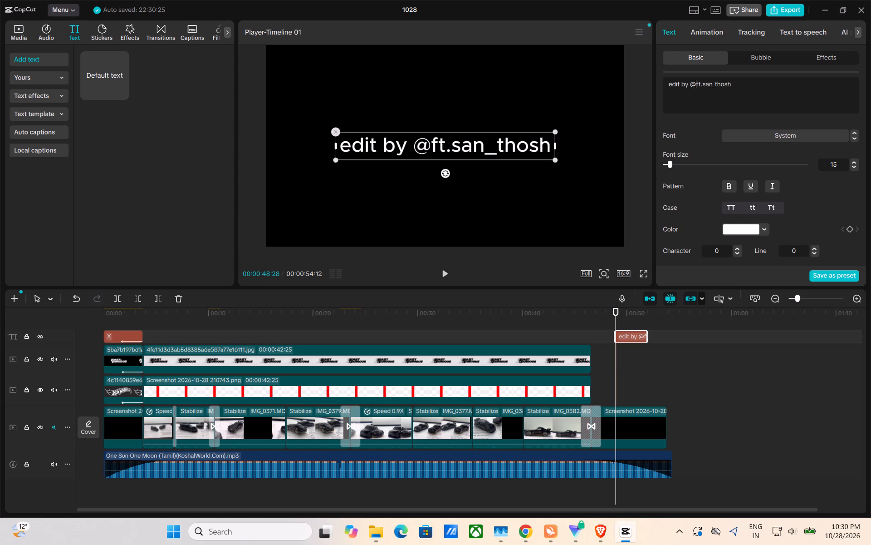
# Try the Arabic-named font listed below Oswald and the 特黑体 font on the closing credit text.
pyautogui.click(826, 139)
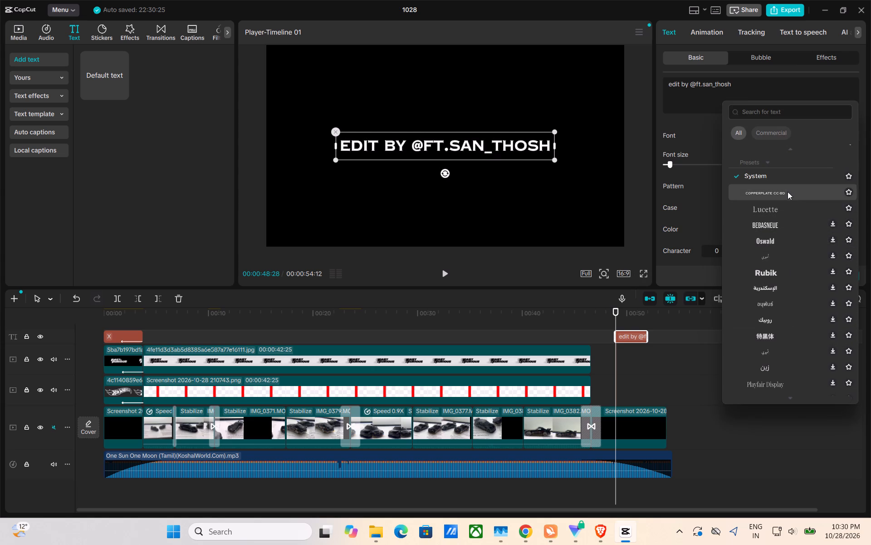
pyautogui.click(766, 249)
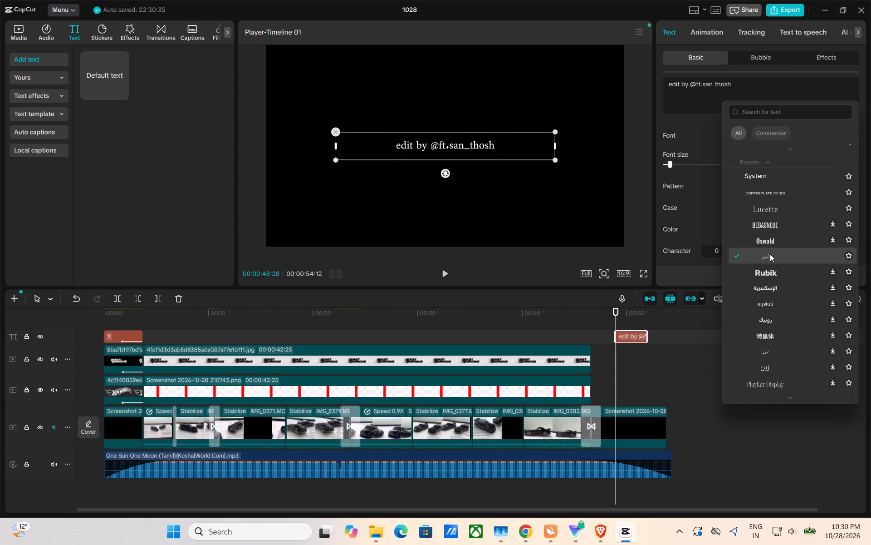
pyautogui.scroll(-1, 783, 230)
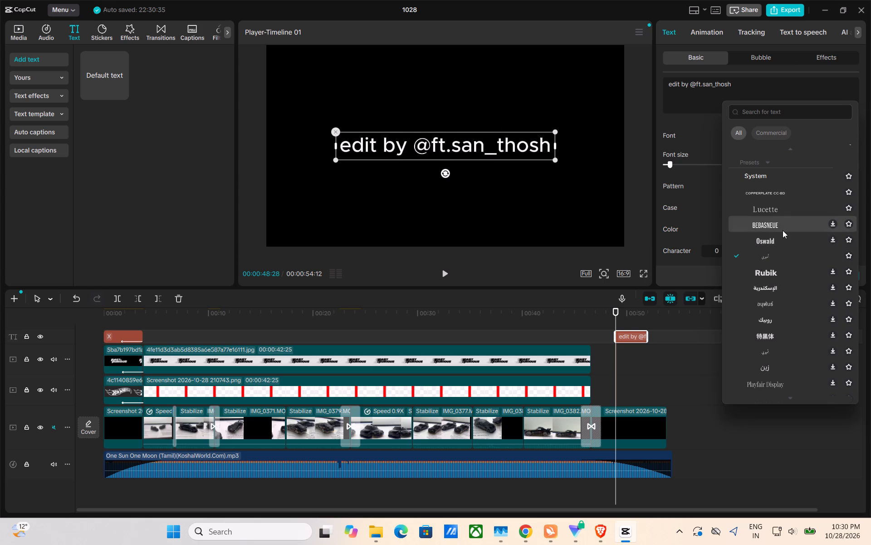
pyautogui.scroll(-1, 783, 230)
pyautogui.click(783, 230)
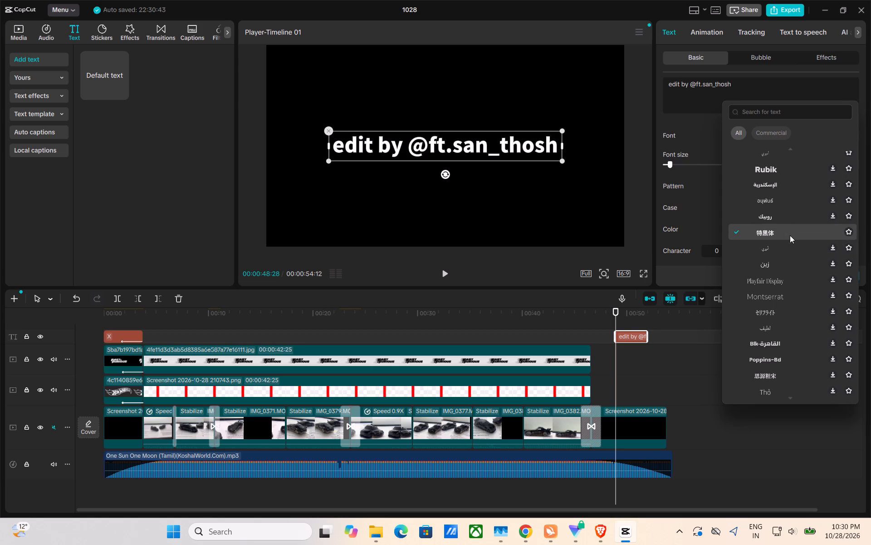
# Apply the Arabic-named serif font listed directly below 特黑体 to the closing credit text.
pyautogui.scroll(-1, 780, 300)
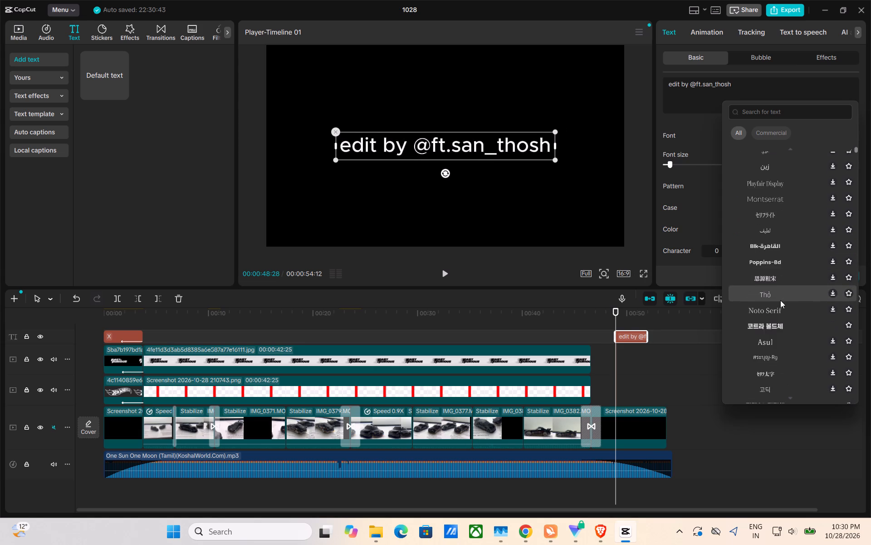
pyautogui.scroll(-1, 780, 300)
pyautogui.scroll(1, 811, 178)
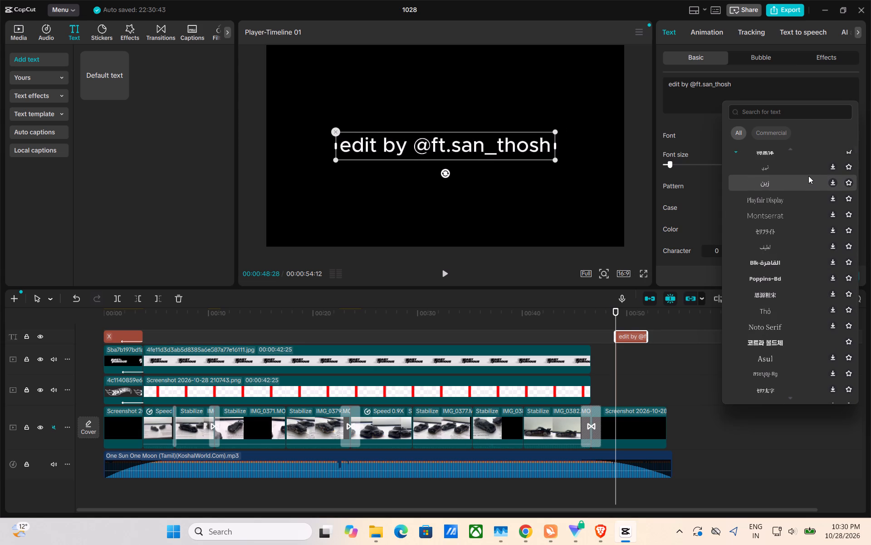
pyautogui.click(805, 172)
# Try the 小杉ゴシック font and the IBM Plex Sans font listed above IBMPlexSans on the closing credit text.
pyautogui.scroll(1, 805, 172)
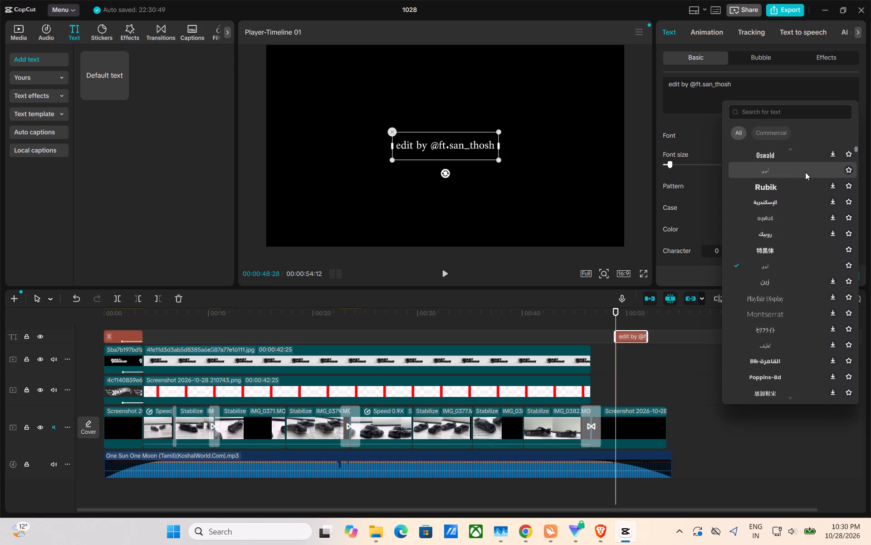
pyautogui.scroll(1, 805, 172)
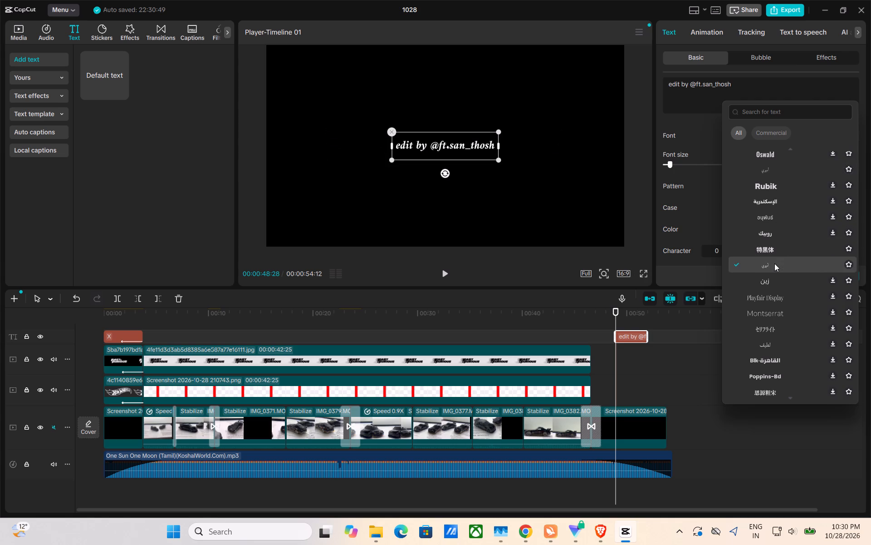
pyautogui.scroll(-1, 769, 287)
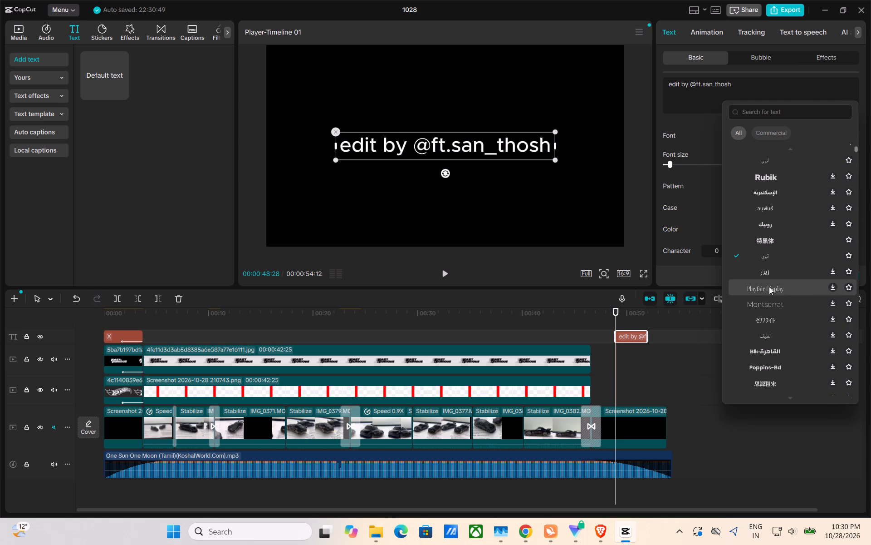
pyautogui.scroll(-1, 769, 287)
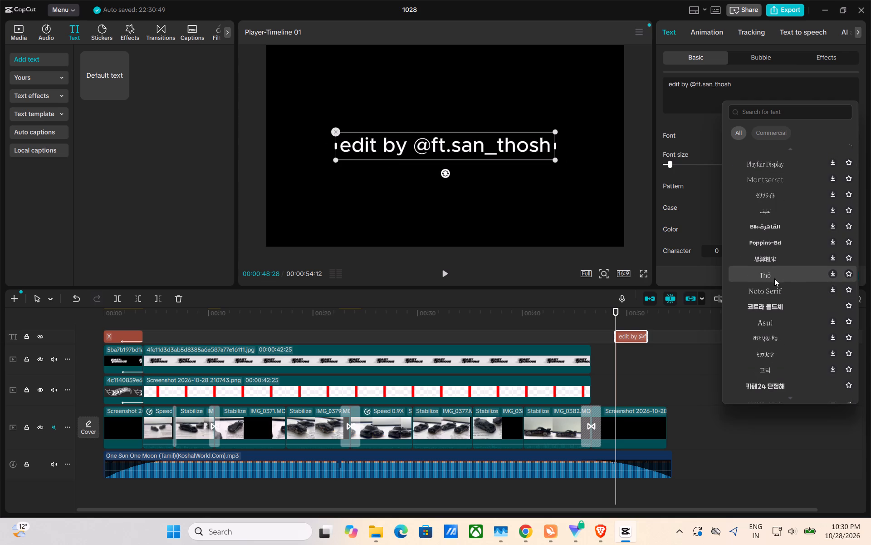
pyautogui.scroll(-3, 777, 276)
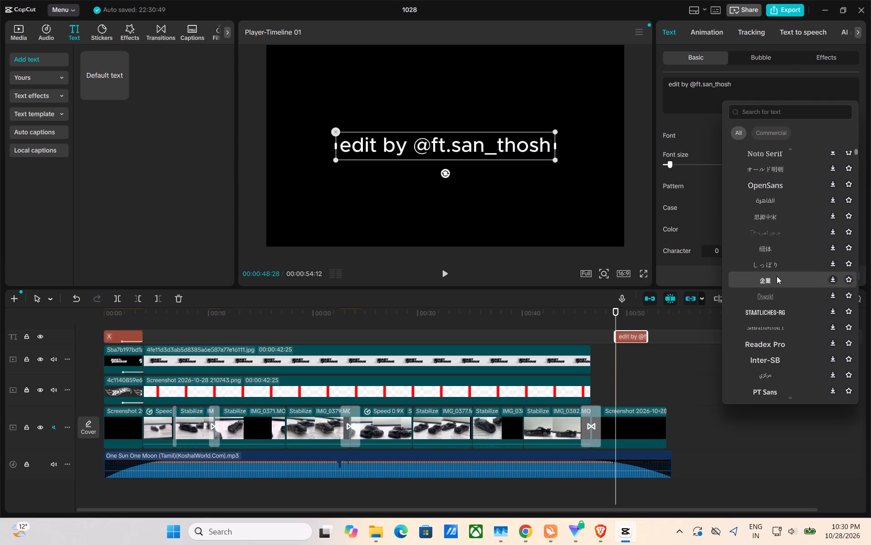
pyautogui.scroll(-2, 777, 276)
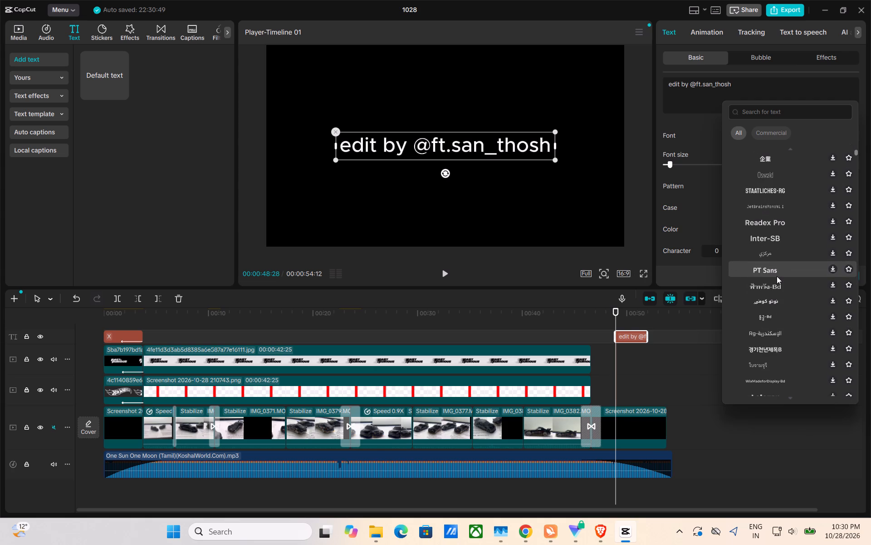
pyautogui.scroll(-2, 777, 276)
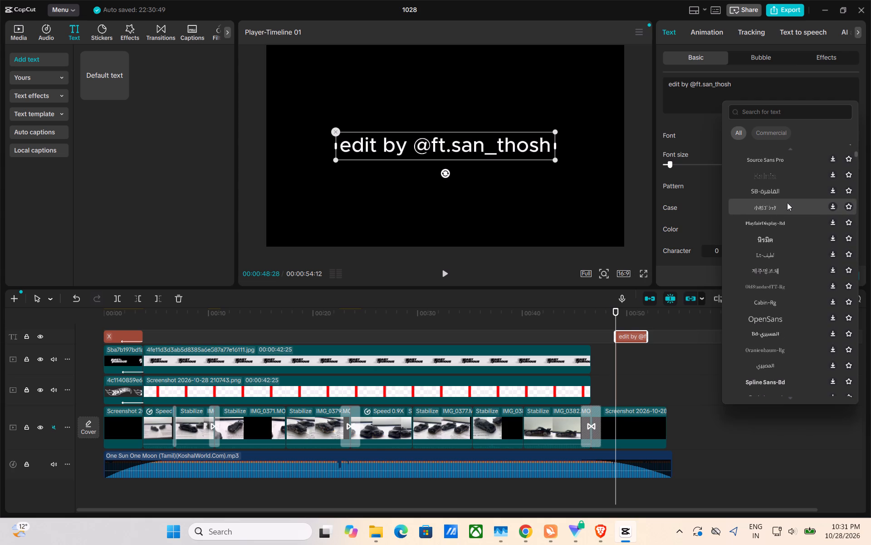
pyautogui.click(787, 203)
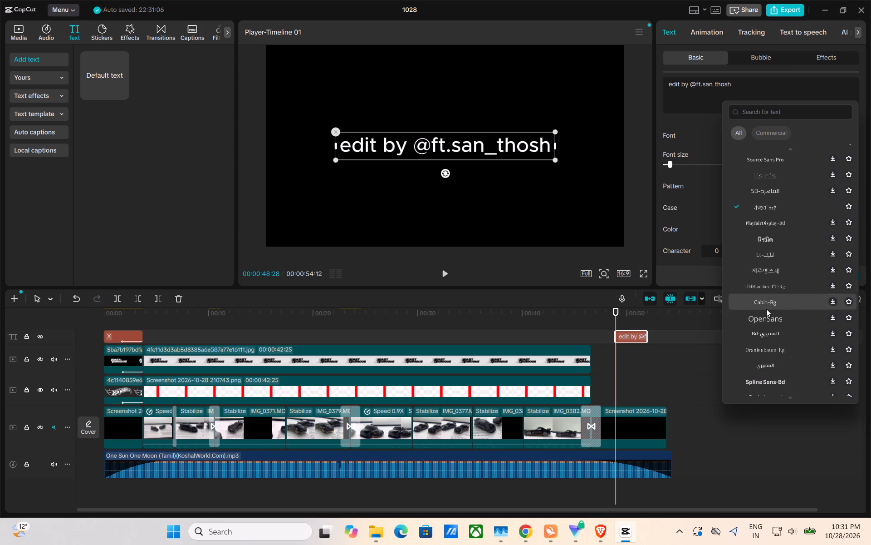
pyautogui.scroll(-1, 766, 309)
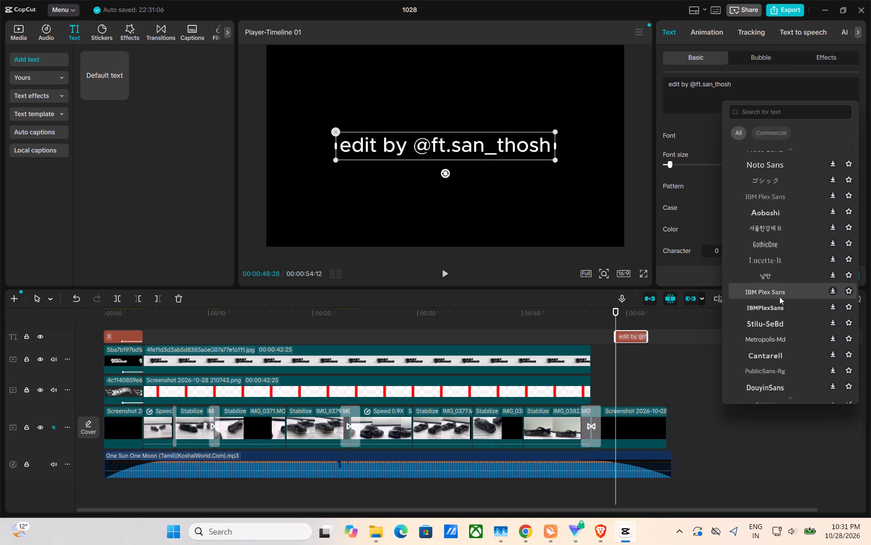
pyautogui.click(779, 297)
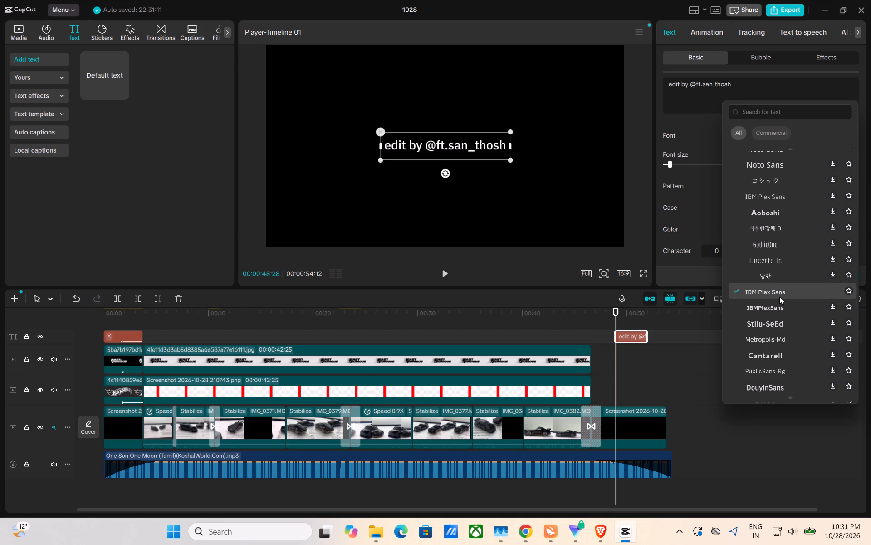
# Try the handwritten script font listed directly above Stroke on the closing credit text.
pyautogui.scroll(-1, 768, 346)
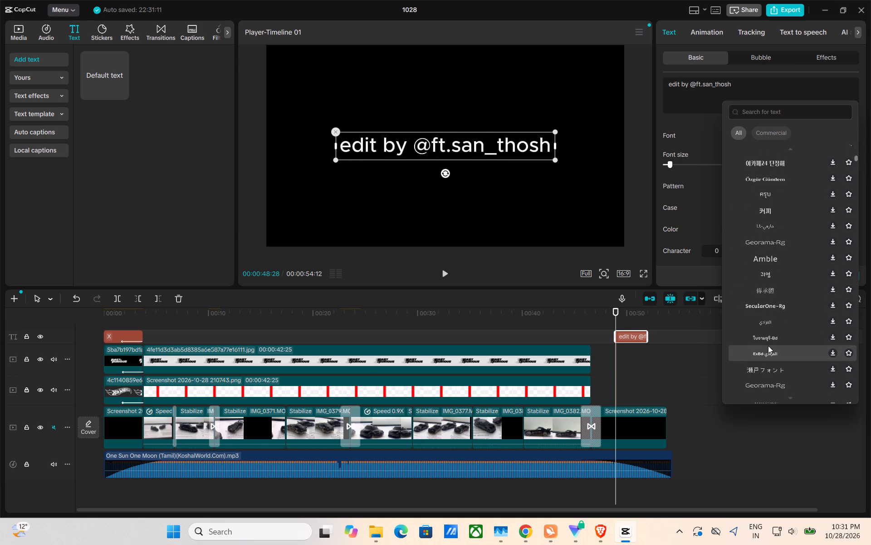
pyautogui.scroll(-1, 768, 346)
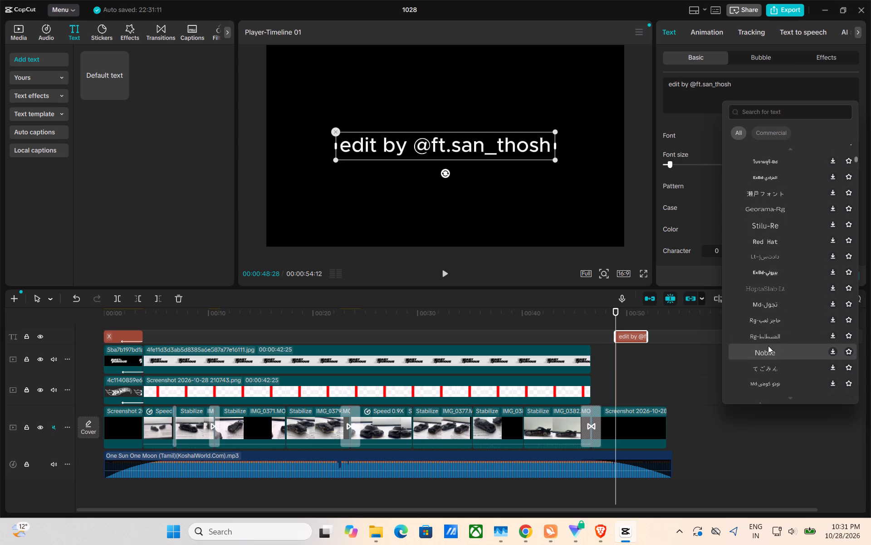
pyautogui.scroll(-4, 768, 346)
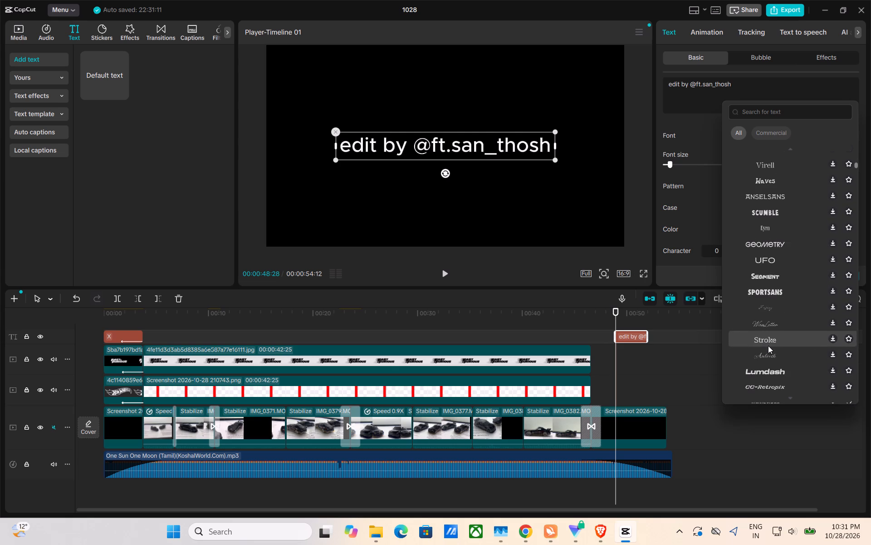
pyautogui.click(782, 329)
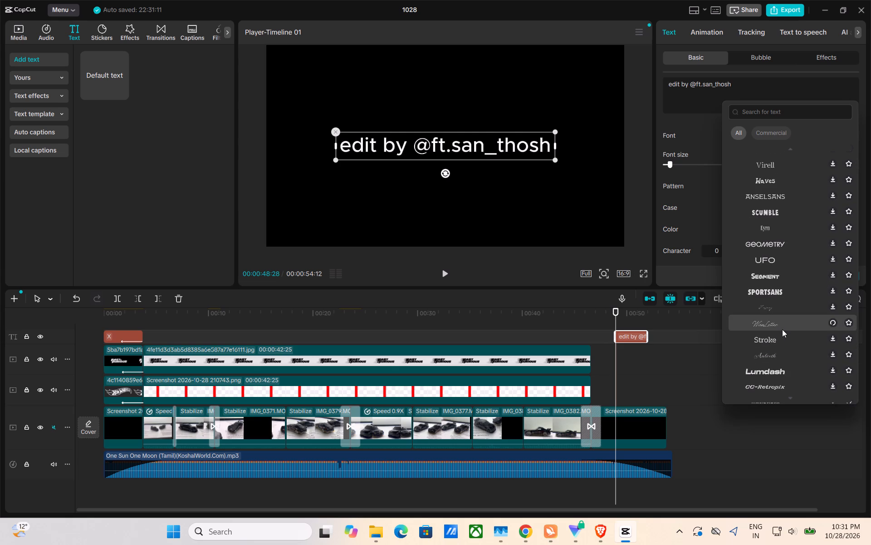
# Apply the Winternote font to the closing credit text.
pyautogui.scroll(-1, 782, 329)
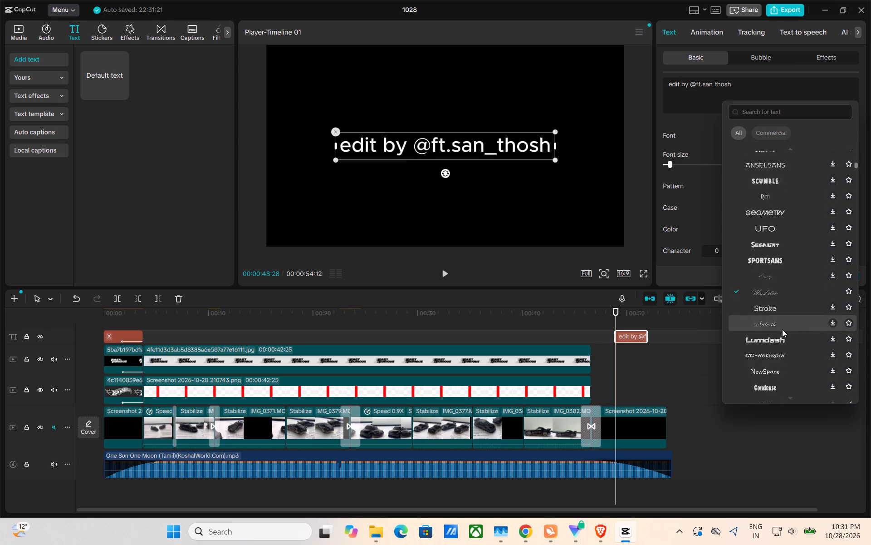
pyautogui.scroll(-1, 782, 329)
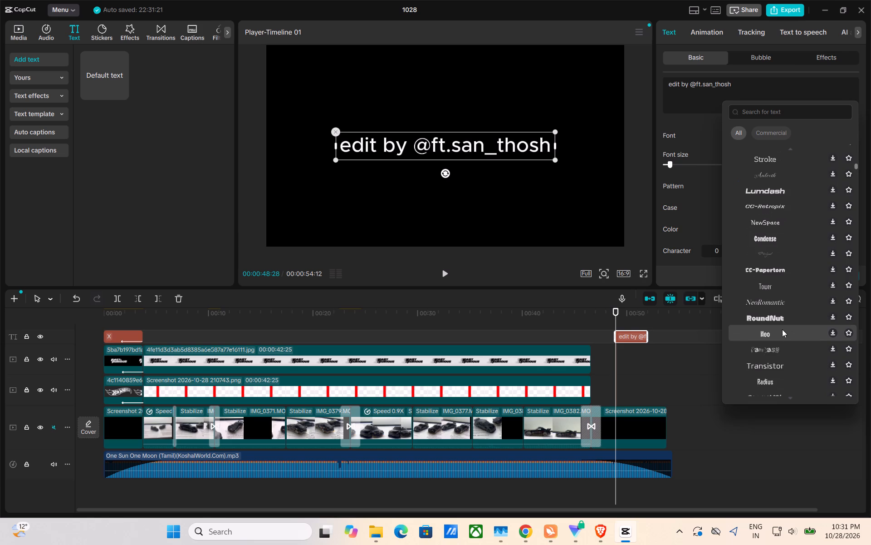
pyautogui.scroll(-1, 782, 329)
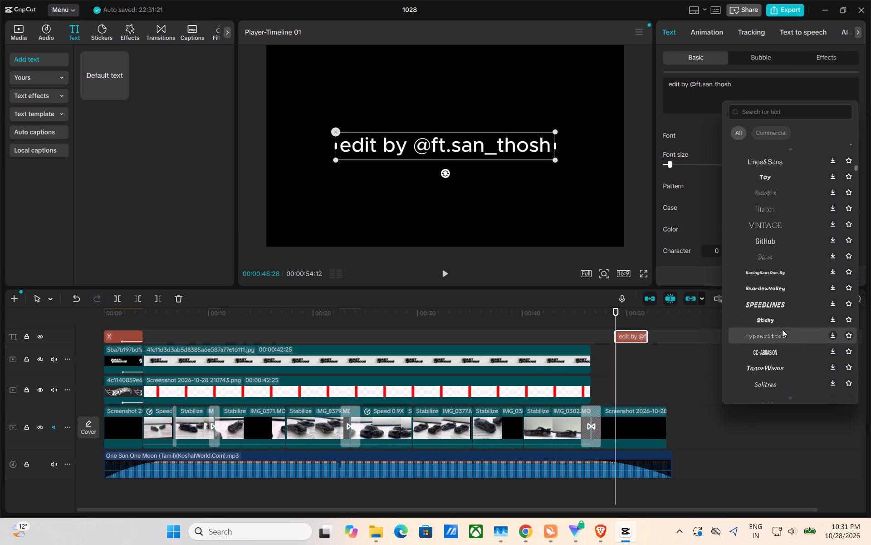
pyautogui.scroll(-2, 782, 329)
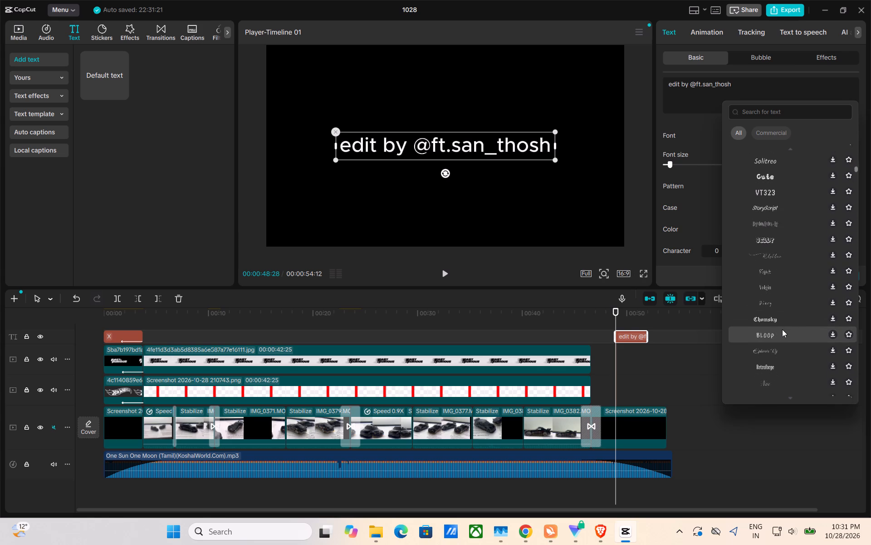
pyautogui.scroll(-2, 782, 329)
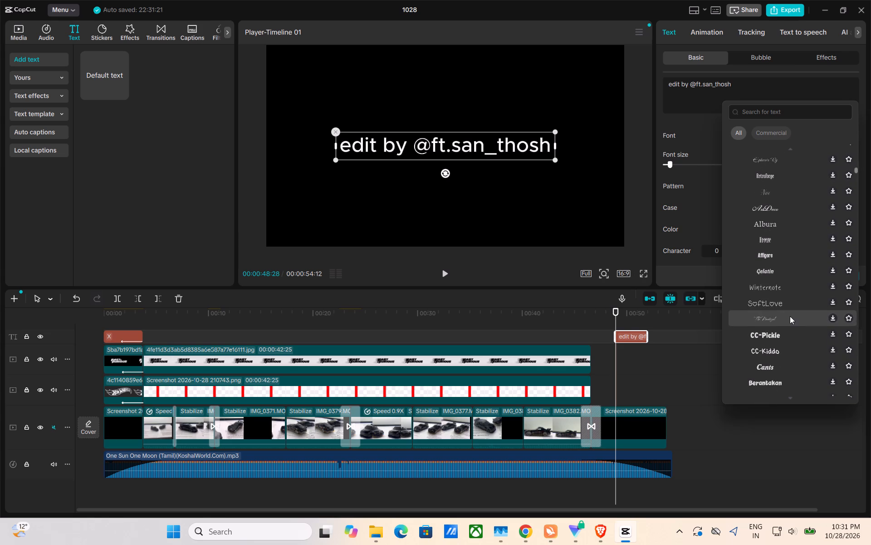
pyautogui.click(786, 287)
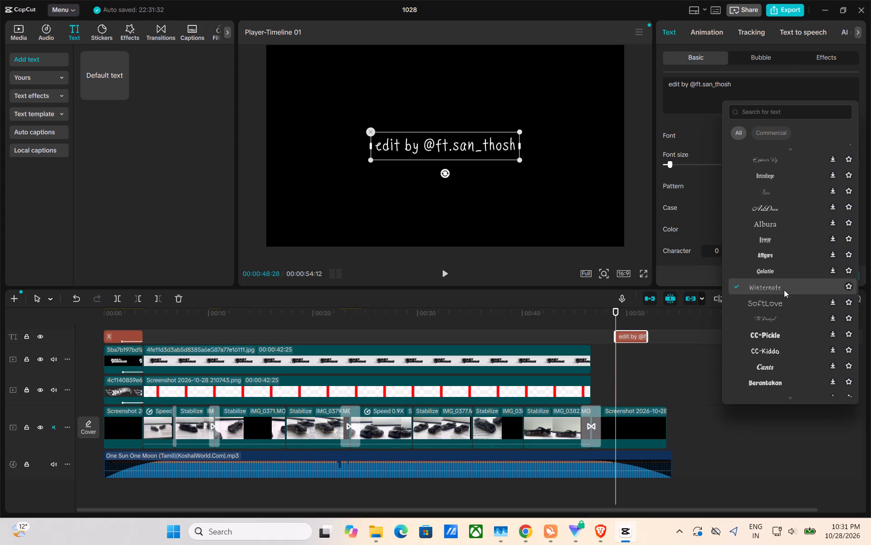
pyautogui.click(573, 230)
# Extend the closing credit clip to start where the overlay clips end, about 00:00:46:18, and finish at about 00:00:52:18.
pyautogui.click(495, 148)
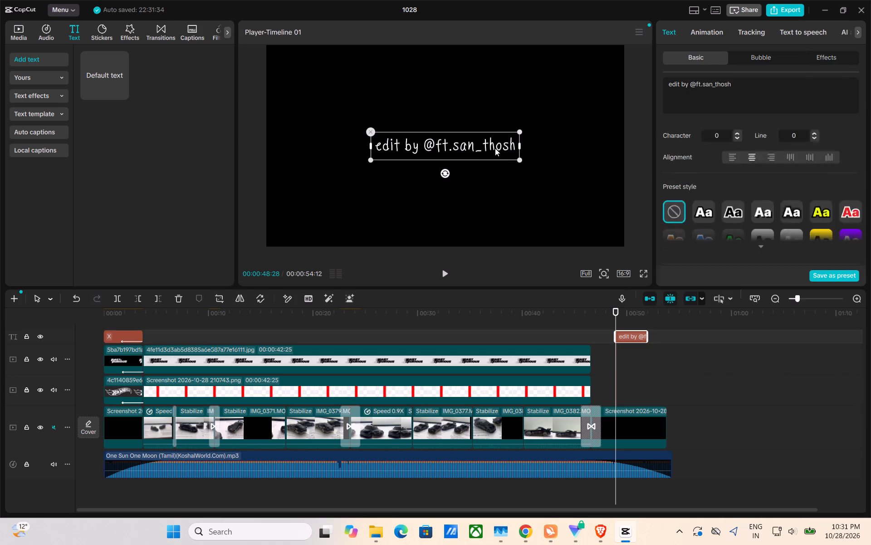
pyautogui.moveTo(614, 332); pyautogui.dragTo(594, 336)
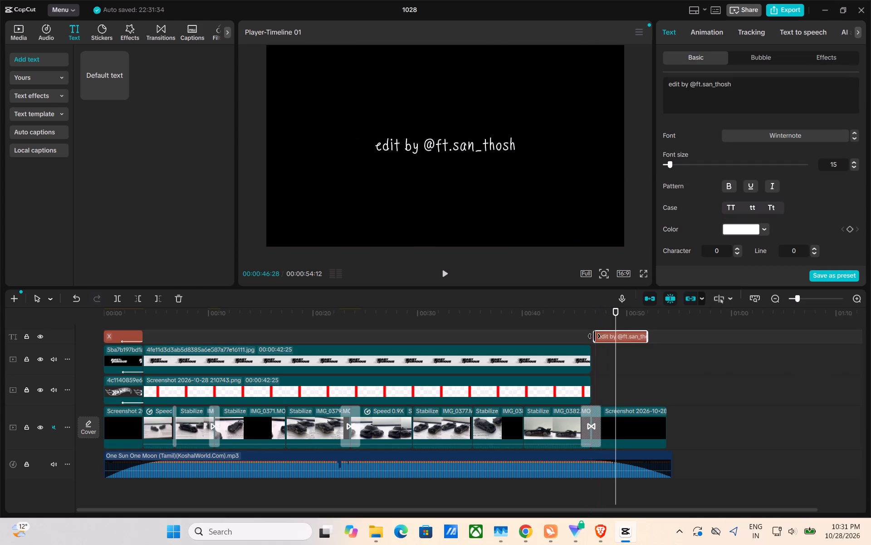
pyautogui.moveTo(594, 336); pyautogui.dragTo(594, 336)
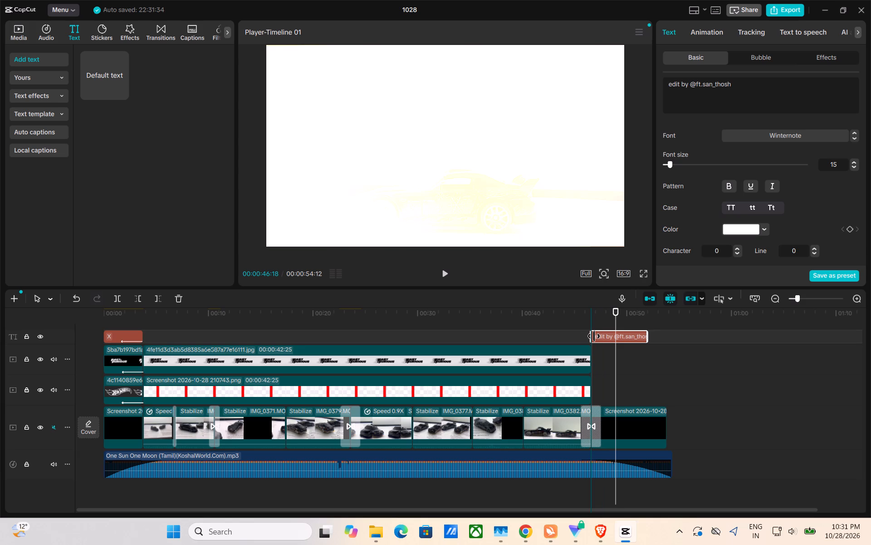
pyautogui.moveTo(594, 336); pyautogui.dragTo(594, 336)
pyautogui.moveTo(648, 337); pyautogui.dragTo(652, 339)
pyautogui.click(671, 327)
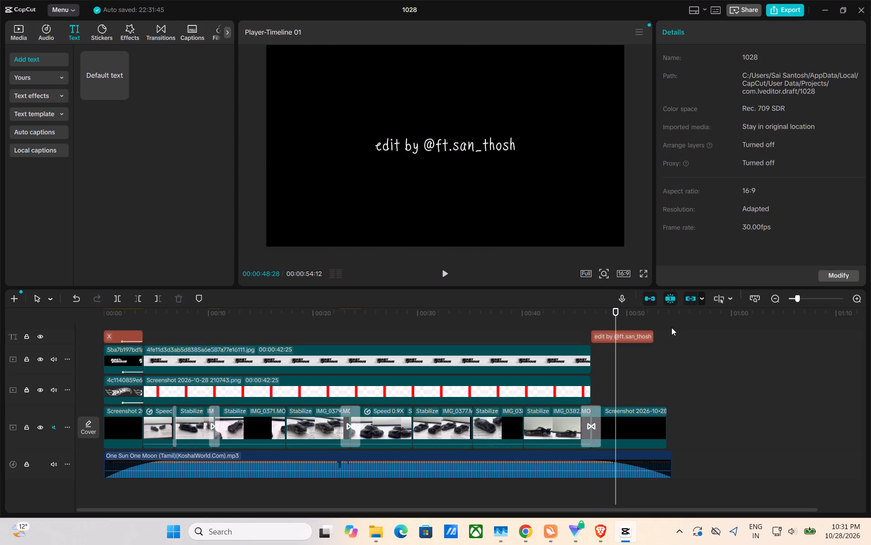
# Play back the black ending to check the timing of the extended closing credit.
pyautogui.doubleClick(666, 326)
pyautogui.moveTo(666, 326); pyautogui.dragTo(562, 335)
pyautogui.press('space')
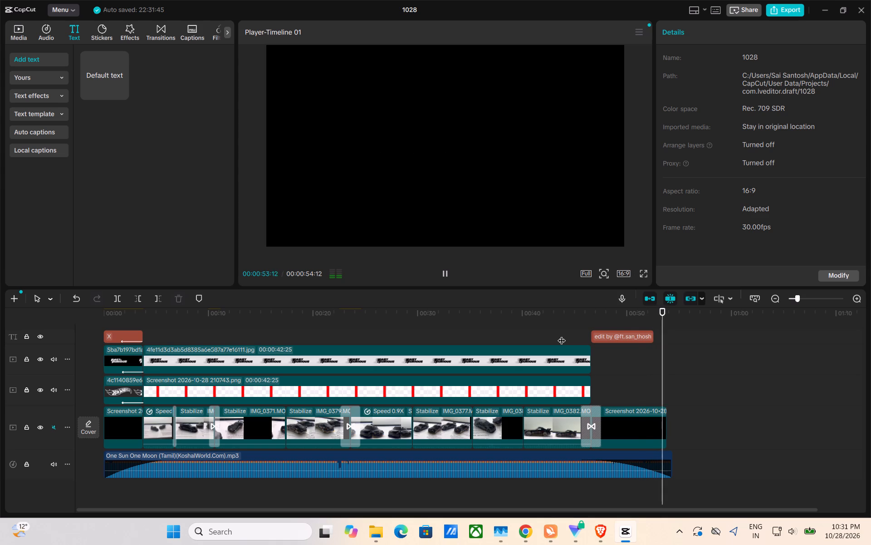
pyautogui.press('space')
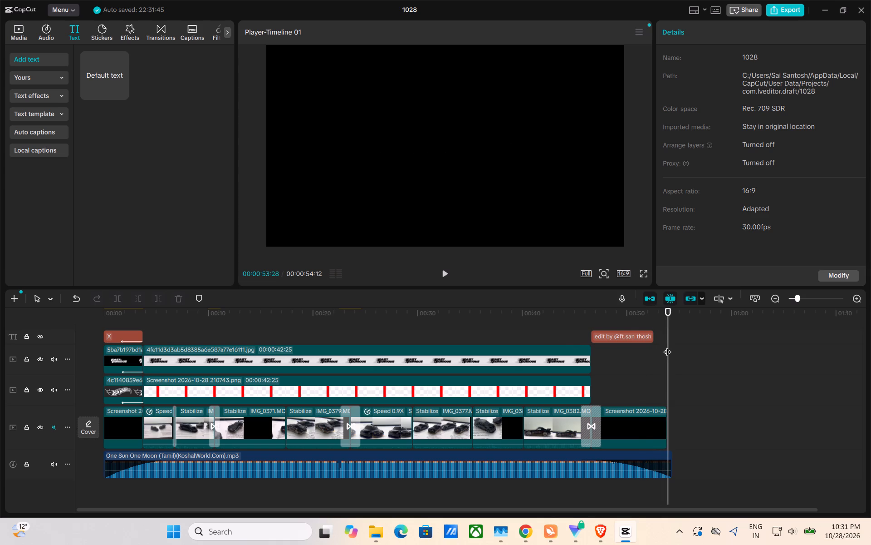
# Add a Fade Out exit animation lasting 3.2 s to the closing credit text.
pyautogui.moveTo(667, 346); pyautogui.dragTo(613, 352)
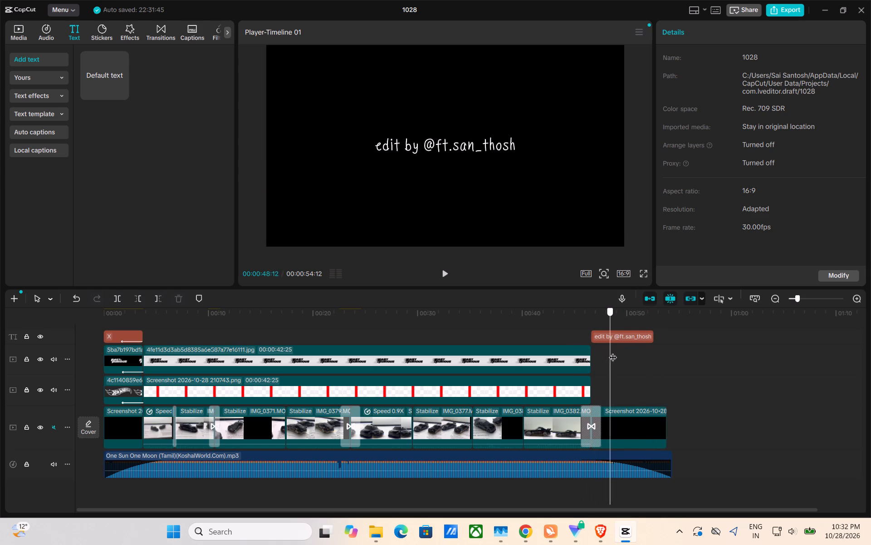
pyautogui.moveTo(613, 352); pyautogui.dragTo(614, 352)
pyautogui.doubleClick(471, 140)
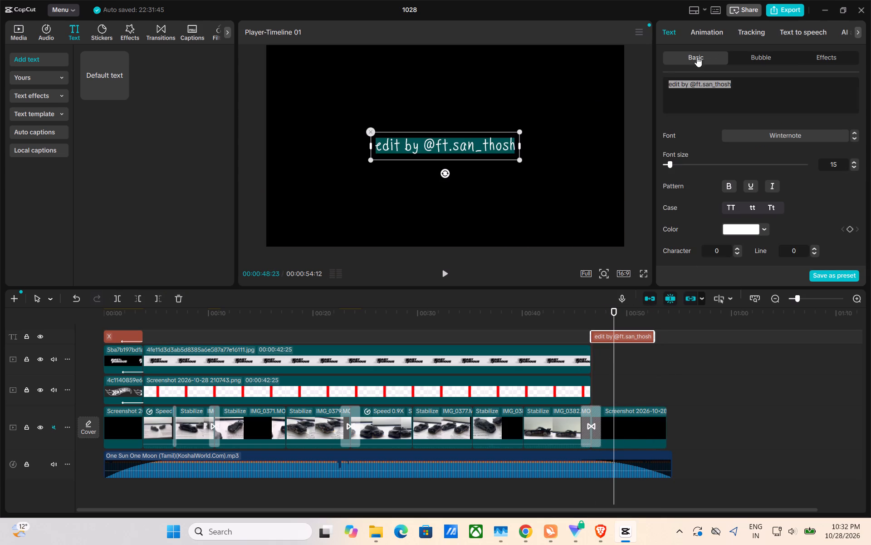
pyautogui.click(721, 30)
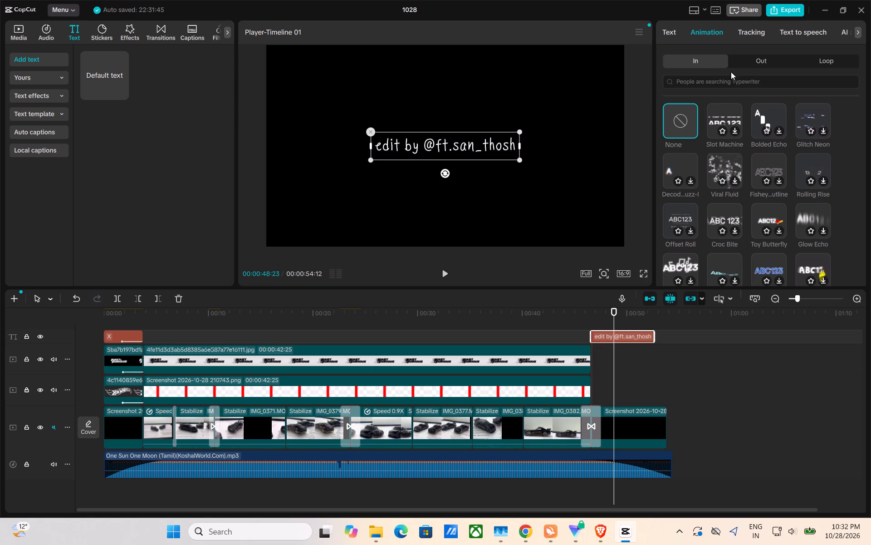
pyautogui.click(756, 65)
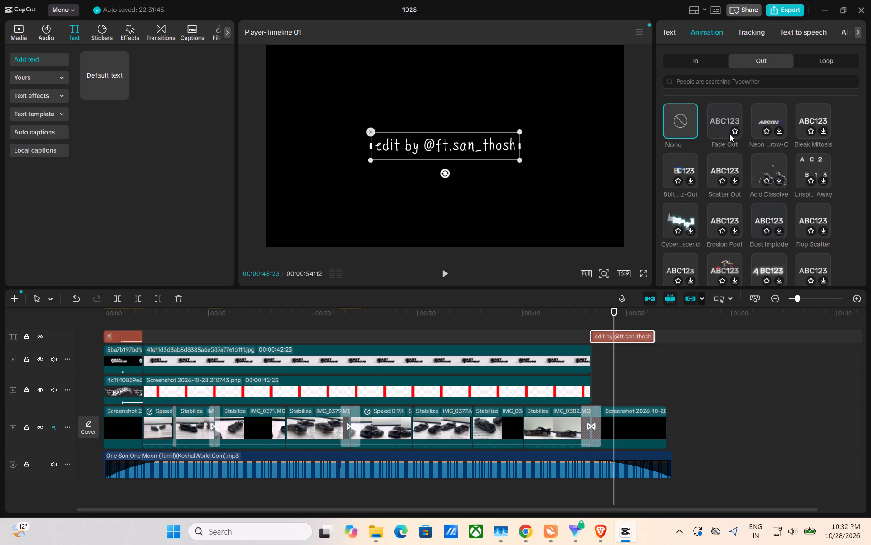
pyautogui.click(724, 127)
pyautogui.click(724, 127)
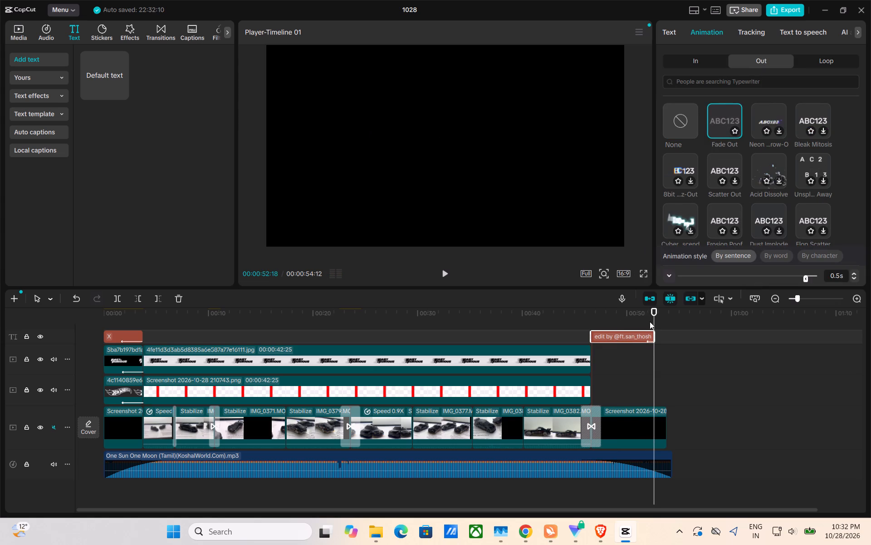
pyautogui.moveTo(806, 277); pyautogui.dragTo(743, 285)
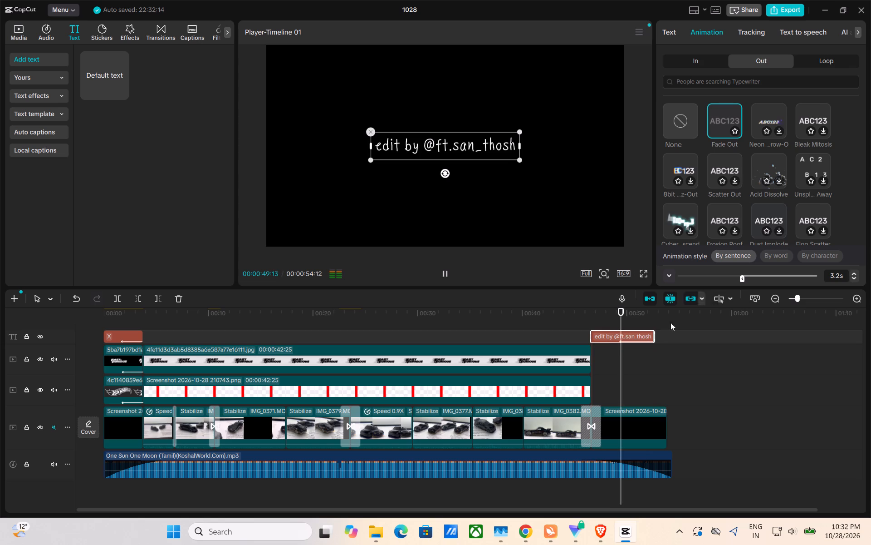
# Play back the ending to check the closing credit's fade-out, finishing with the playhead back over the credit.
pyautogui.moveTo(641, 315); pyautogui.dragTo(567, 322)
pyautogui.press('space')
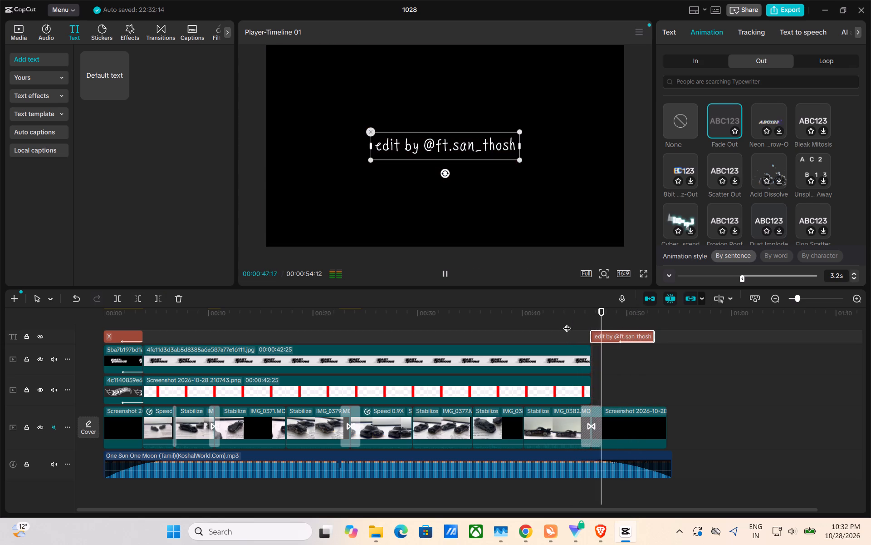
pyautogui.click(701, 319)
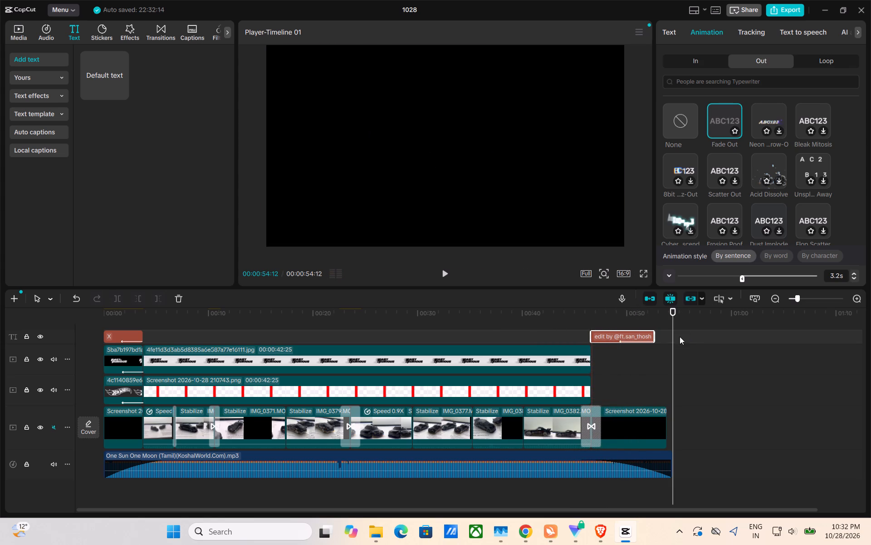
pyautogui.moveTo(674, 337); pyautogui.dragTo(616, 337)
pyautogui.click(577, 177)
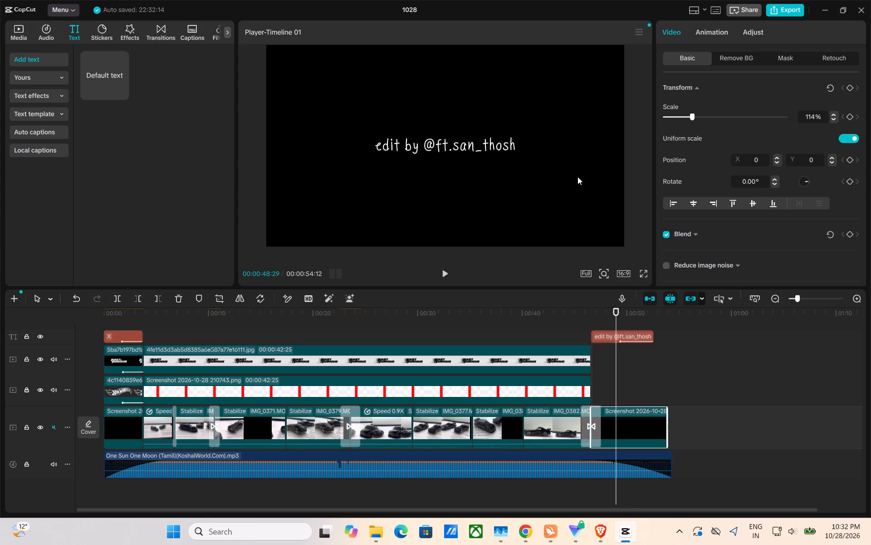
# Play back from about 00:00:43:05 into the closing credit to check the transition to the black ending.
pyautogui.moveTo(618, 318); pyautogui.dragTo(555, 318)
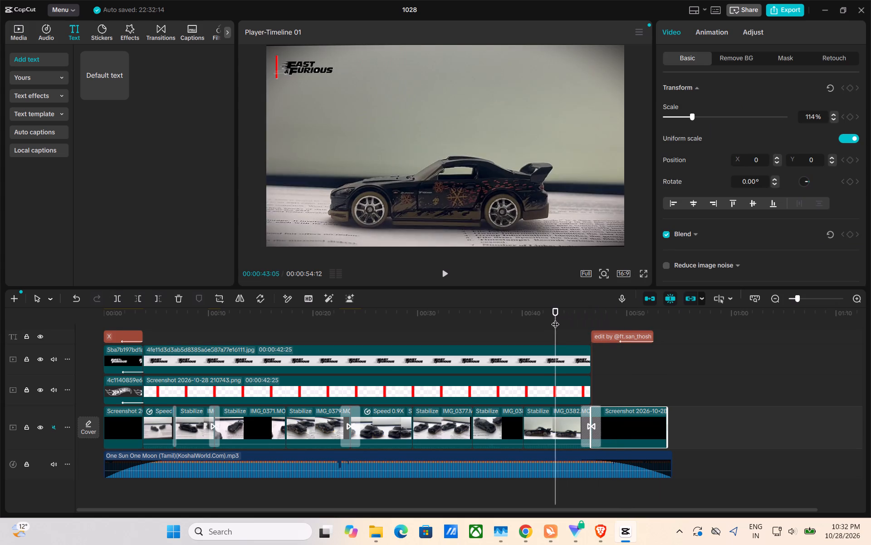
pyautogui.press('space')
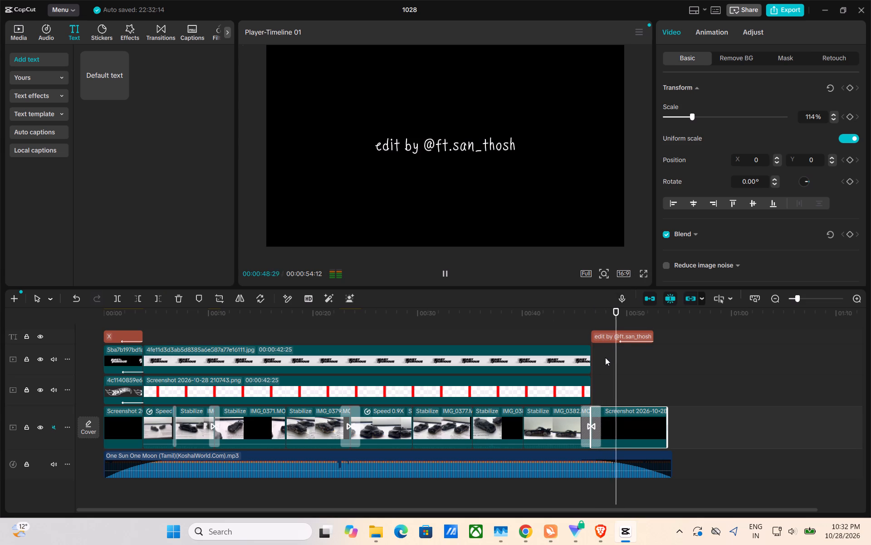
pyautogui.click(625, 358)
# Scrub through the whole timeline to review the edit, leaving the playhead at 00:00:30:03 on the two-car shot.
pyautogui.moveTo(625, 358); pyautogui.dragTo(152, 351)
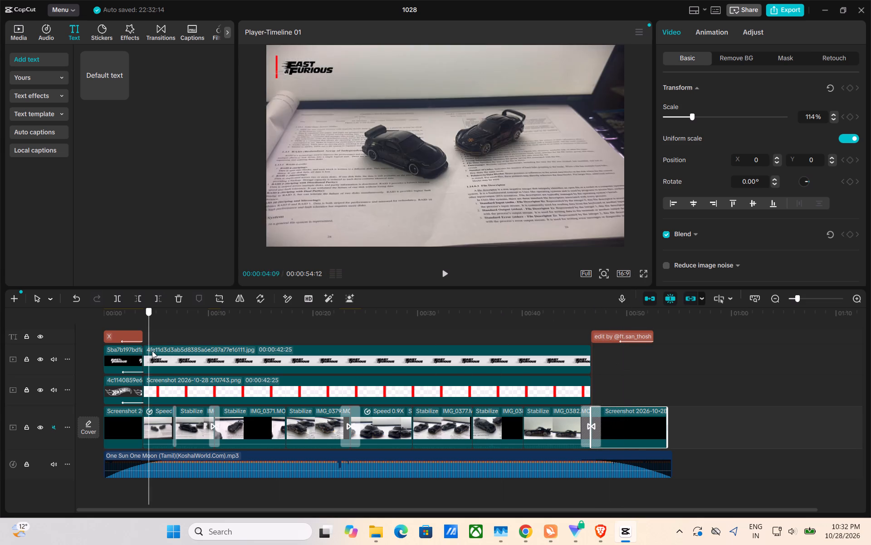
pyautogui.moveTo(152, 351); pyautogui.dragTo(575, 375)
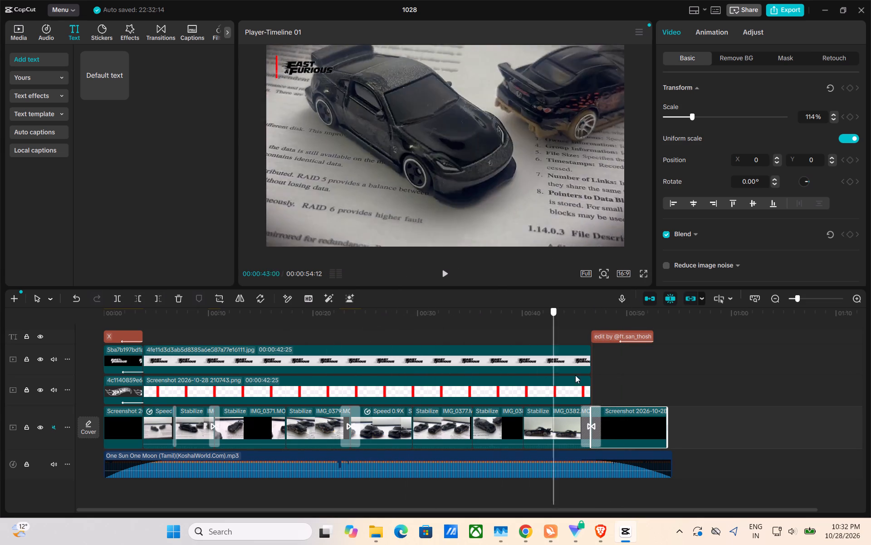
pyautogui.moveTo(575, 375); pyautogui.dragTo(79, 404)
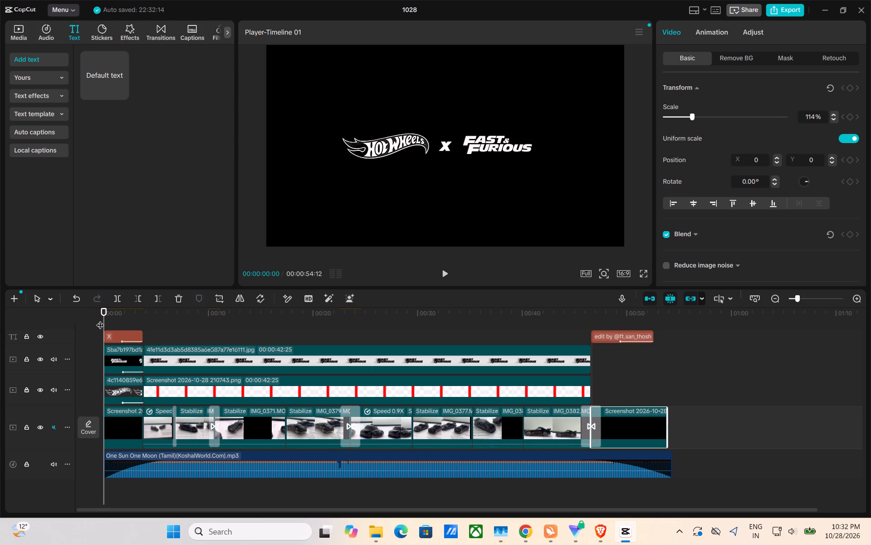
pyautogui.moveTo(100, 319); pyautogui.dragTo(153, 323)
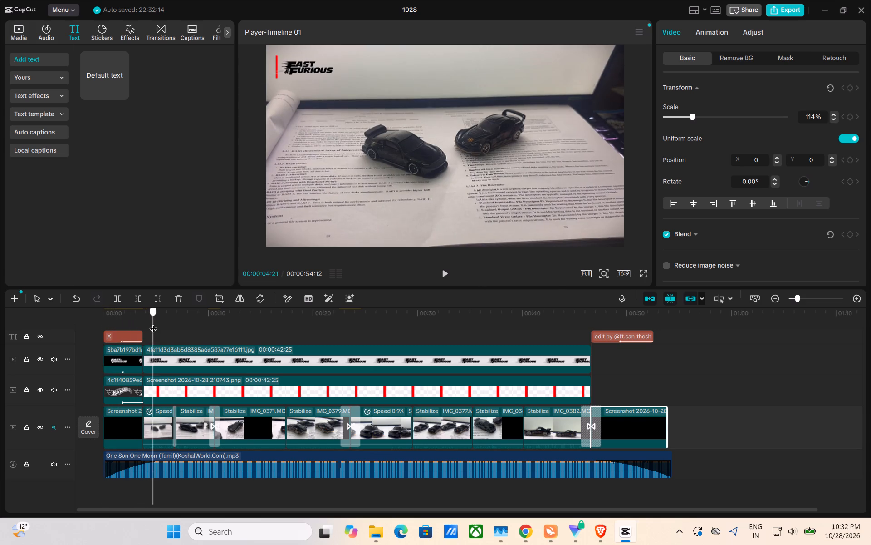
pyautogui.moveTo(153, 323); pyautogui.dragTo(156, 323)
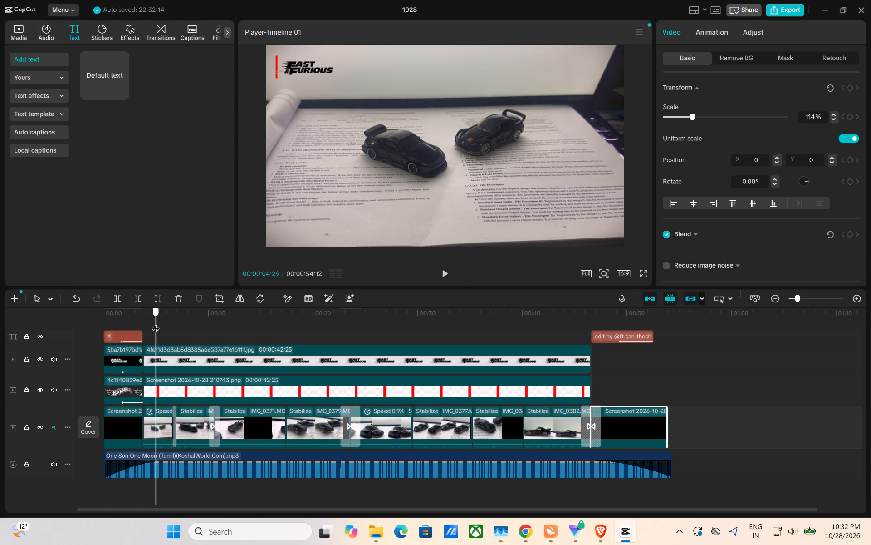
pyautogui.moveTo(156, 323); pyautogui.dragTo(182, 322)
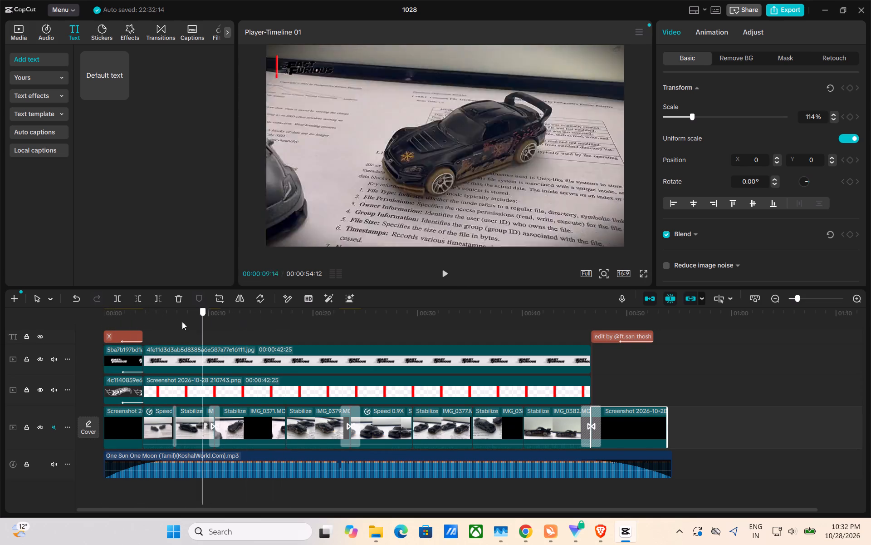
pyautogui.moveTo(182, 322); pyautogui.dragTo(588, 283)
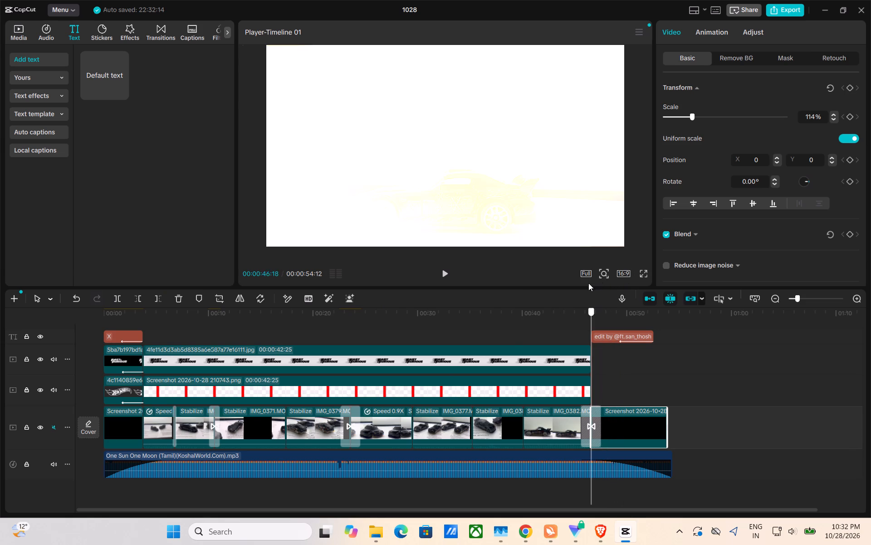
pyautogui.moveTo(588, 283); pyautogui.dragTo(472, 301)
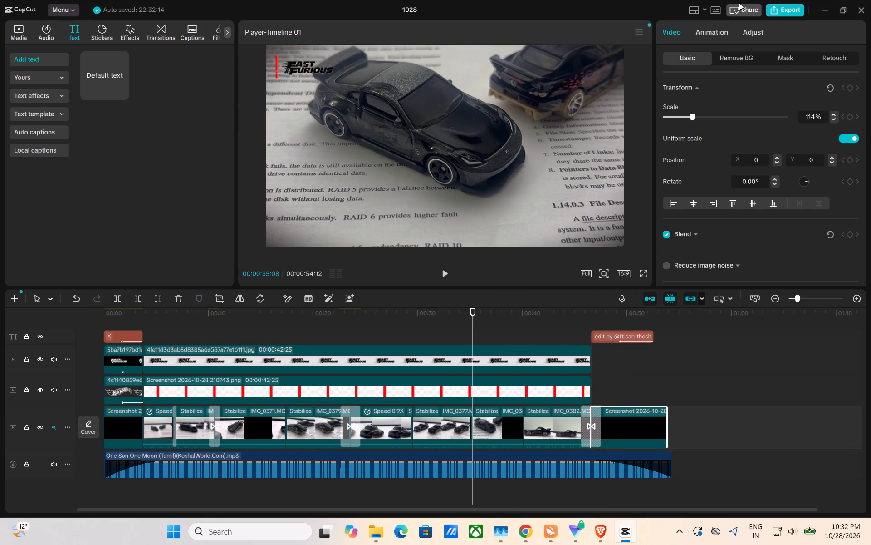
pyautogui.click(715, 32)
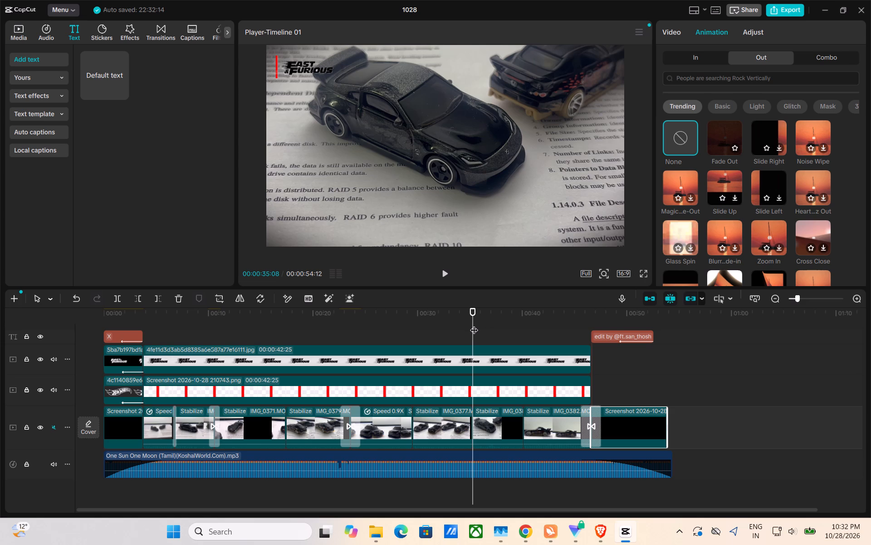
pyautogui.moveTo(474, 324); pyautogui.dragTo(409, 315)
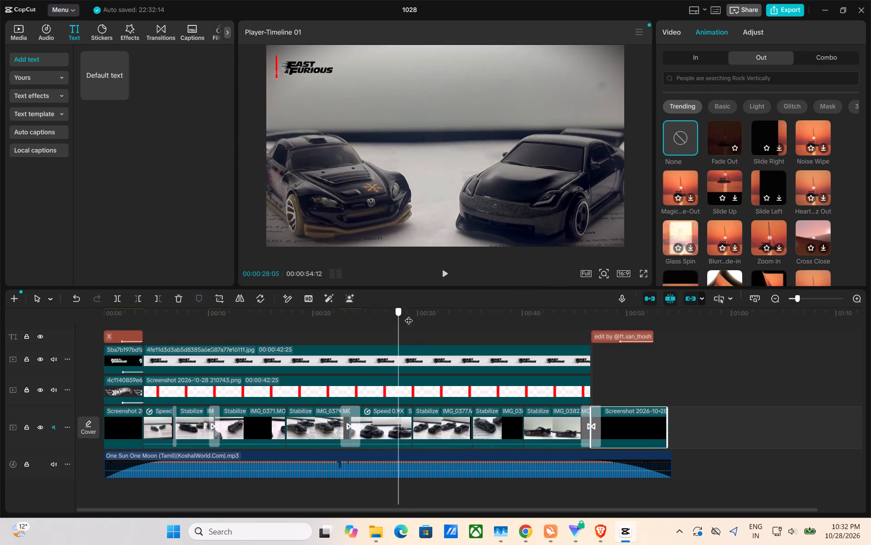
pyautogui.moveTo(409, 315); pyautogui.dragTo(419, 317)
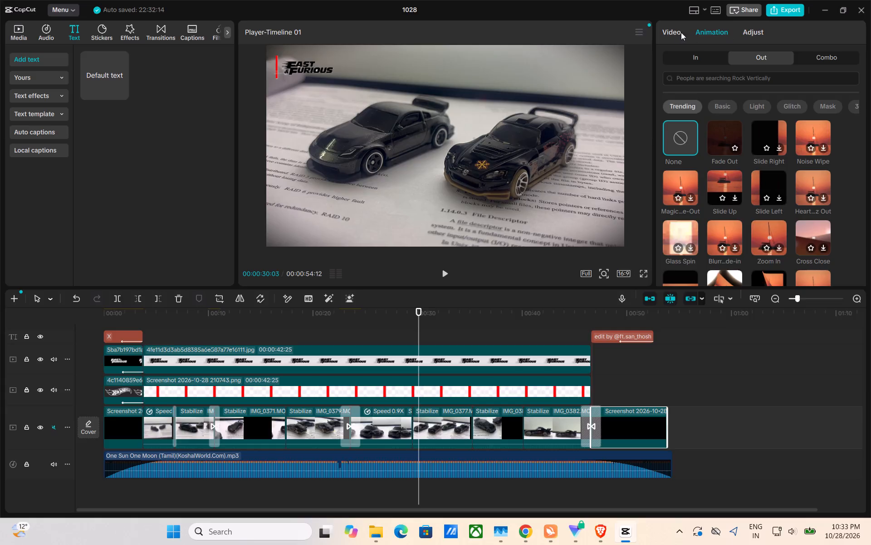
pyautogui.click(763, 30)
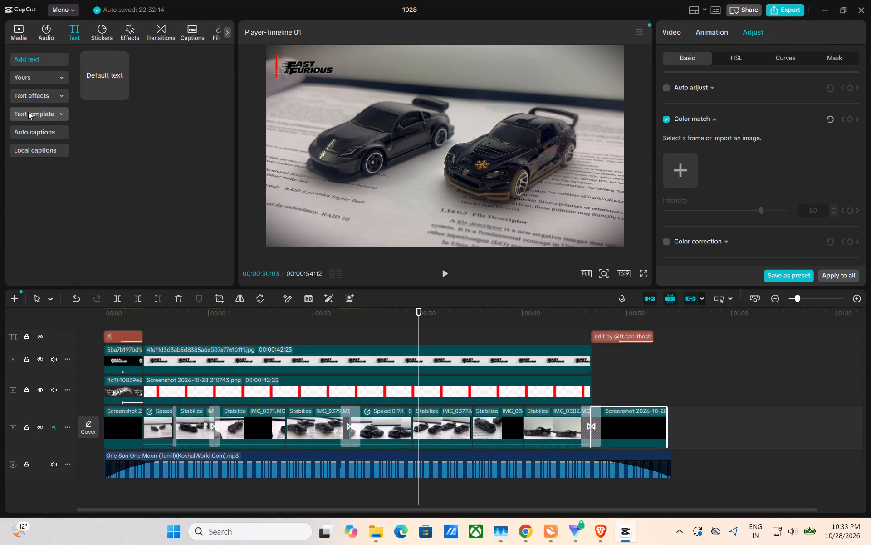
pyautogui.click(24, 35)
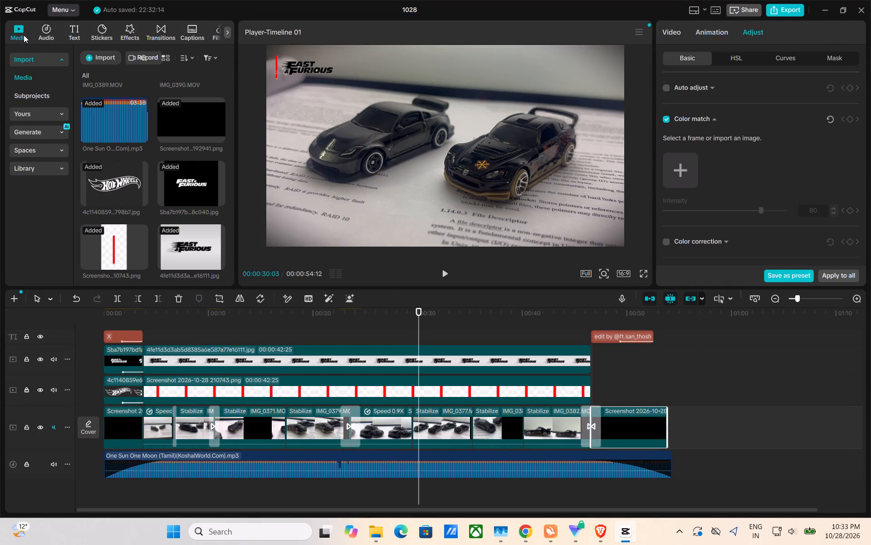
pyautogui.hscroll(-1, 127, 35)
# Browse the featured filters and preview Funky Colors and Velvet Blur on the two-car shot.
pyautogui.click(226, 32)
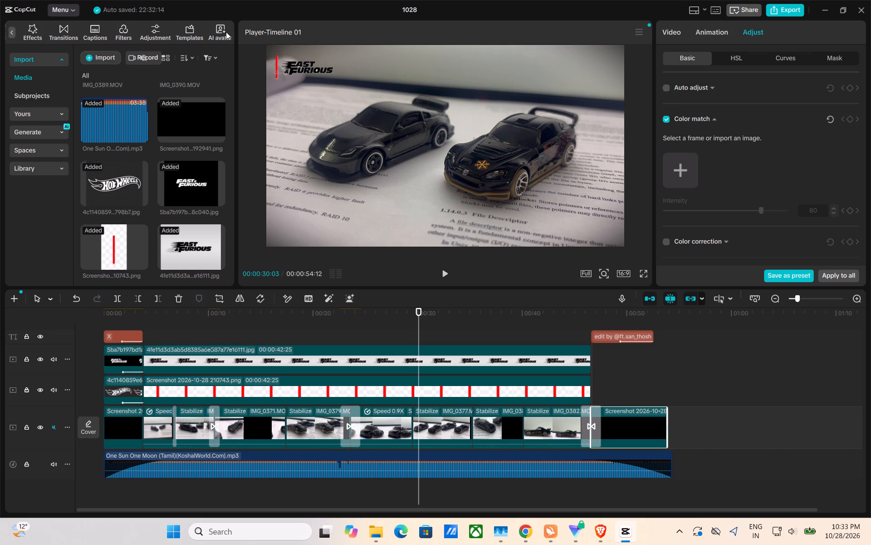
pyautogui.click(121, 33)
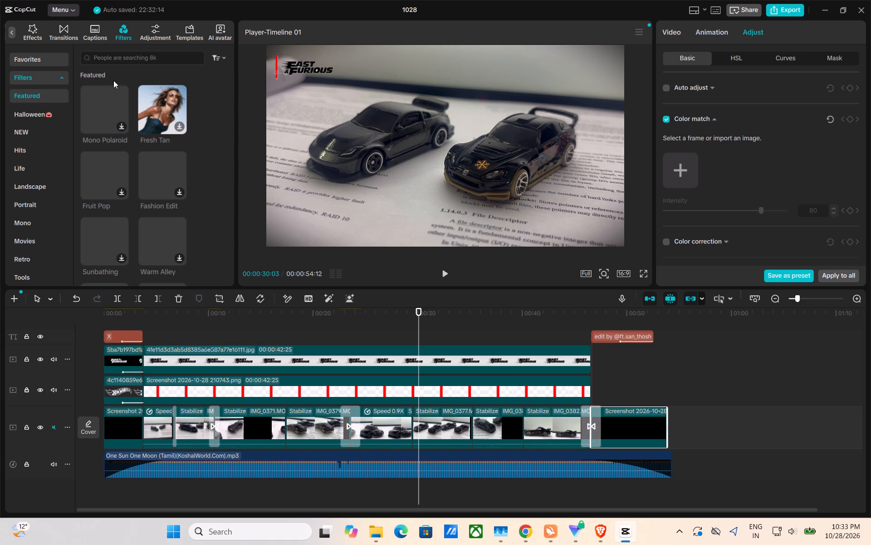
pyautogui.scroll(-1, 124, 160)
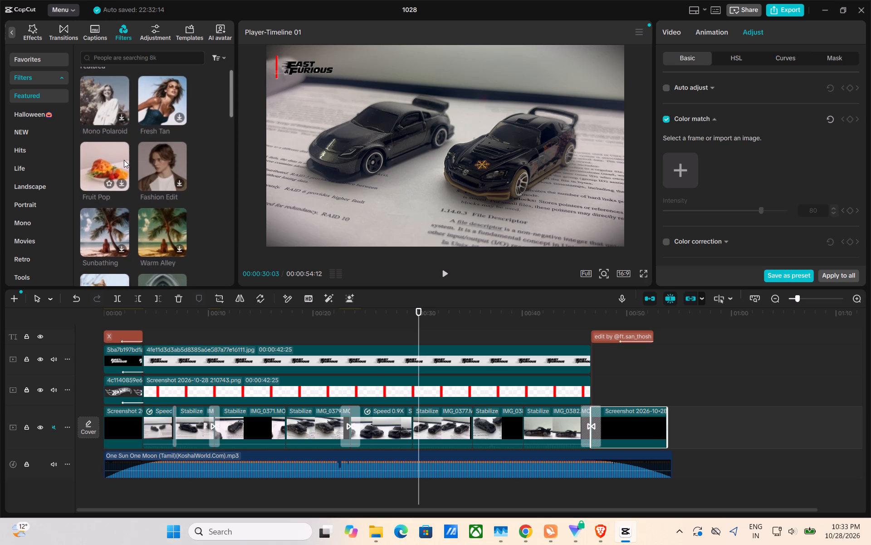
pyautogui.scroll(-1, 124, 160)
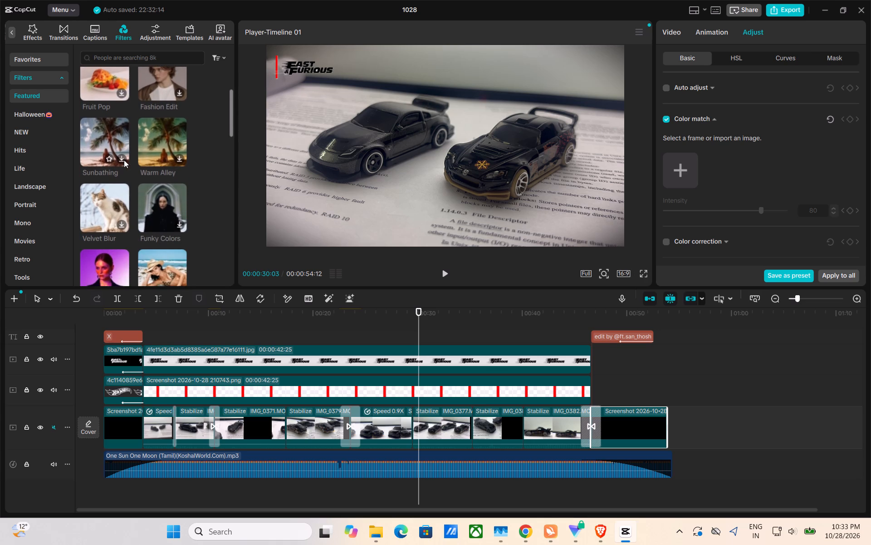
pyautogui.click(119, 220)
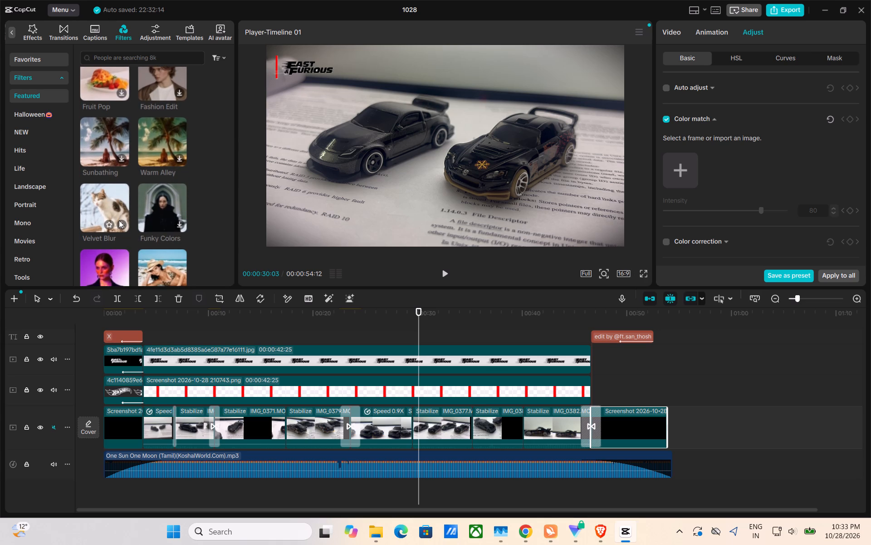
pyautogui.click(122, 225)
pyautogui.click(176, 221)
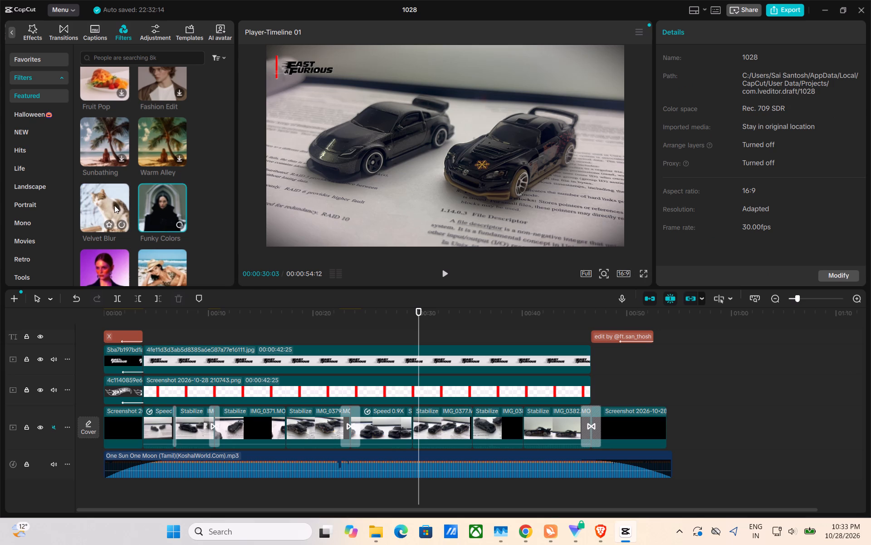
pyautogui.scroll(-1, 112, 207)
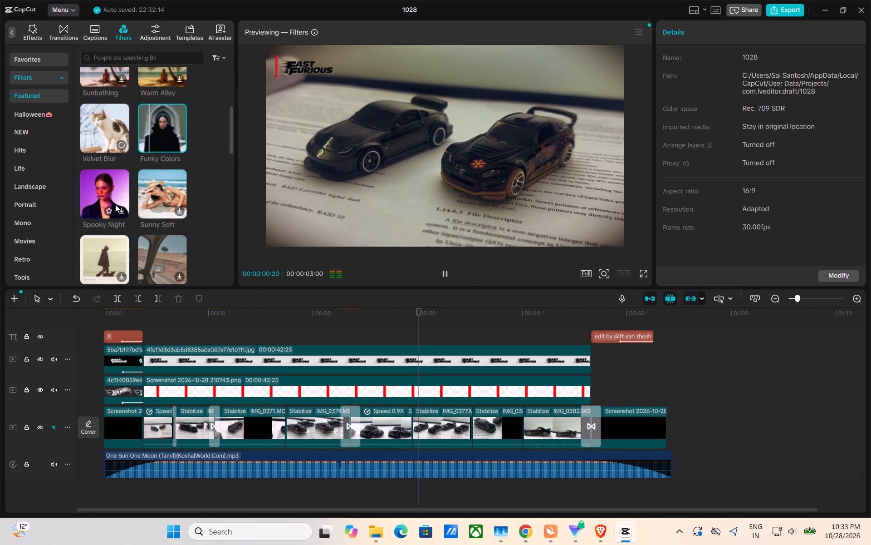
pyautogui.scroll(1, 154, 171)
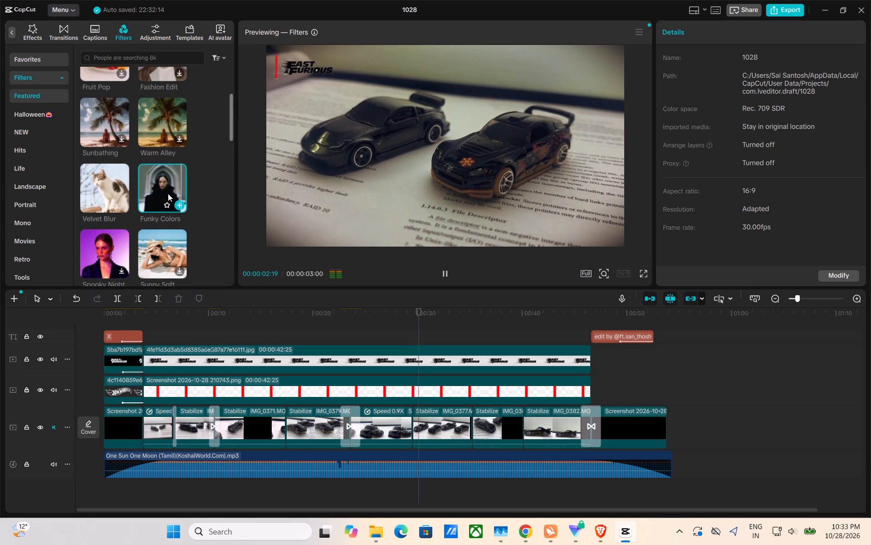
pyautogui.click(114, 200)
pyautogui.click(104, 189)
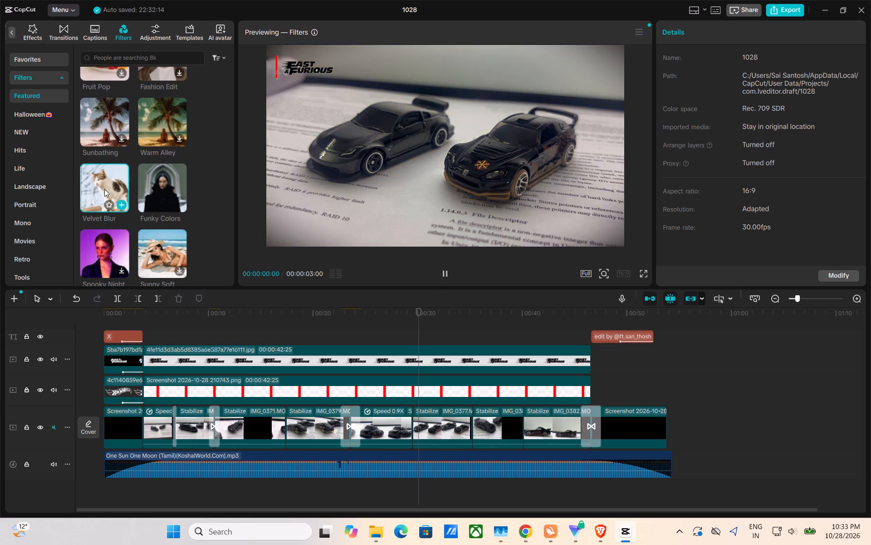
pyautogui.scroll(-1, 104, 189)
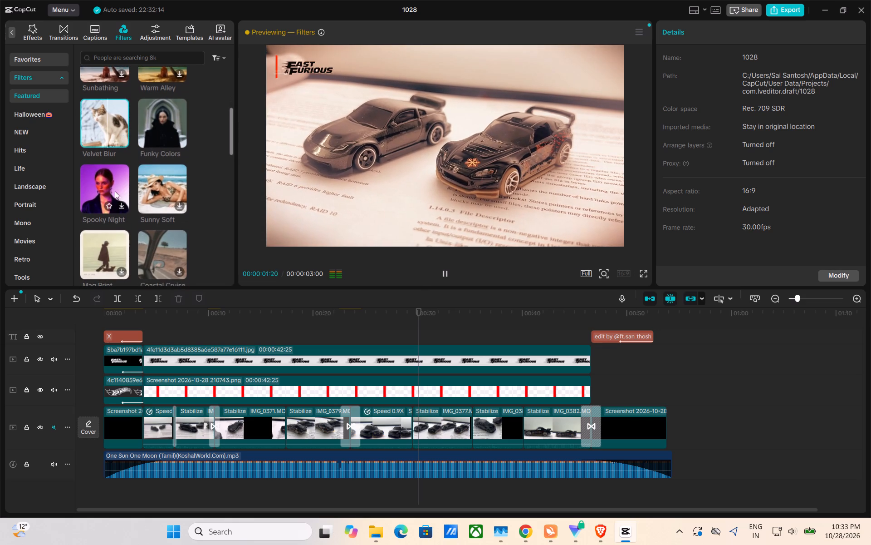
# Preview the featured filters Spooky Night, Mag Print and Sunny Soft on the two-car shot.
pyautogui.click(119, 203)
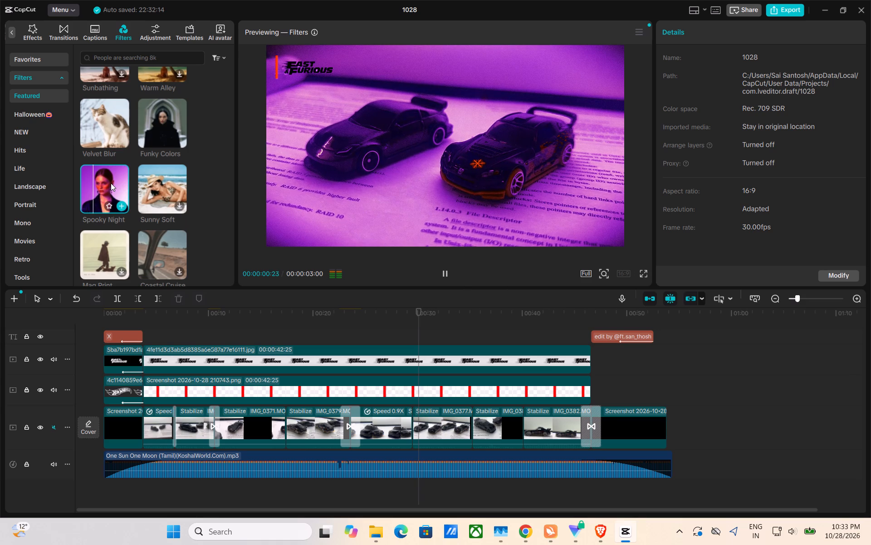
pyautogui.click(111, 183)
pyautogui.click(111, 183)
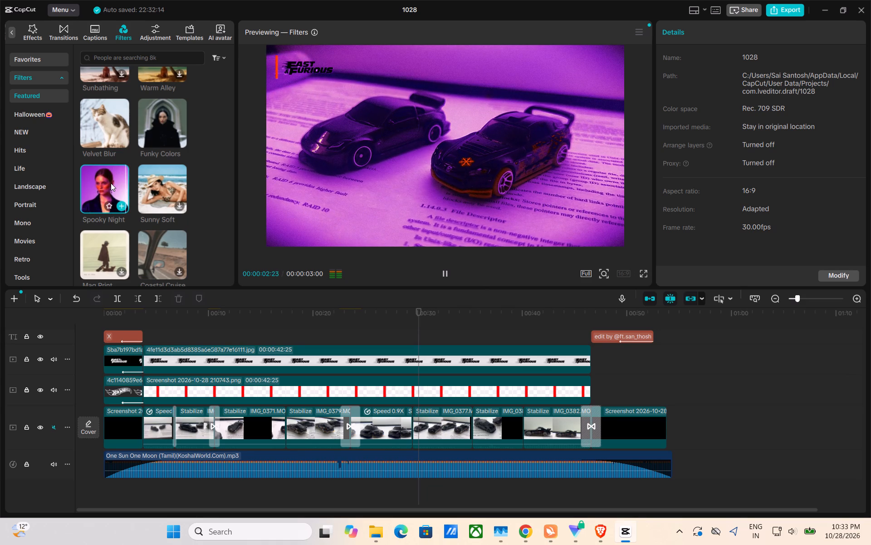
pyautogui.click(178, 207)
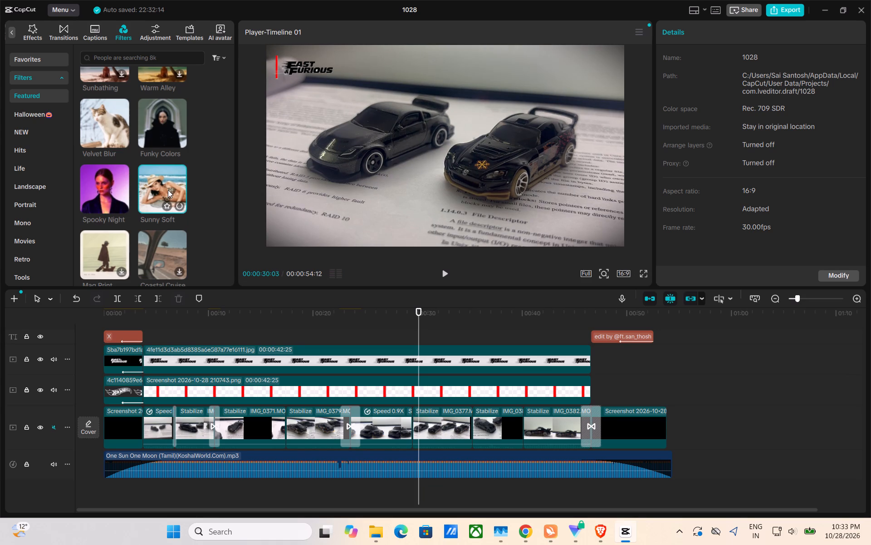
pyautogui.click(168, 190)
pyautogui.scroll(-1, 145, 204)
pyautogui.click(125, 198)
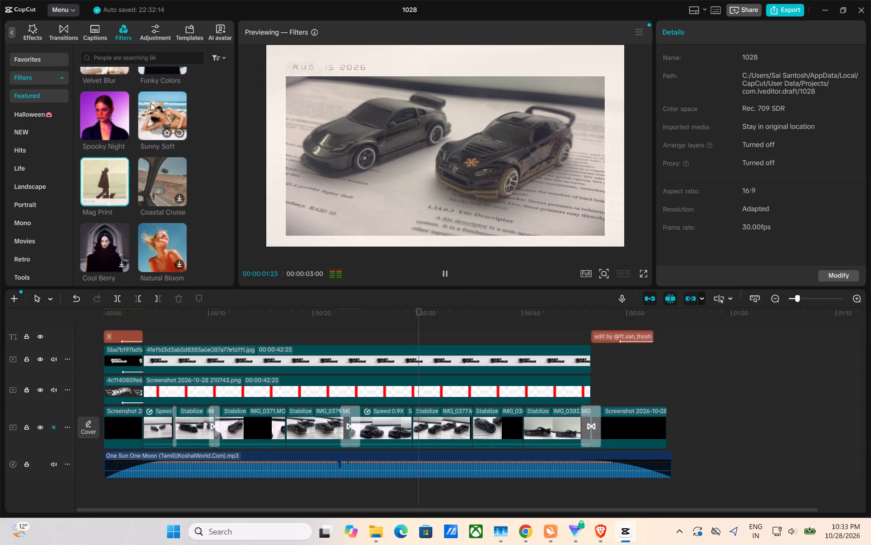
pyautogui.click(152, 129)
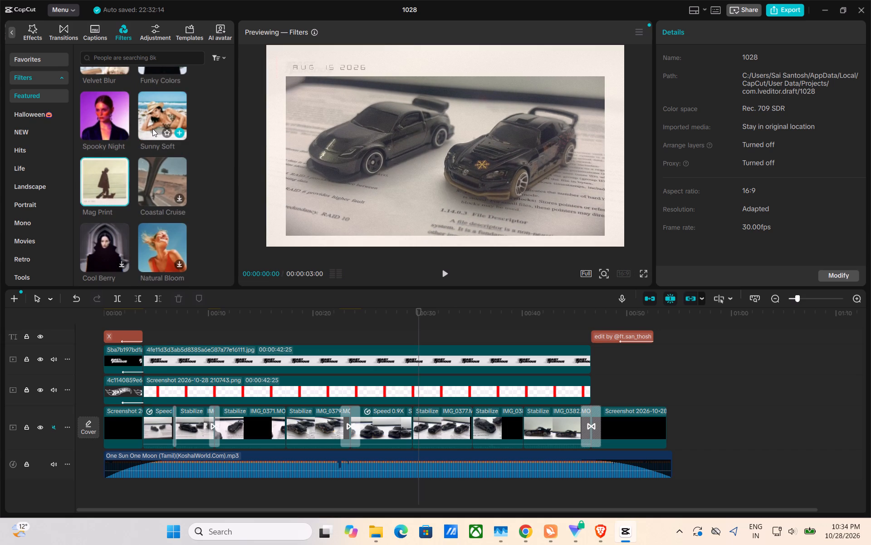
pyautogui.click(152, 129)
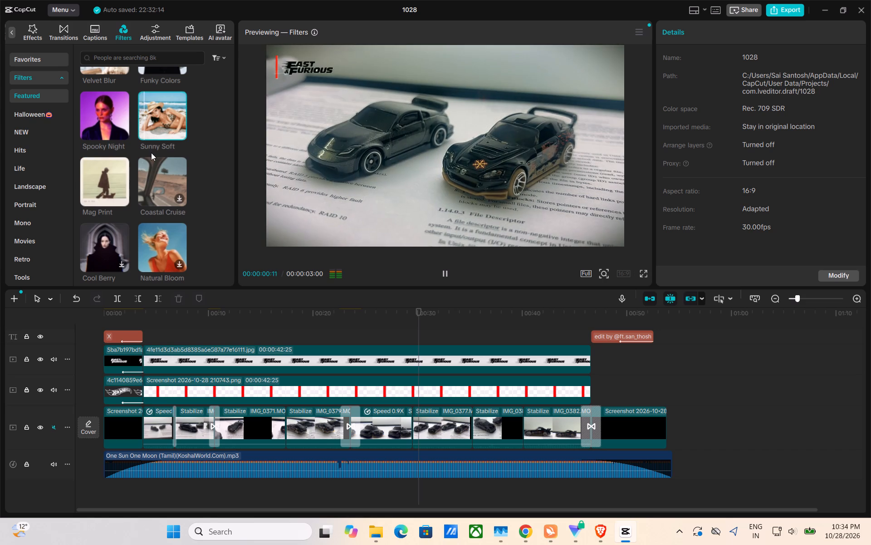
# Download the Coastal Cruise and Natural Bloom filters to try them on the two-car shot.
pyautogui.rightClick(181, 197)
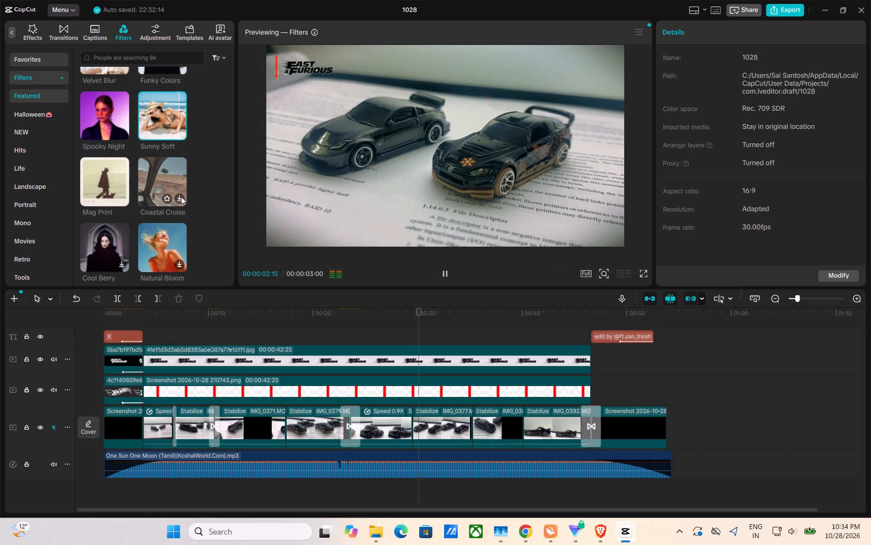
pyautogui.click(181, 197)
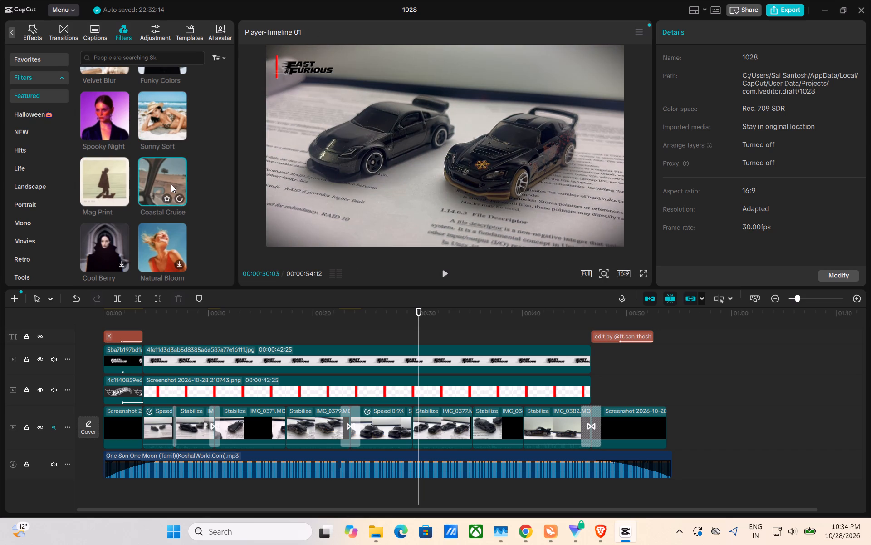
pyautogui.click(171, 184)
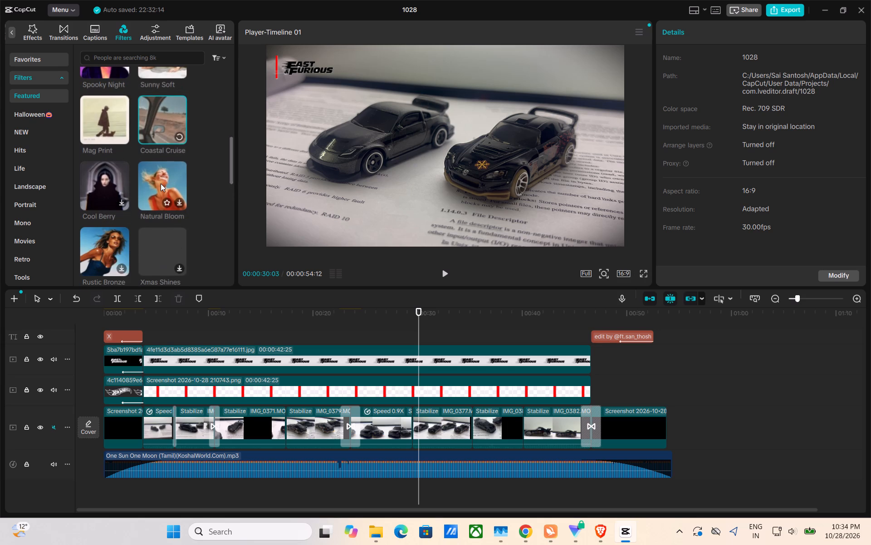
pyautogui.click(161, 183)
pyautogui.click(180, 201)
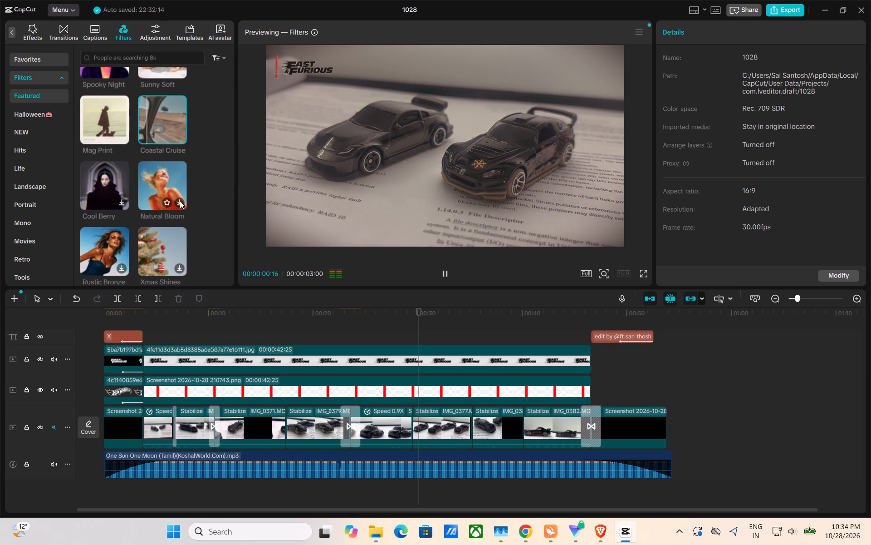
pyautogui.click(180, 201)
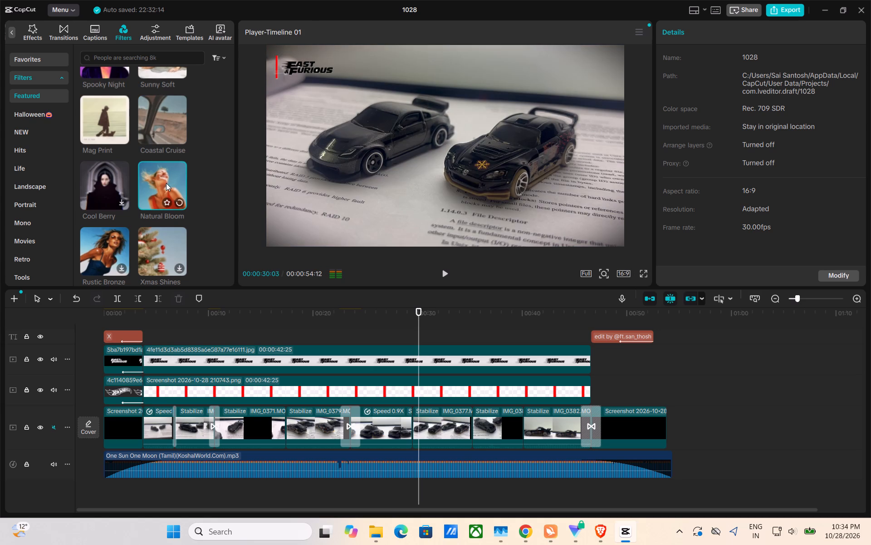
# Search the filter library for the trending term cinematic.
pyautogui.scroll(5, 166, 183)
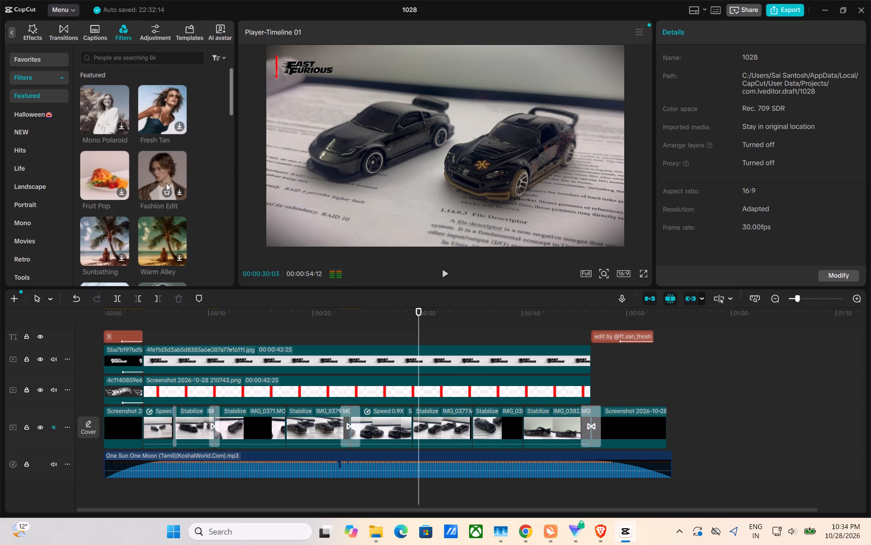
pyautogui.scroll(1, 166, 183)
pyautogui.click(131, 51)
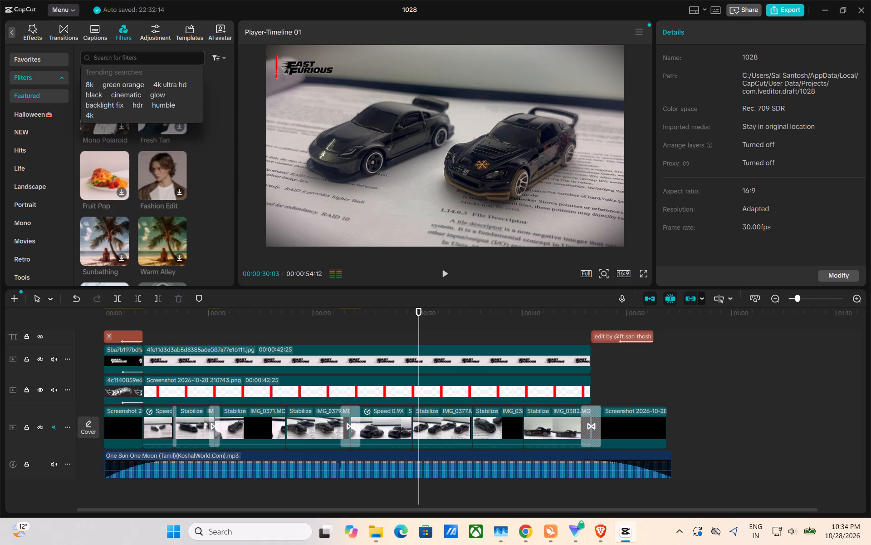
pyautogui.click(130, 91)
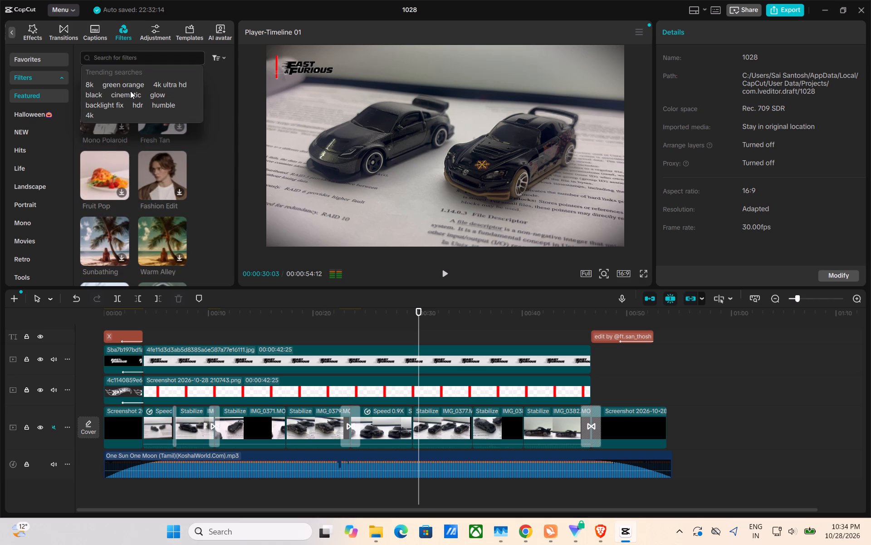
pyautogui.click(130, 92)
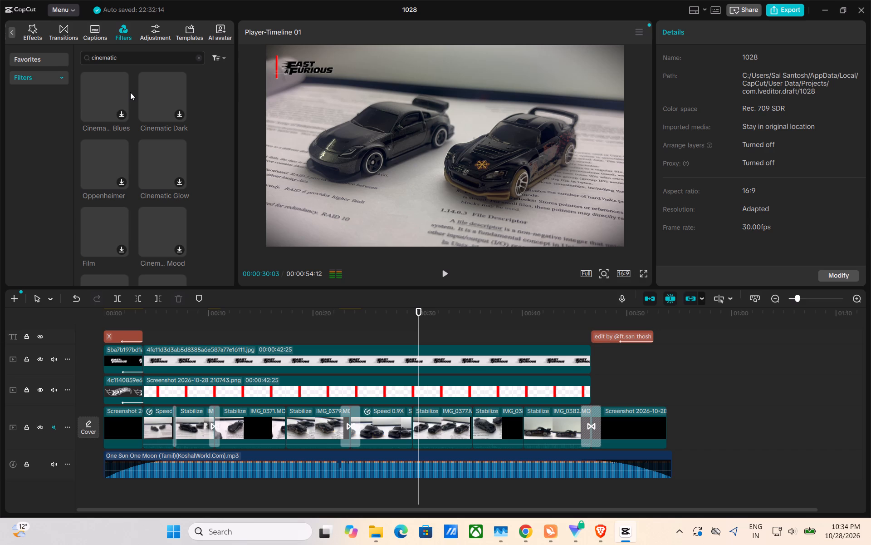
# Download and preview the Cinema... Blues and first Oppenheimer filters on the two-car shot.
pyautogui.click(123, 114)
pyautogui.click(126, 181)
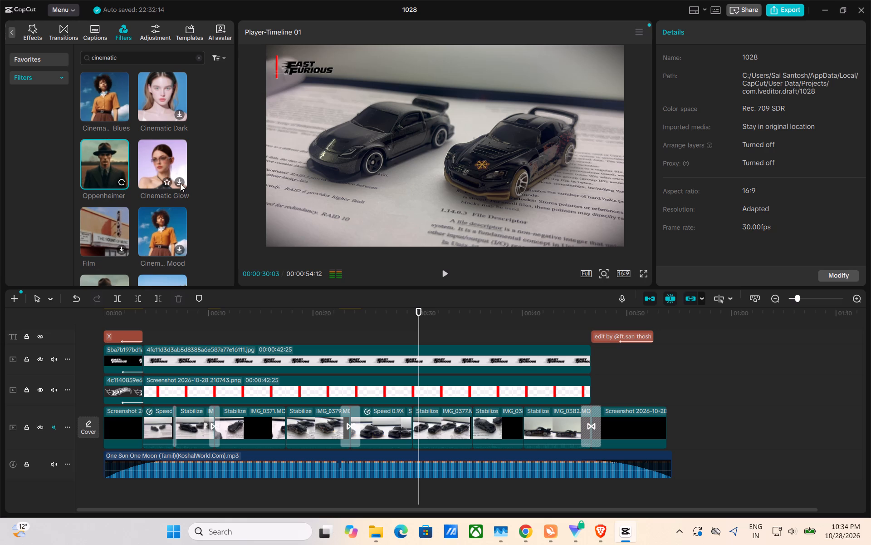
pyautogui.click(97, 100)
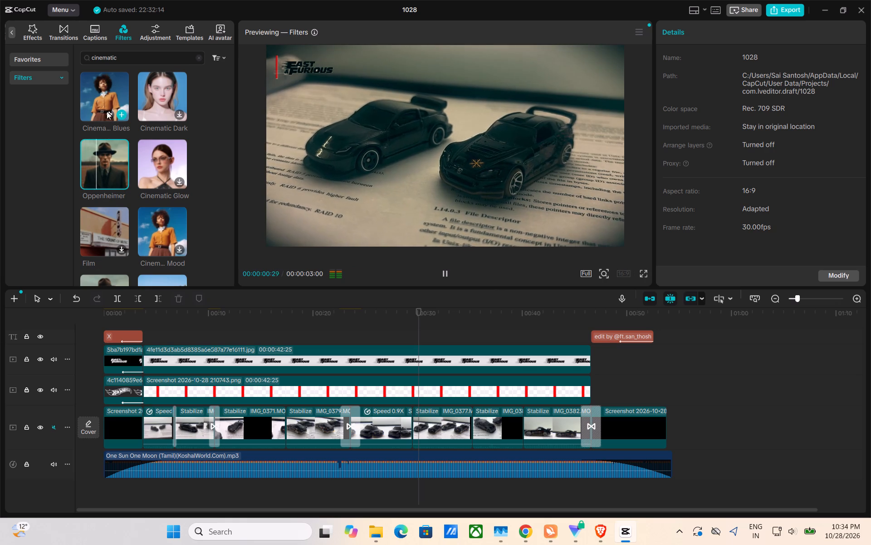
pyautogui.click(98, 102)
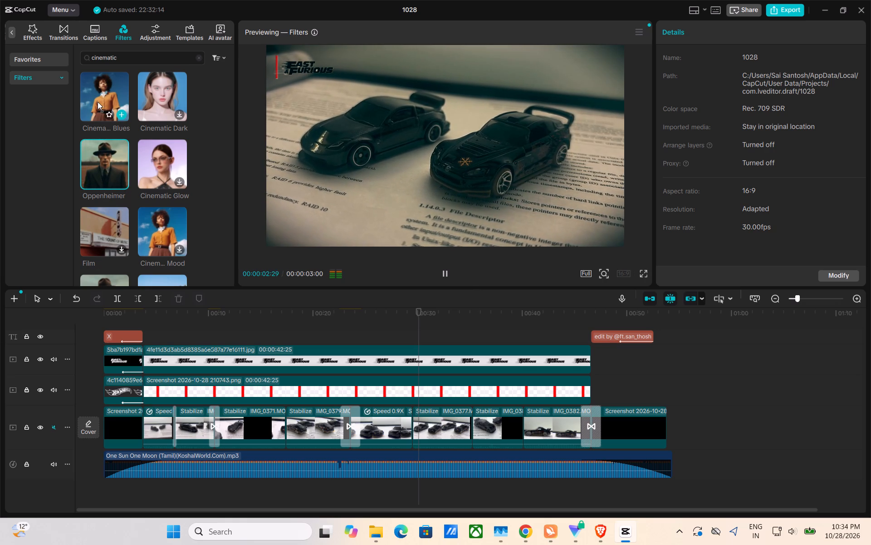
pyautogui.doubleClick(98, 102)
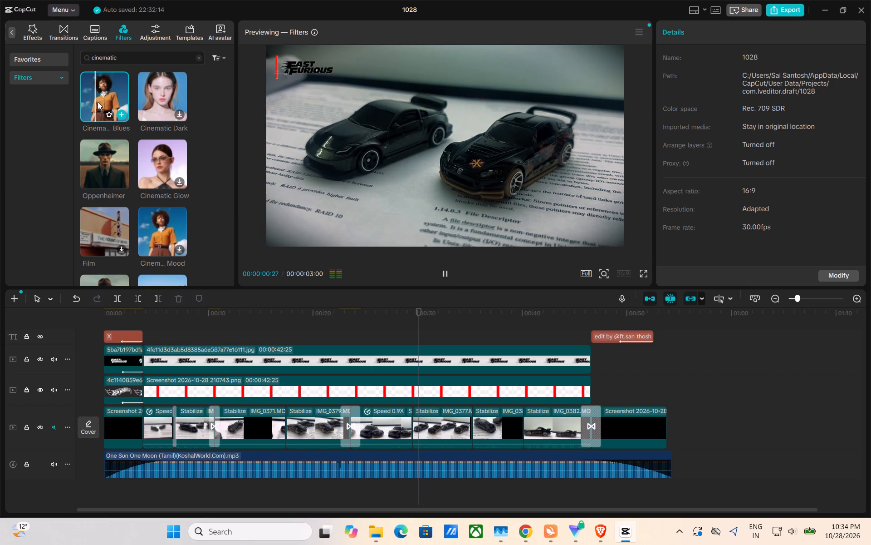
# Download and preview Cinematic Glow and Cinem... Mood on the two-car shot, comparing them with Oppenheimer.
pyautogui.click(182, 181)
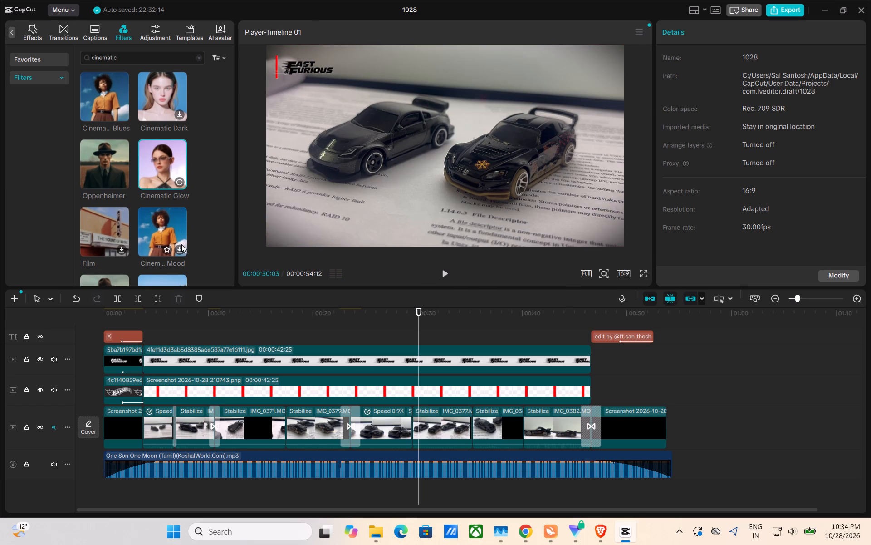
pyautogui.click(181, 246)
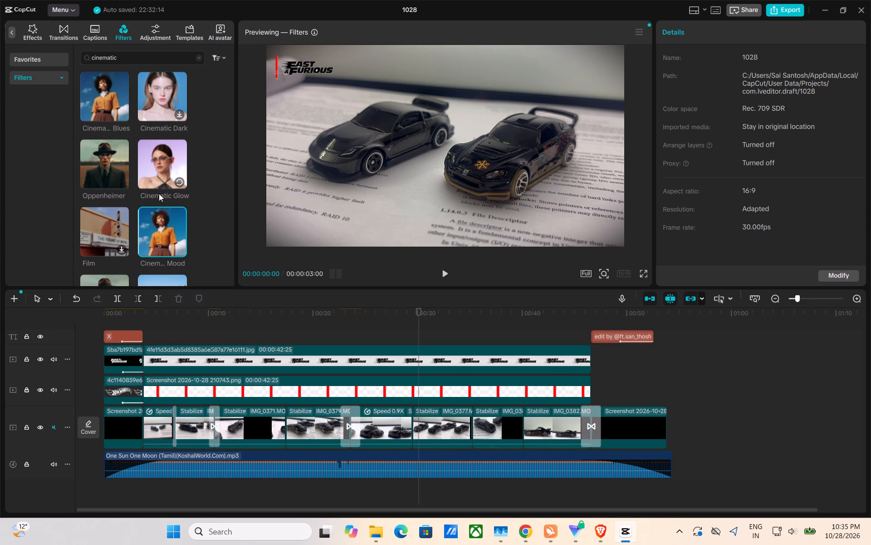
pyautogui.doubleClick(162, 237)
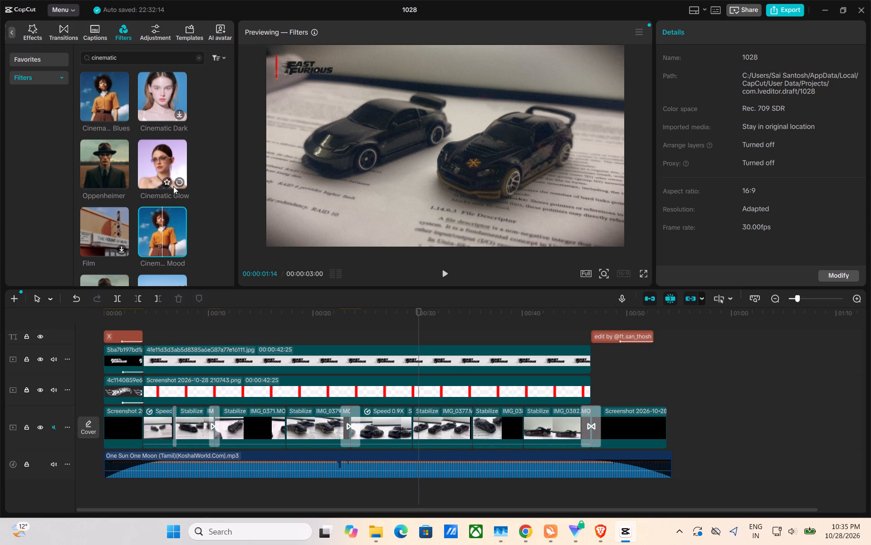
pyautogui.press('space')
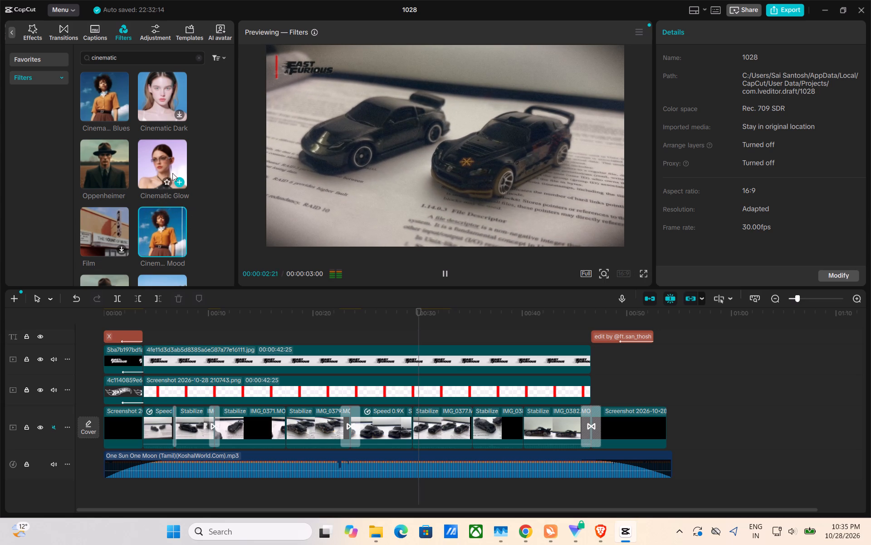
pyautogui.doubleClick(171, 172)
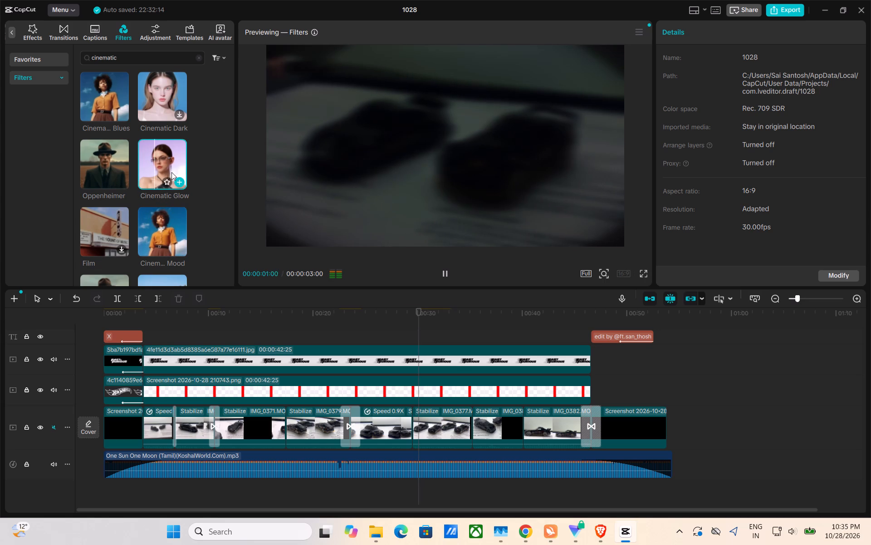
pyautogui.scroll(-1, 171, 172)
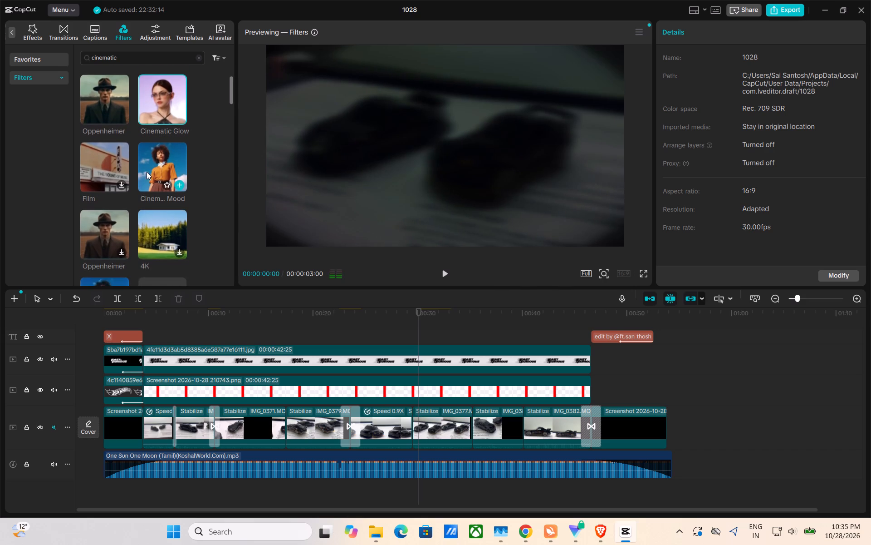
pyautogui.doubleClick(147, 164)
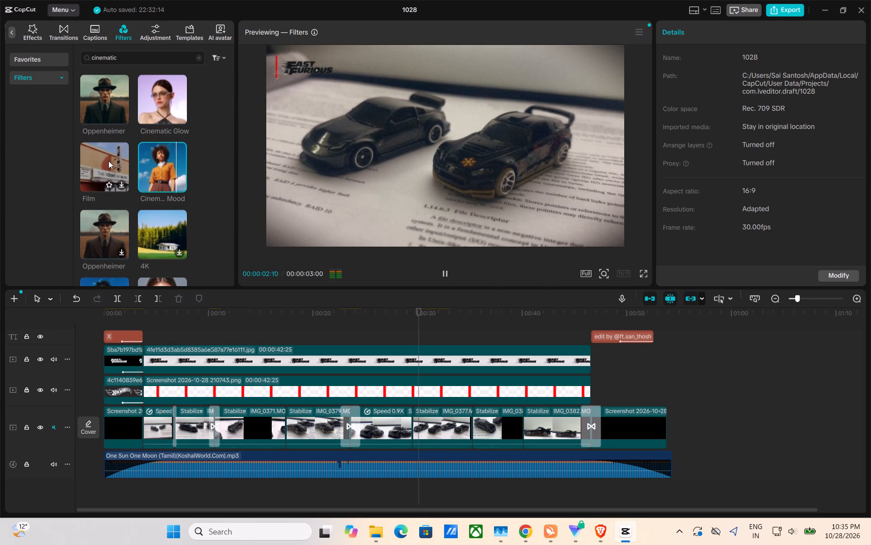
pyautogui.doubleClick(109, 109)
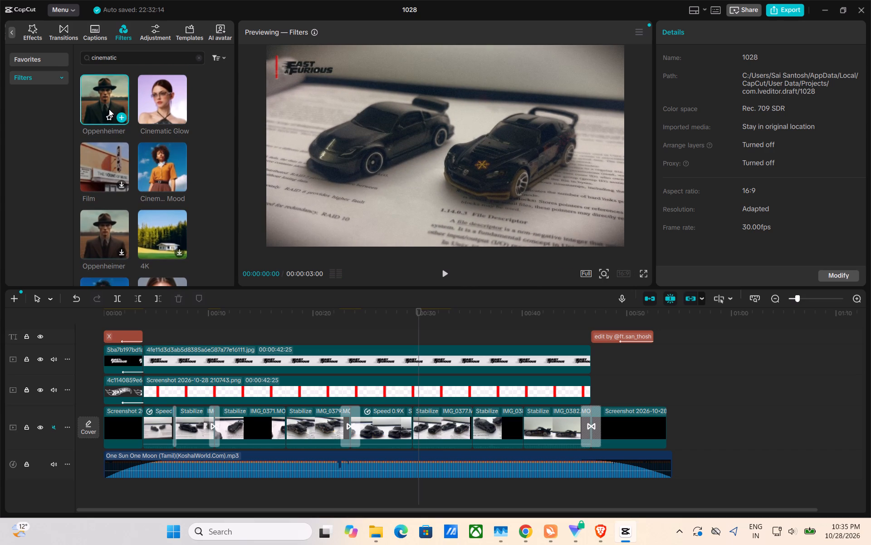
# Download and preview the Film, Cinematic Dusk and 4K filters on the two-car shot.
pyautogui.click(119, 180)
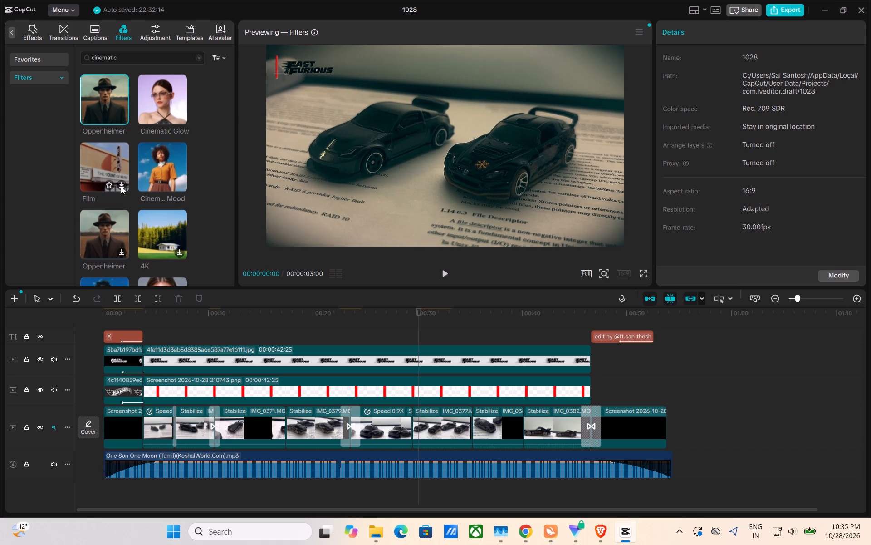
pyautogui.click(121, 186)
pyautogui.scroll(-1, 128, 222)
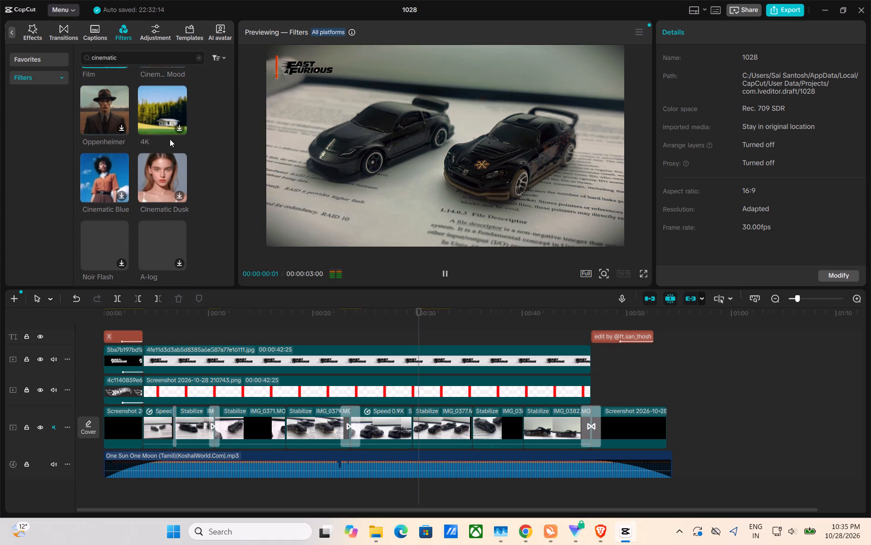
pyautogui.click(177, 124)
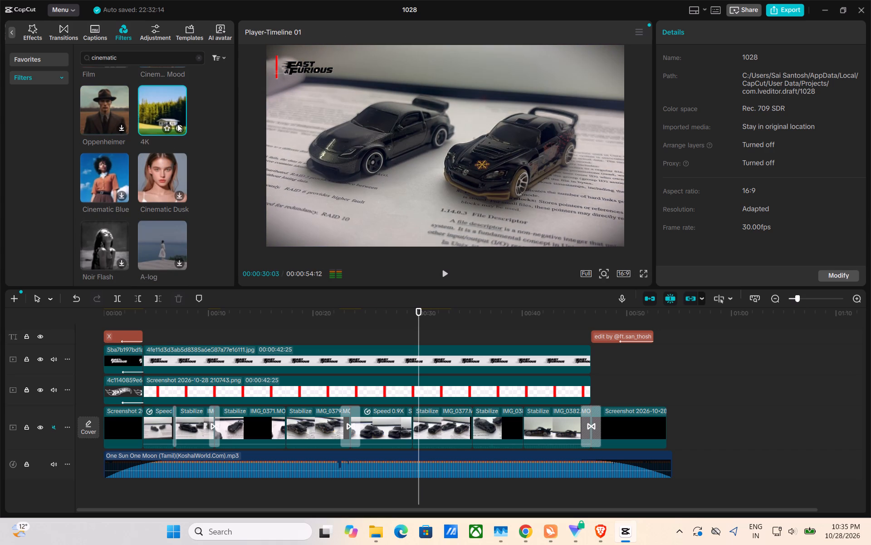
pyautogui.doubleClick(169, 114)
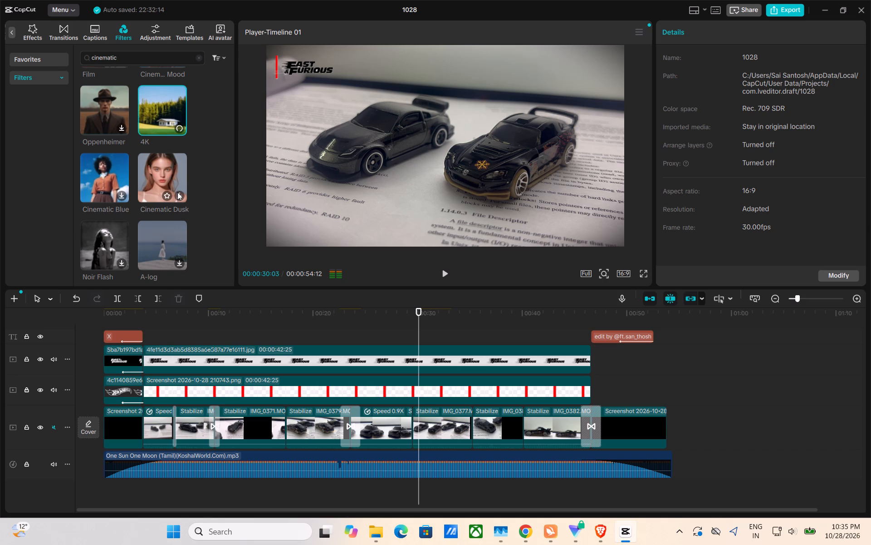
pyautogui.doubleClick(177, 192)
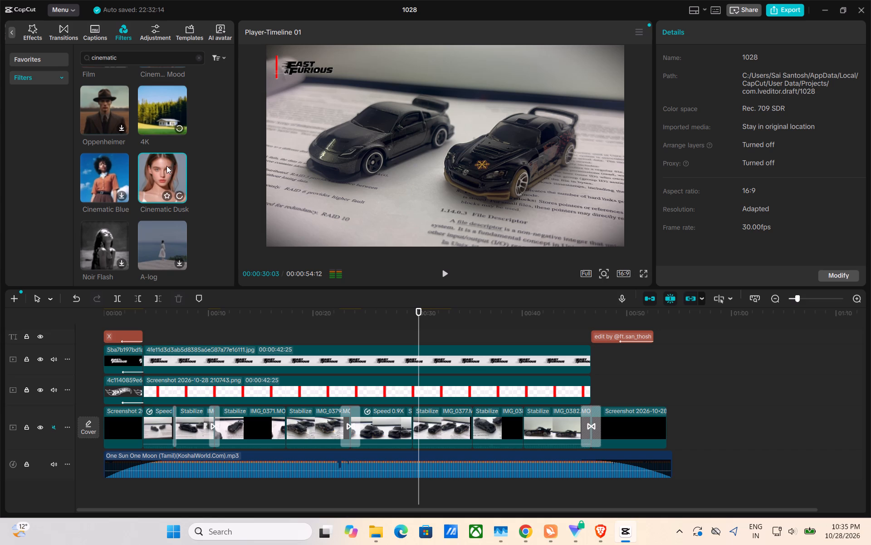
pyautogui.scroll(-1, 166, 166)
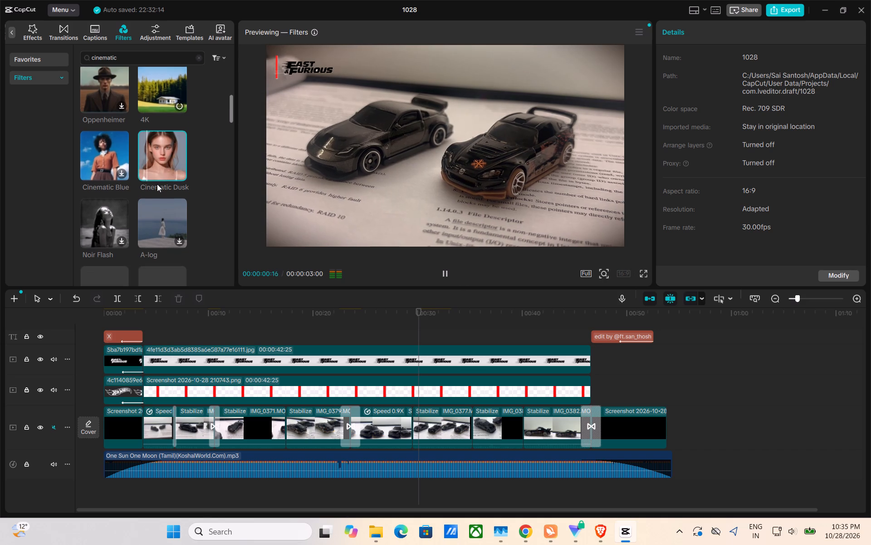
pyautogui.click(167, 144)
pyautogui.scroll(1, 167, 144)
pyautogui.click(160, 150)
pyautogui.doubleClick(160, 150)
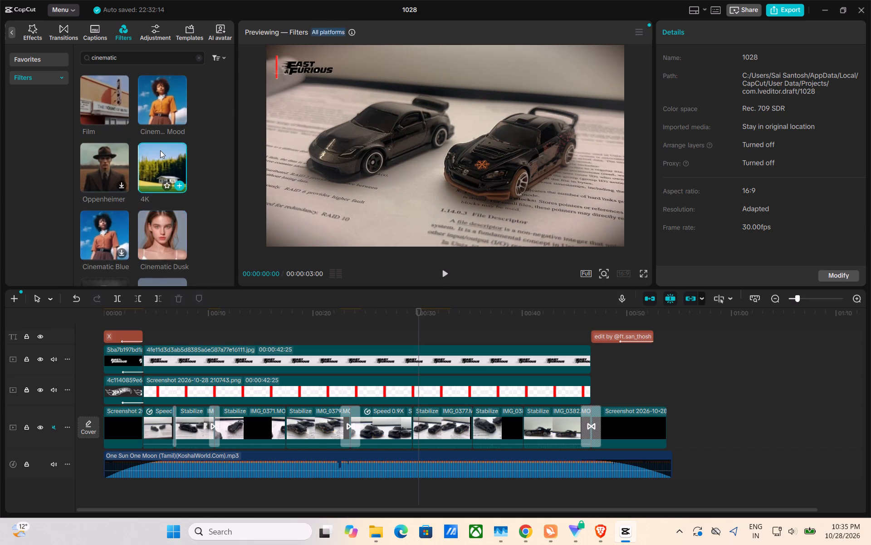
# Download and preview the Love City 2, Nature and Golden Sunset filters on the two-car shot.
pyautogui.scroll(-1, 160, 150)
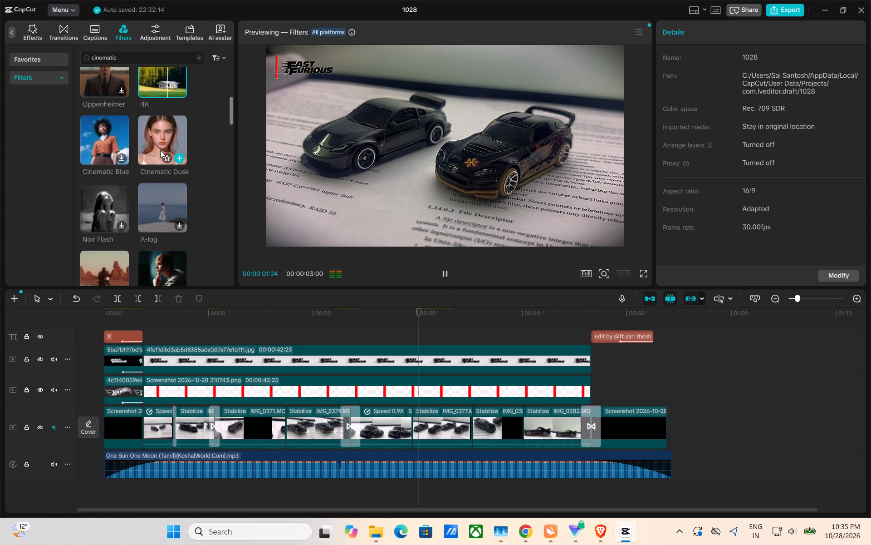
pyautogui.click(122, 224)
pyautogui.scroll(-1, 122, 224)
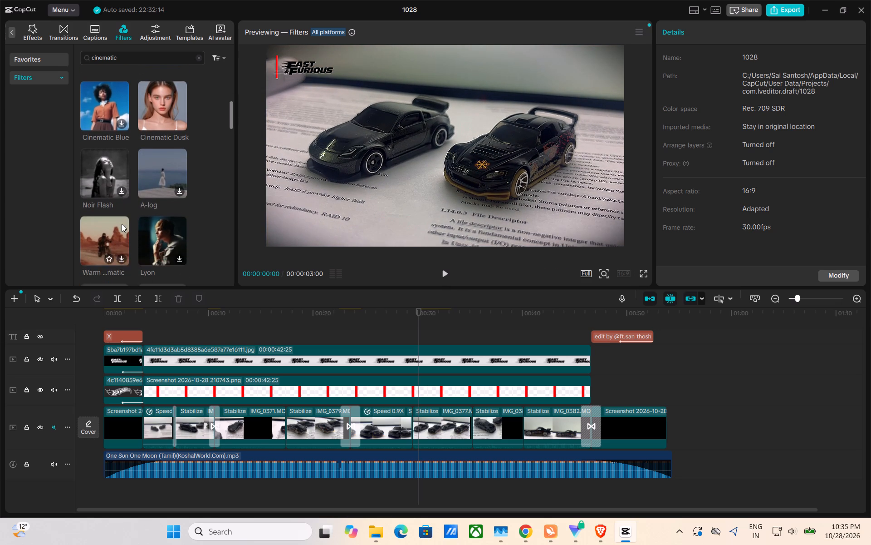
pyautogui.scroll(-1, 122, 229)
pyautogui.click(122, 194)
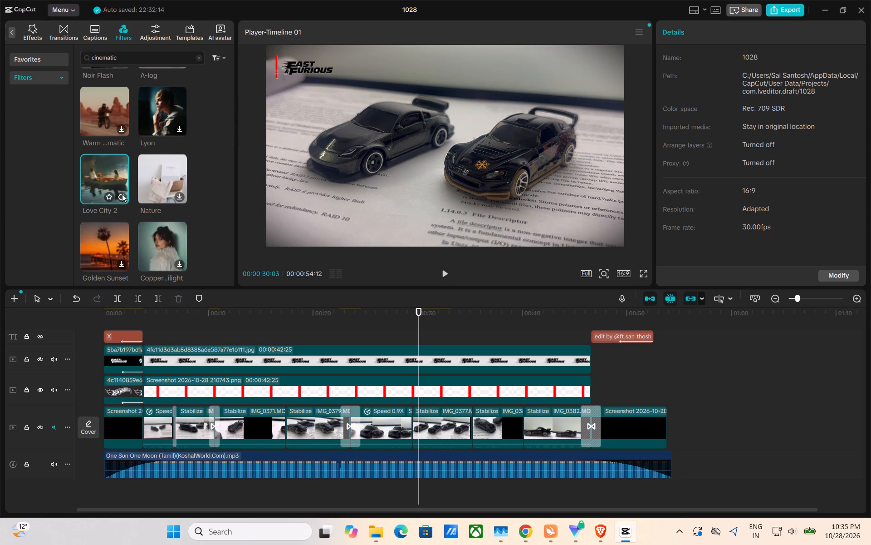
pyautogui.click(124, 261)
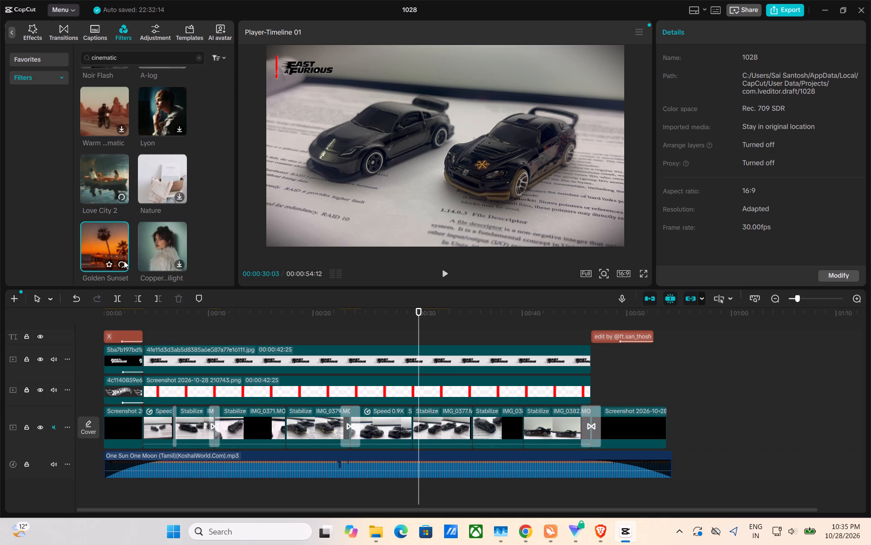
pyautogui.click(178, 198)
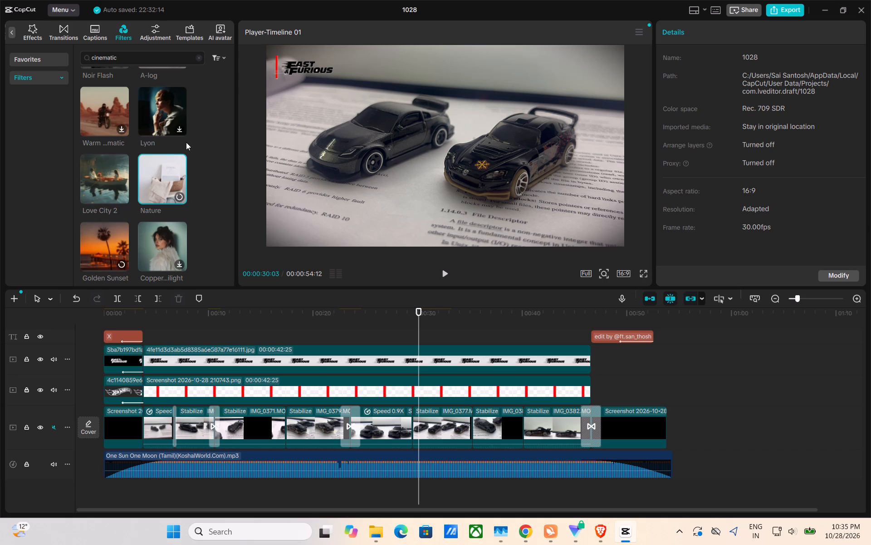
pyautogui.click(180, 129)
pyautogui.doubleClick(109, 187)
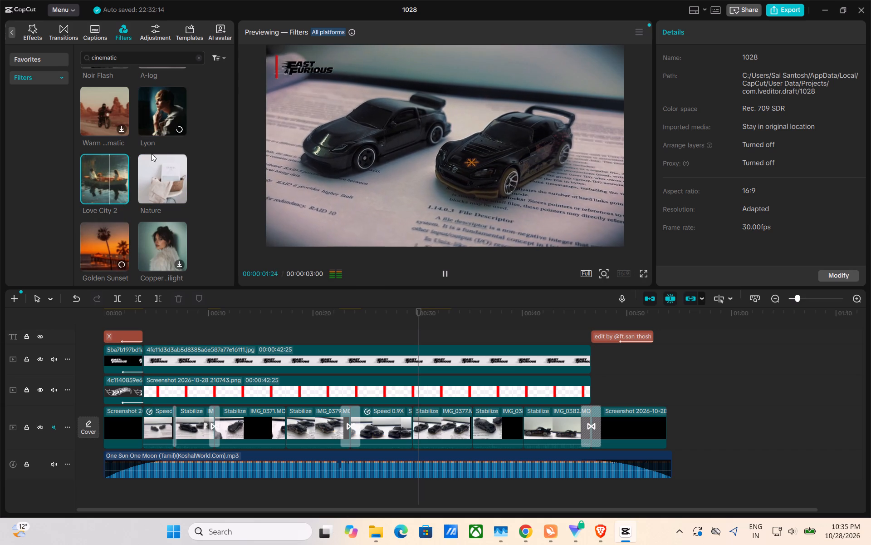
pyautogui.doubleClick(157, 178)
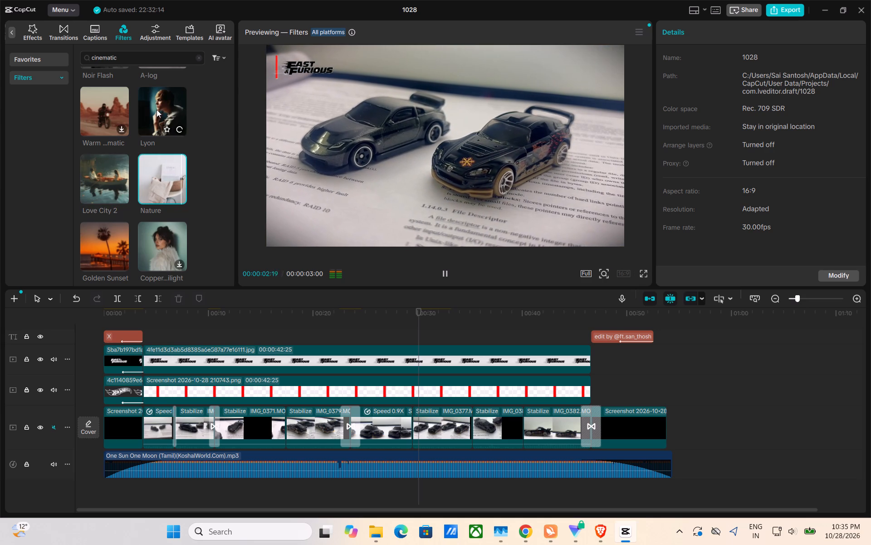
pyautogui.doubleClick(100, 231)
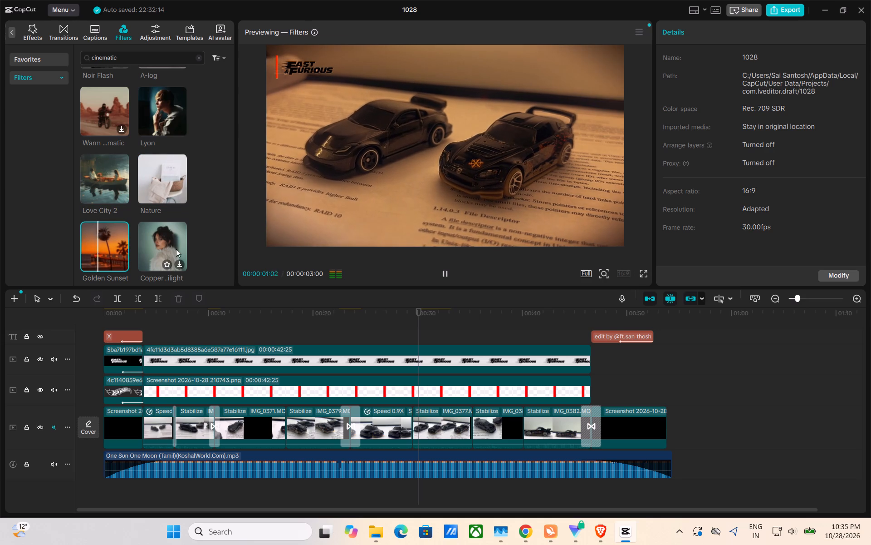
# Preview the Lyon, Copper...ilight and Rio Nights filters on the two-car shot, downloading those not yet available.
pyautogui.click(178, 265)
pyautogui.doubleClick(158, 105)
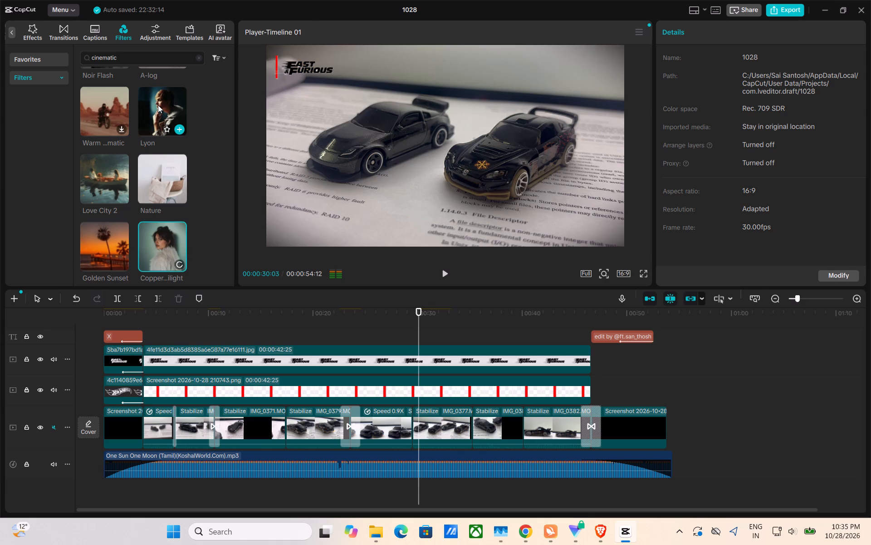
pyautogui.scroll(-1, 158, 105)
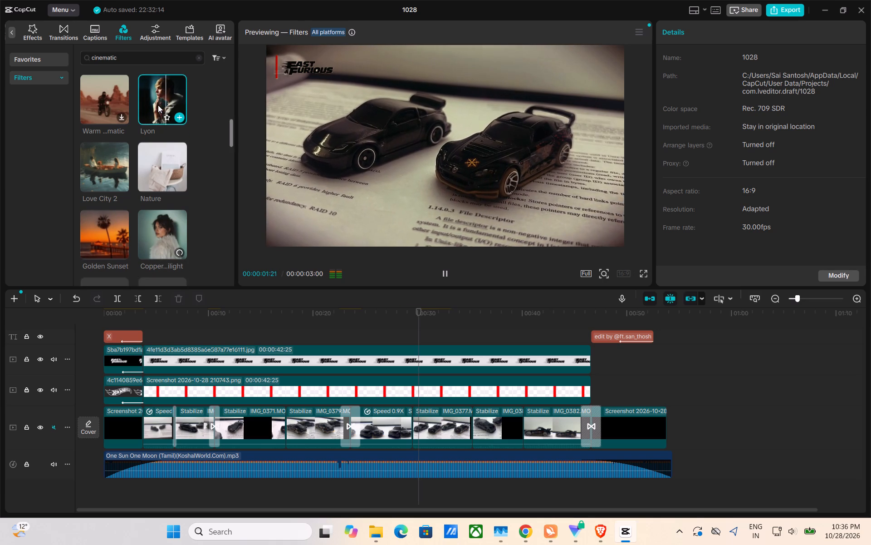
pyautogui.scroll(-1, 158, 105)
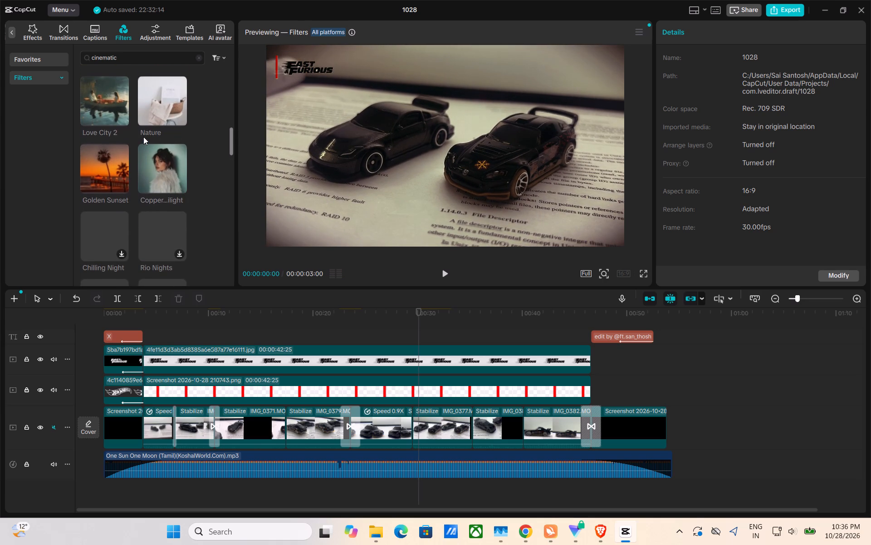
pyautogui.doubleClick(146, 170)
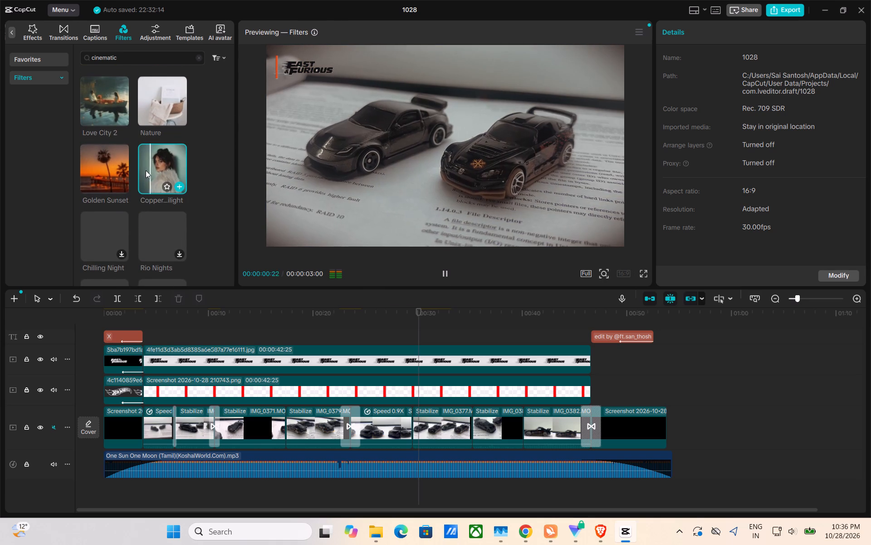
pyautogui.scroll(-1, 146, 170)
pyautogui.click(122, 208)
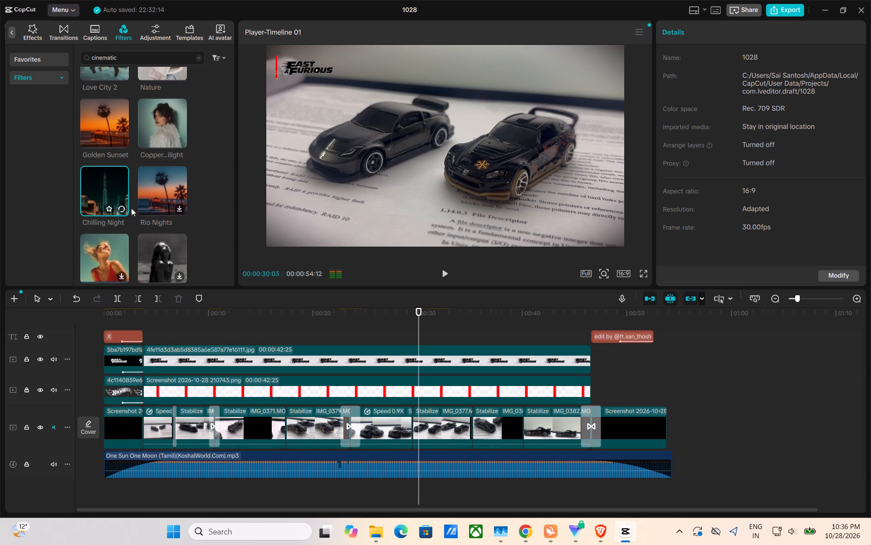
pyautogui.click(181, 205)
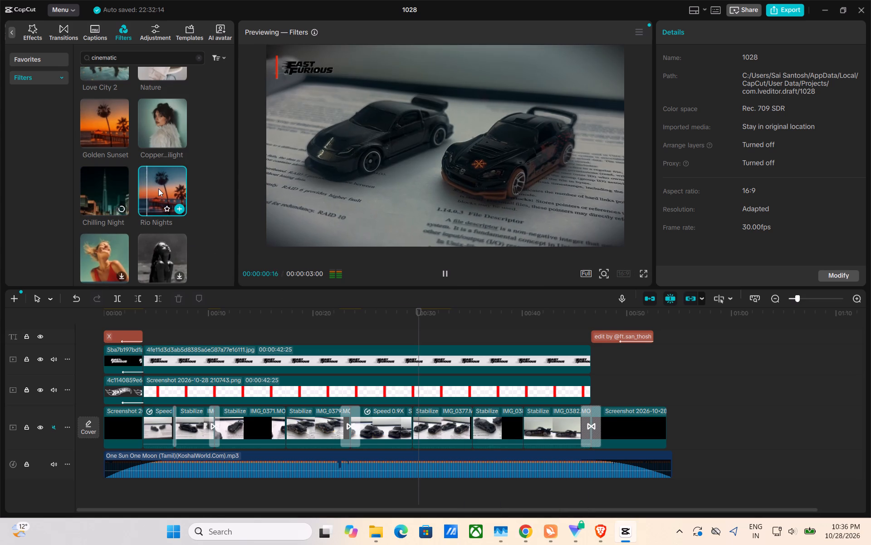
pyautogui.scroll(1, 158, 188)
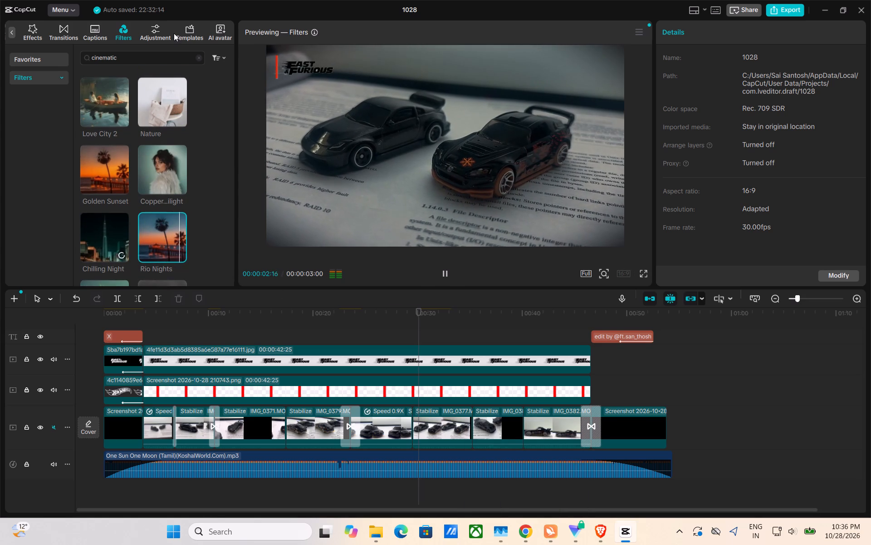
# Browse the trending video effects for one that suits the car shots, checking different moments of the video.
pyautogui.hscroll(-2, 174, 33)
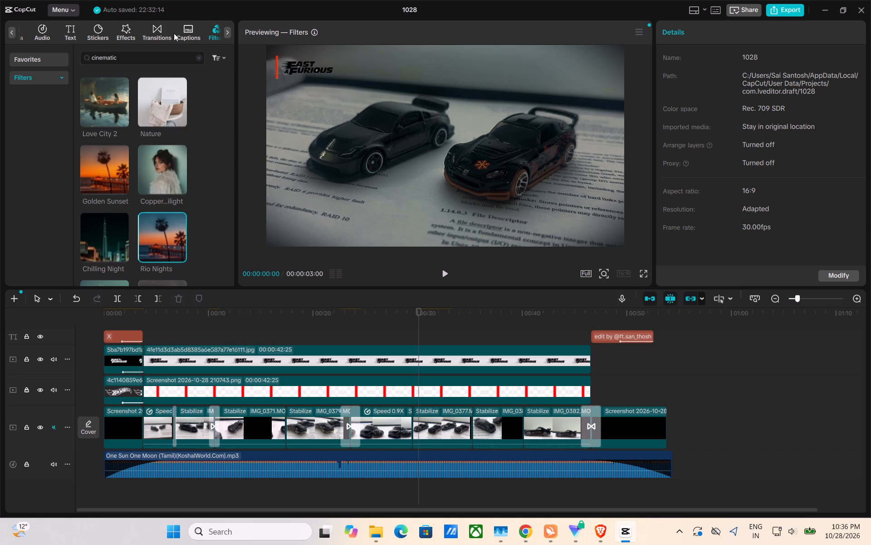
pyautogui.click(123, 29)
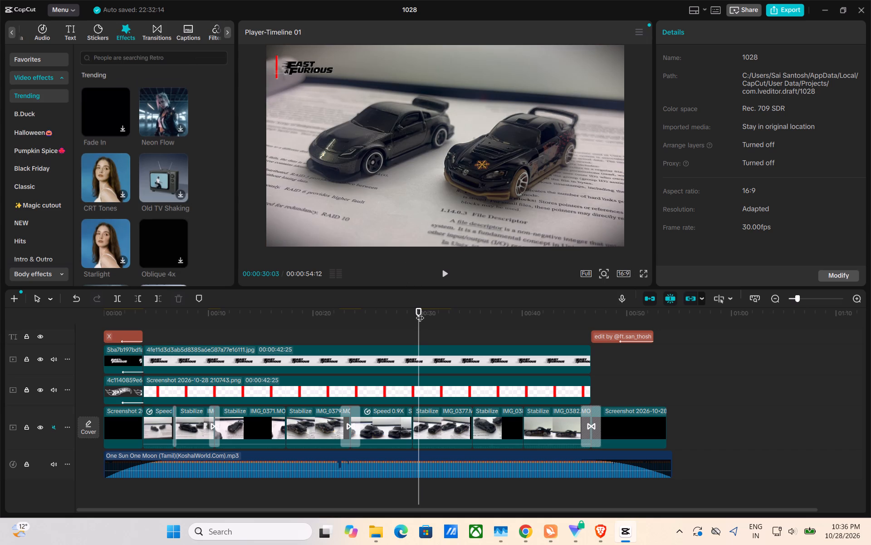
pyautogui.moveTo(420, 312); pyautogui.dragTo(351, 307)
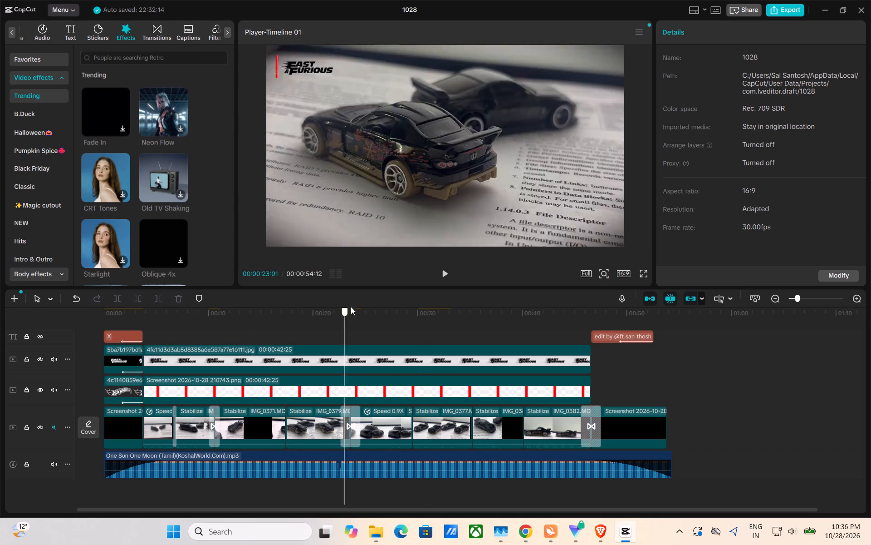
pyautogui.moveTo(351, 307); pyautogui.dragTo(452, 269)
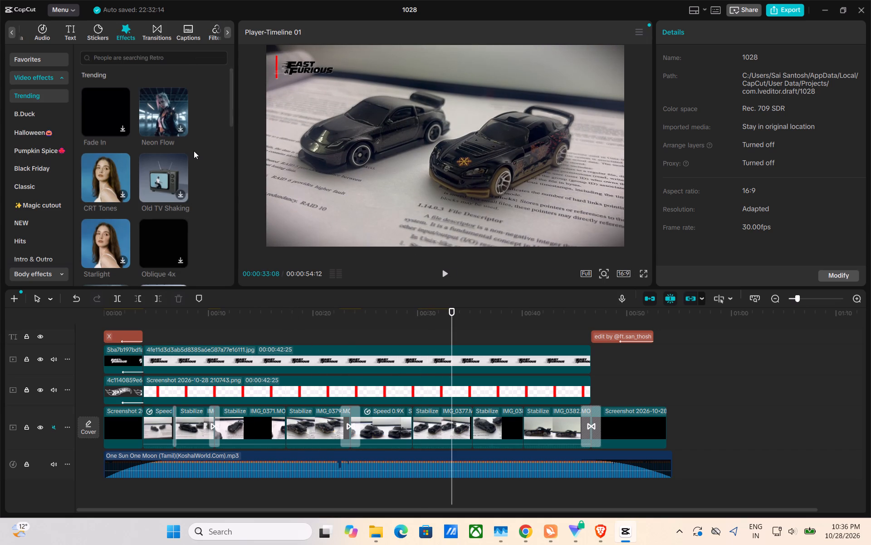
pyautogui.scroll(-1, 194, 151)
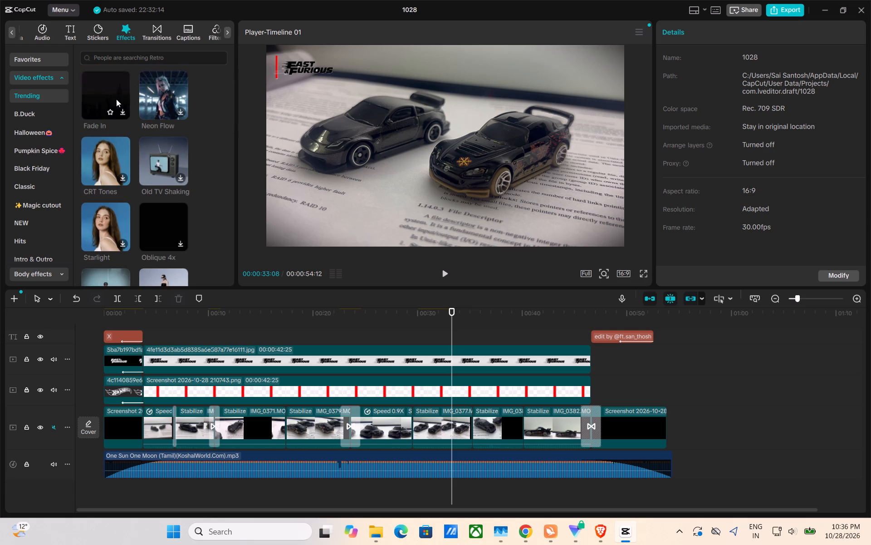
pyautogui.scroll(-1, 149, 165)
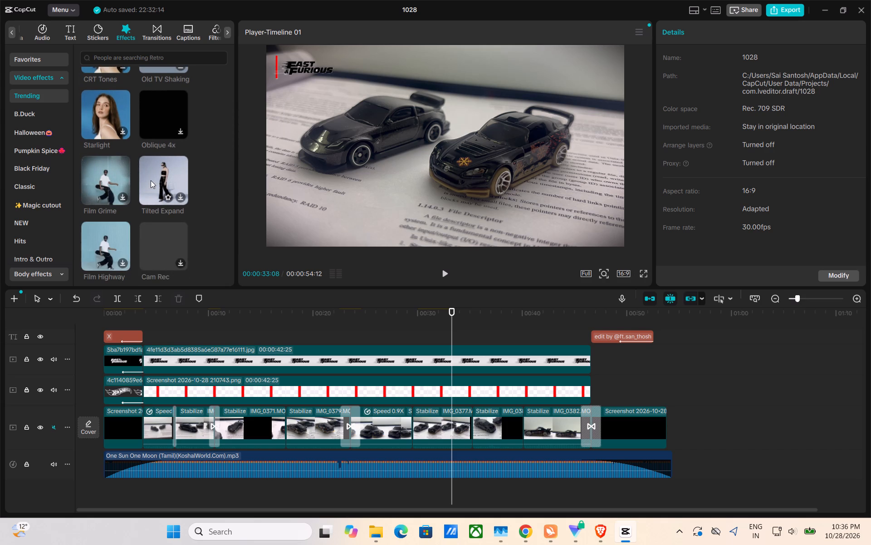
# Search the music library for click and listen to the Click tracks by The Poppy Field and kayzul.
pyautogui.click(44, 36)
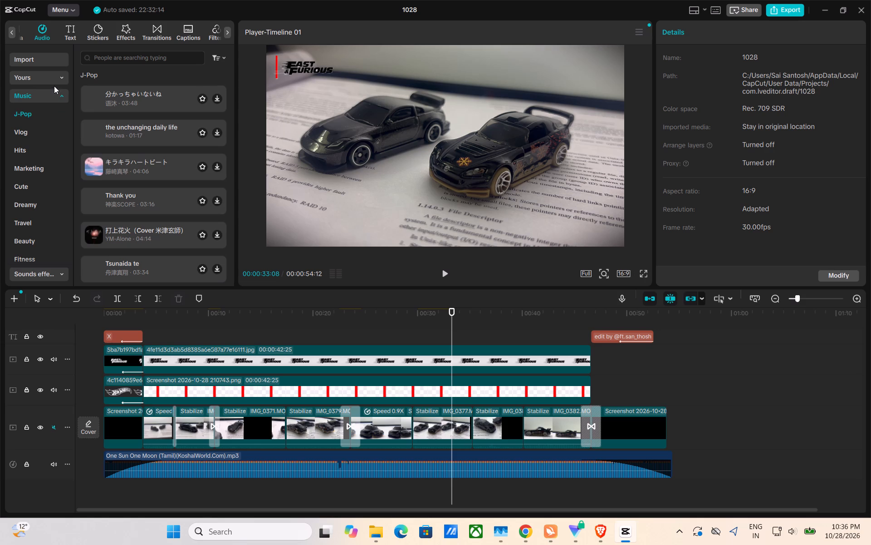
pyautogui.click(47, 99)
pyautogui.click(132, 63)
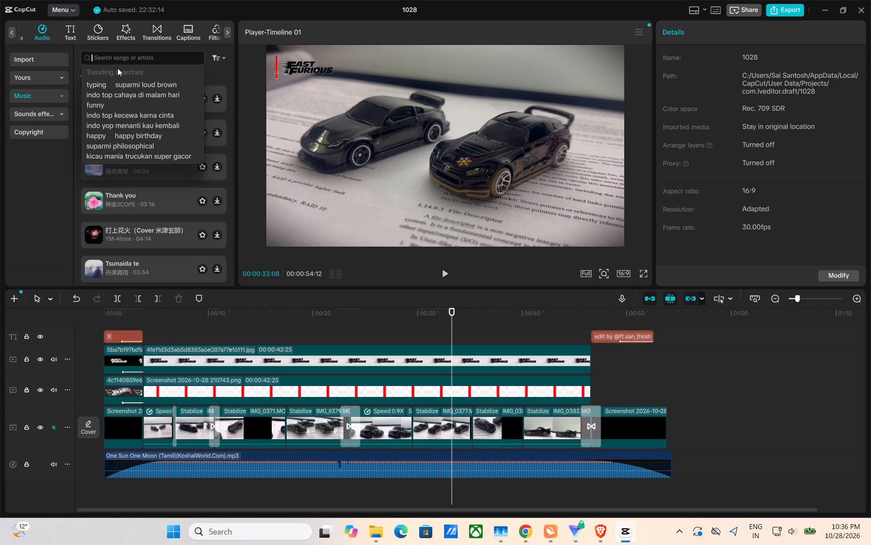
pyautogui.write('click')
pyautogui.press('Return')
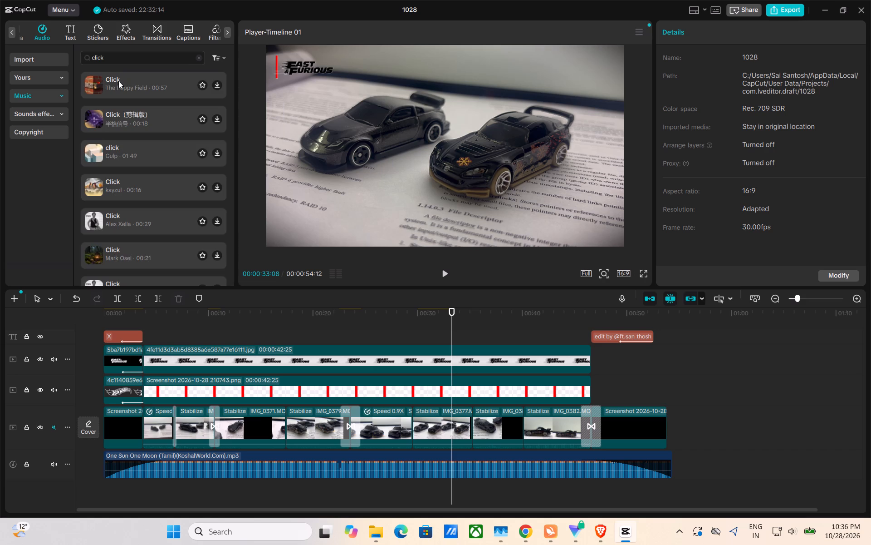
pyautogui.doubleClick(118, 81)
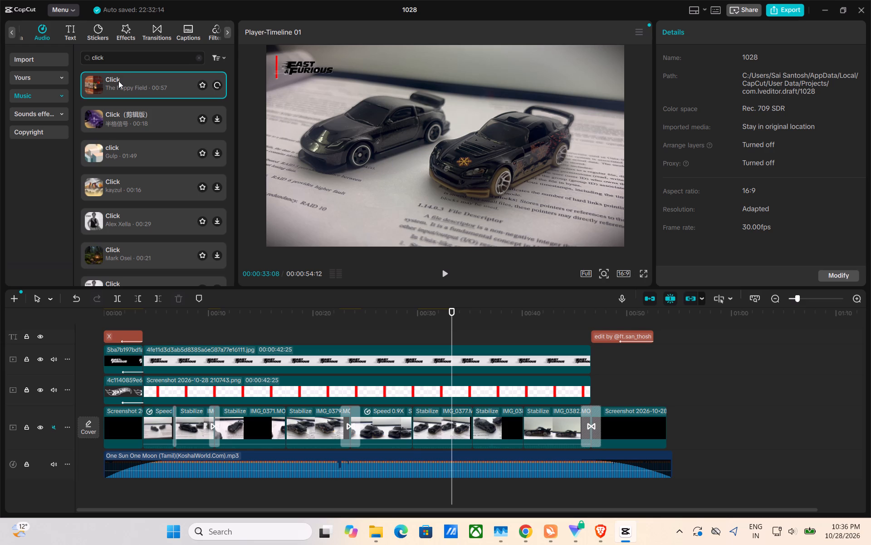
pyautogui.doubleClick(149, 184)
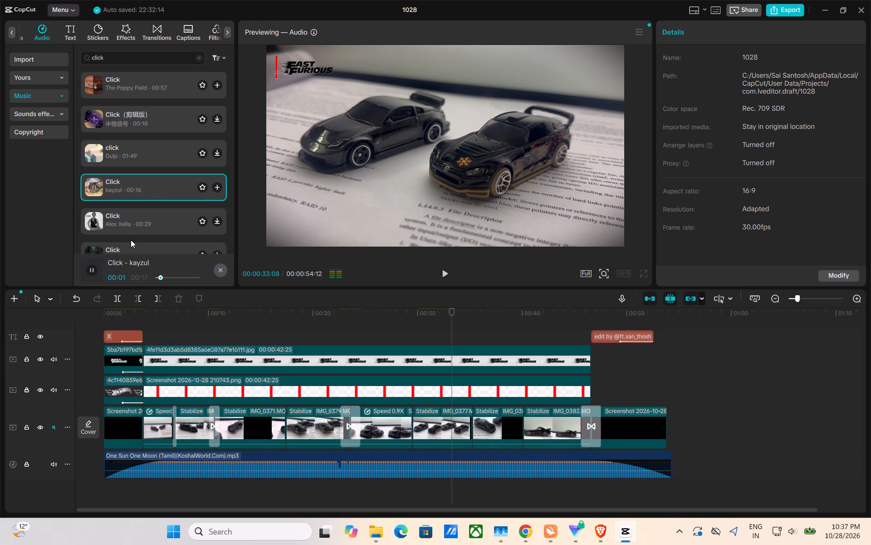
pyautogui.click(93, 269)
# Search the sound effects library for glitch sound effect.
pyautogui.click(59, 117)
pyautogui.click(148, 58)
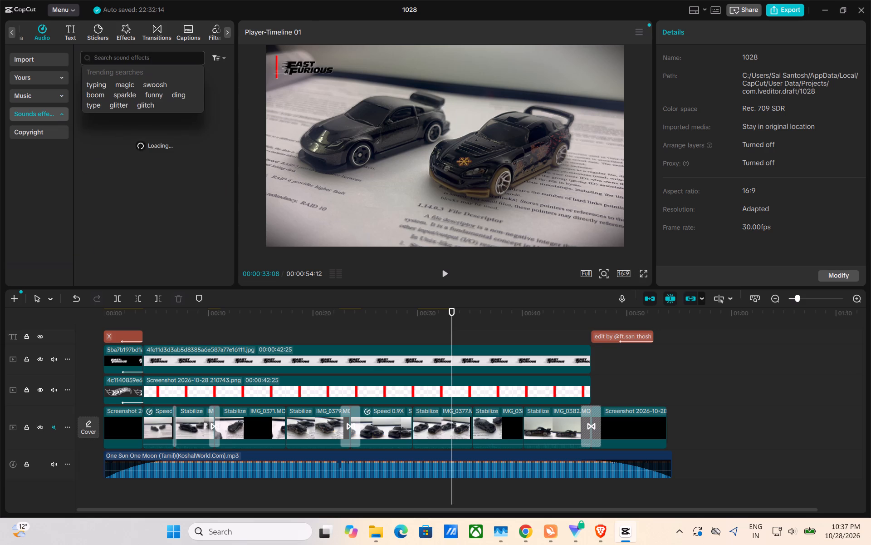
pyautogui.write('glich')
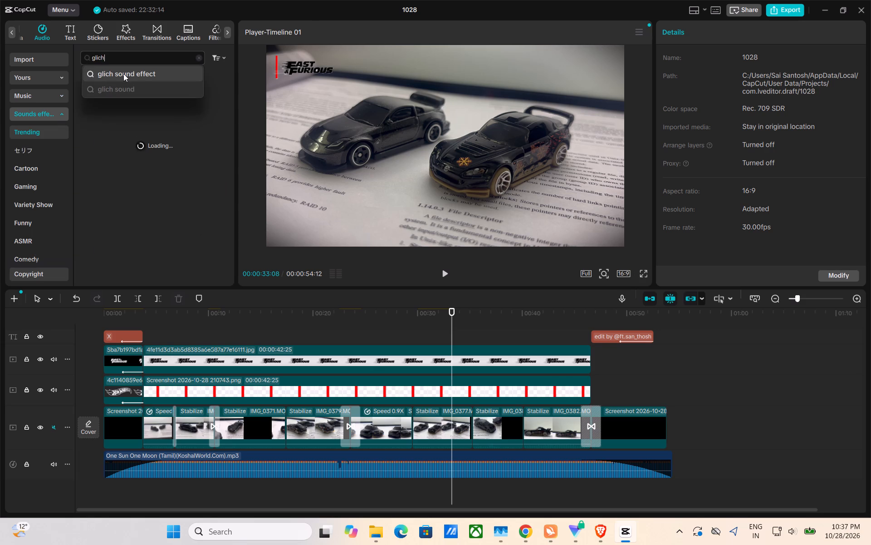
pyautogui.click(123, 74)
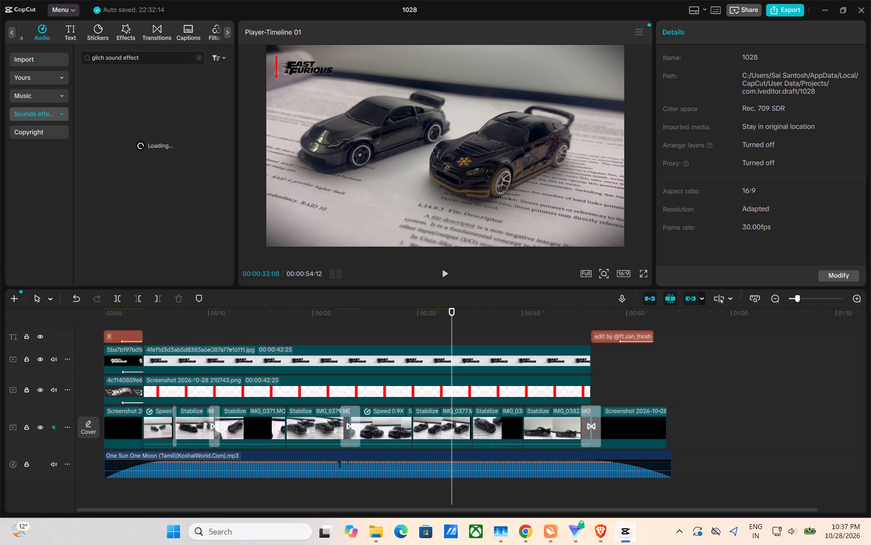
pyautogui.click(99, 58)
pyautogui.press('t')
pyautogui.press('Return')
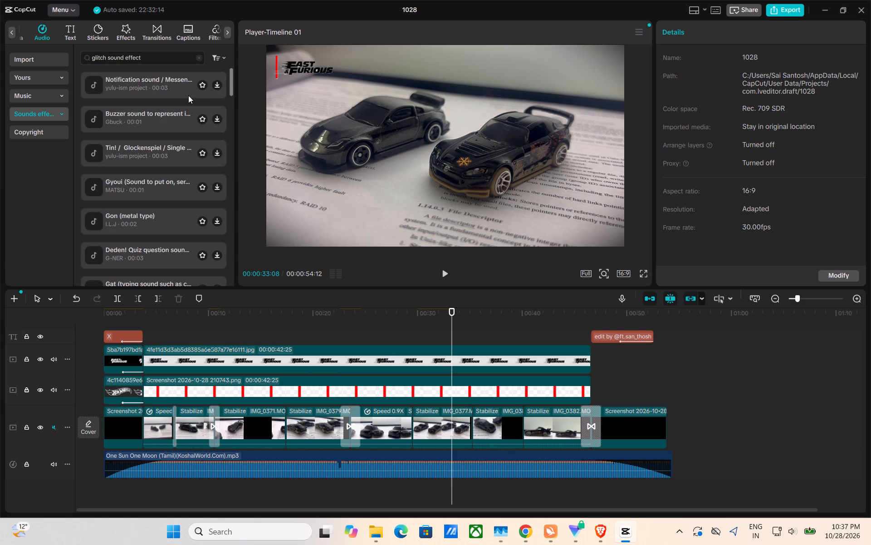
pyautogui.click(174, 59)
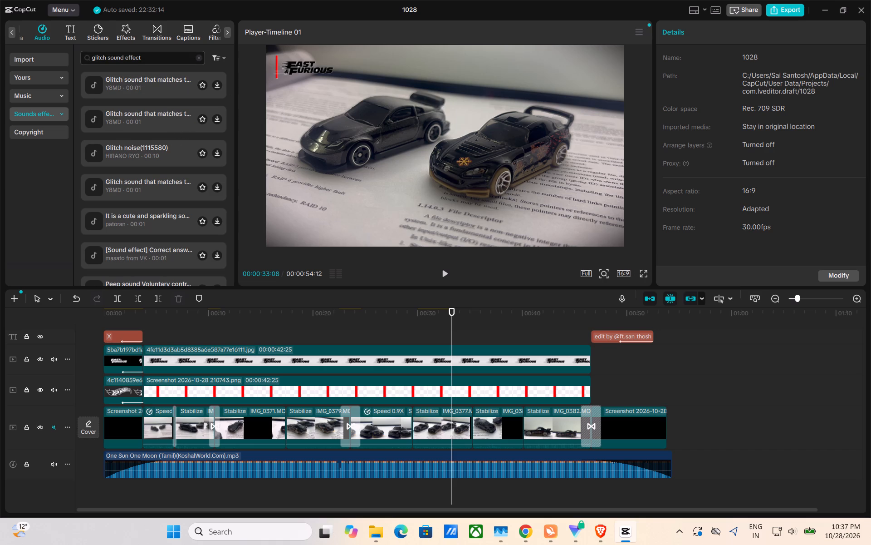
# Listen to the YBMD glitch sounds, Glitch noise(1115580) and the Peep sound effect from the search results, downloading them for preview.
pyautogui.doubleClick(181, 185)
pyautogui.click(181, 185)
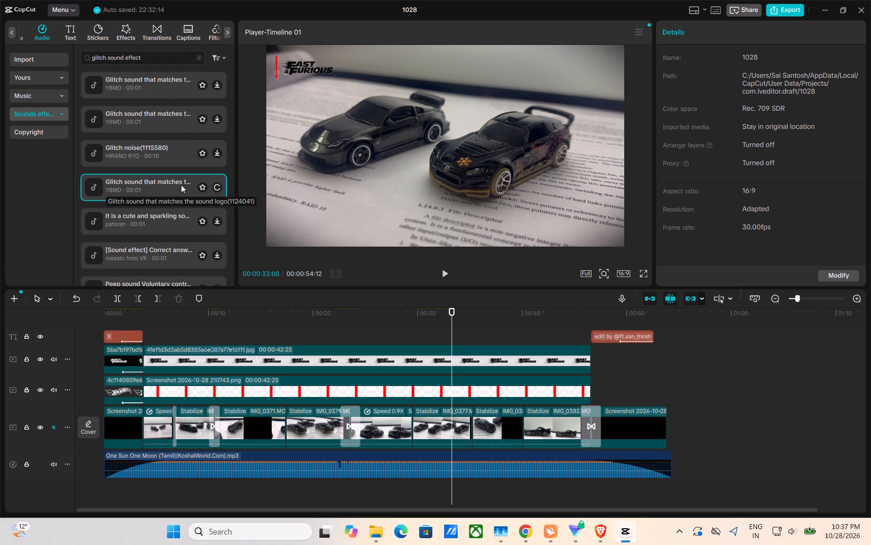
pyautogui.click(174, 85)
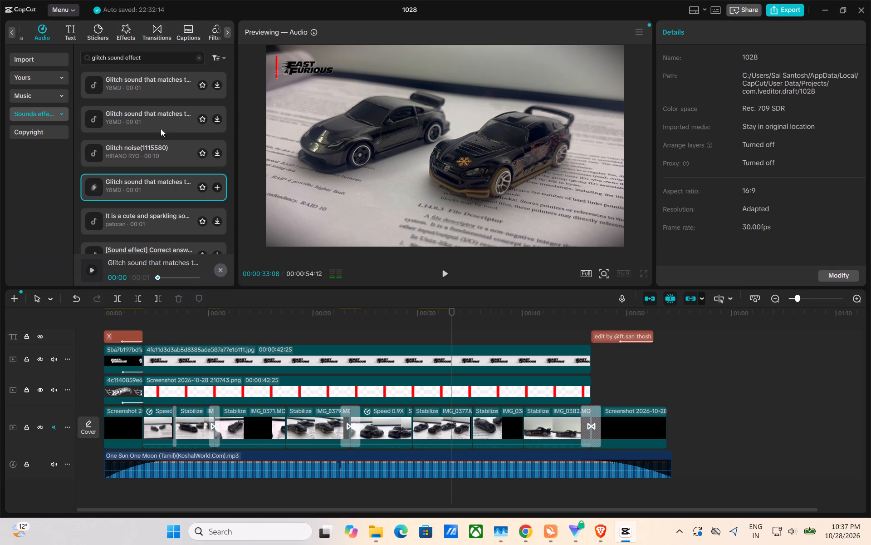
pyautogui.click(177, 153)
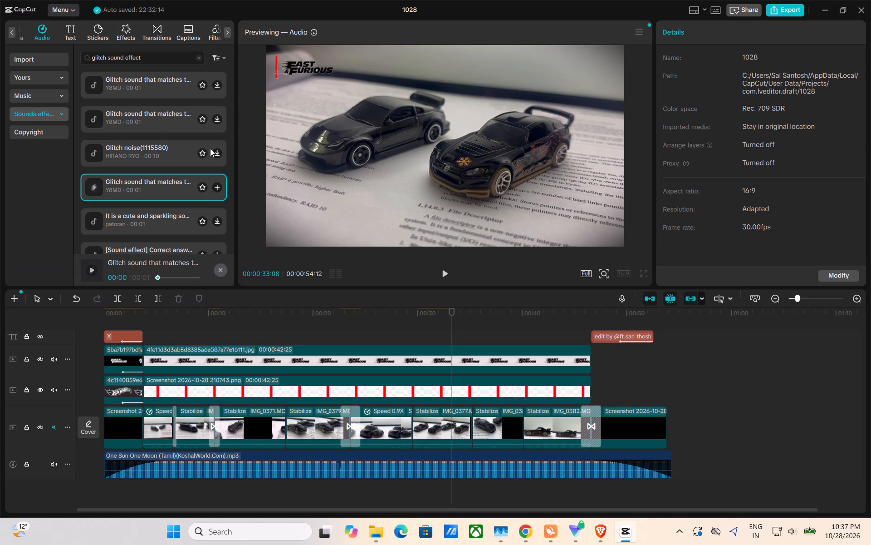
pyautogui.click(217, 154)
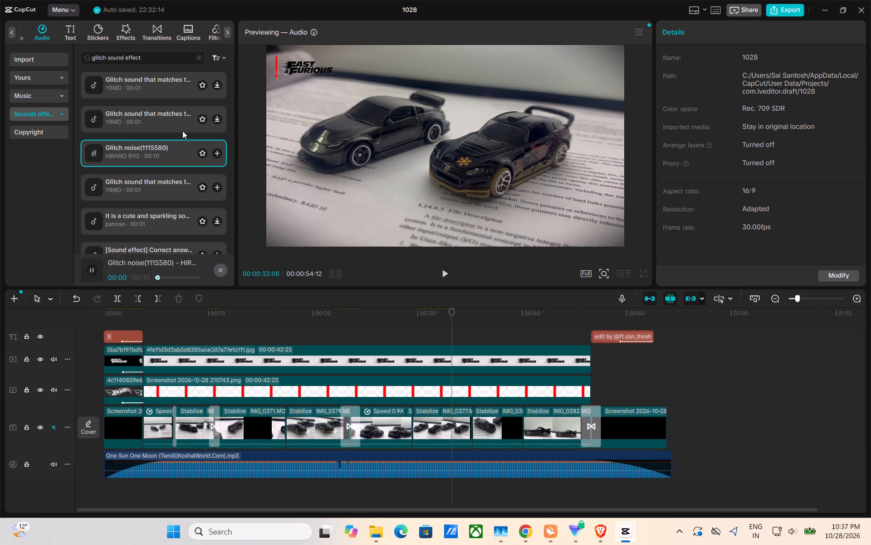
pyautogui.scroll(-1, 171, 182)
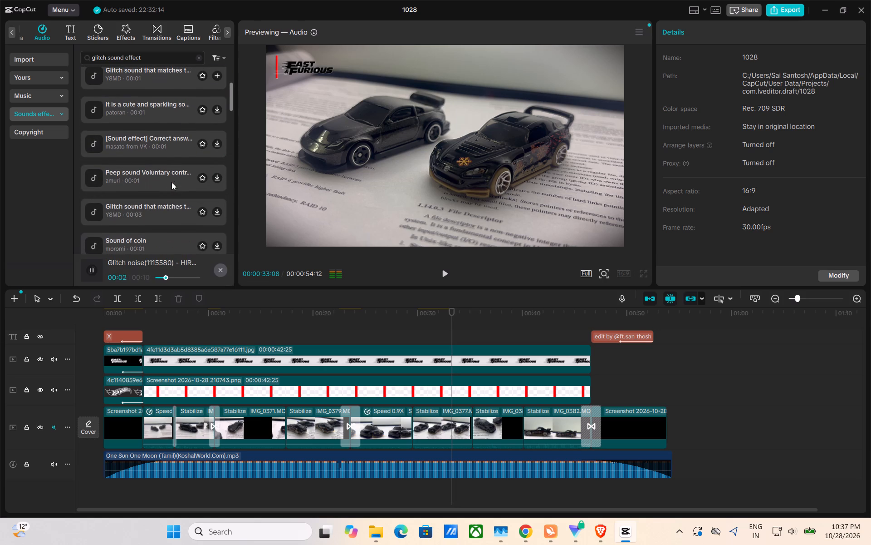
pyautogui.click(211, 178)
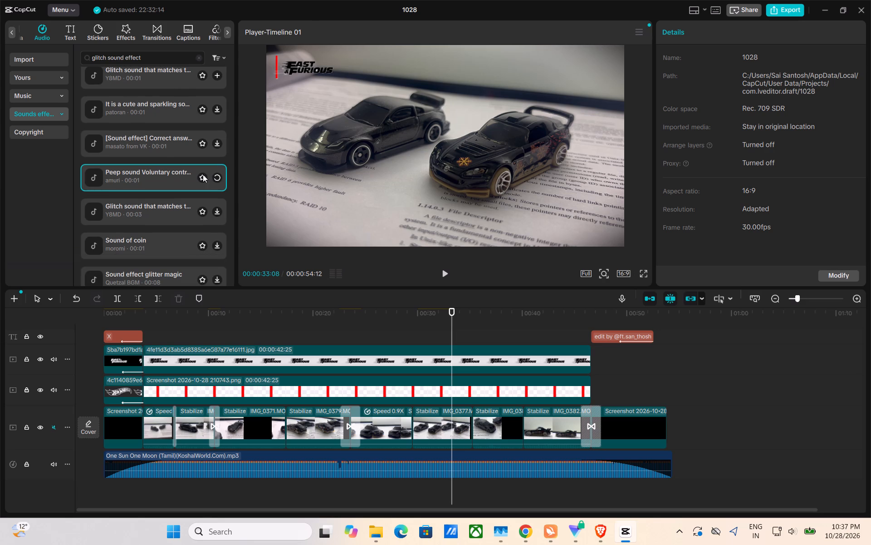
pyautogui.click(219, 209)
pyautogui.scroll(-1, 190, 245)
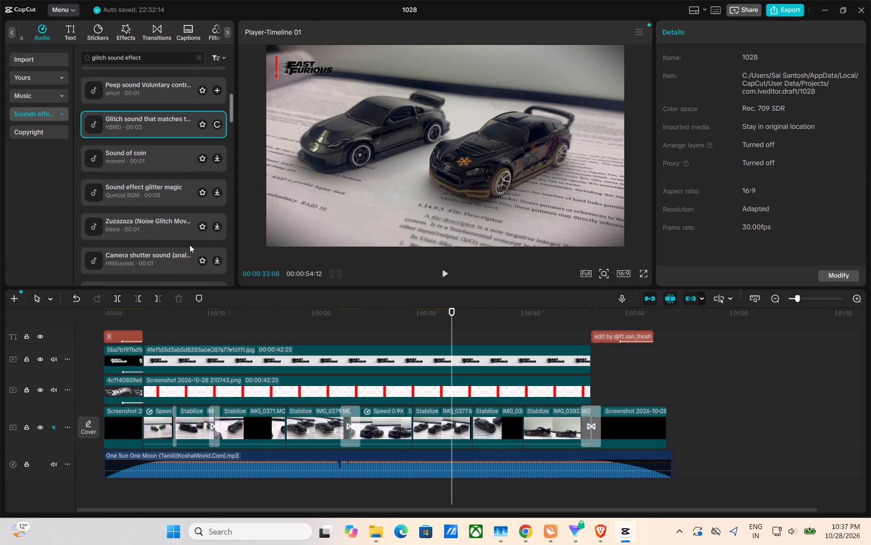
pyautogui.scroll(1, 190, 245)
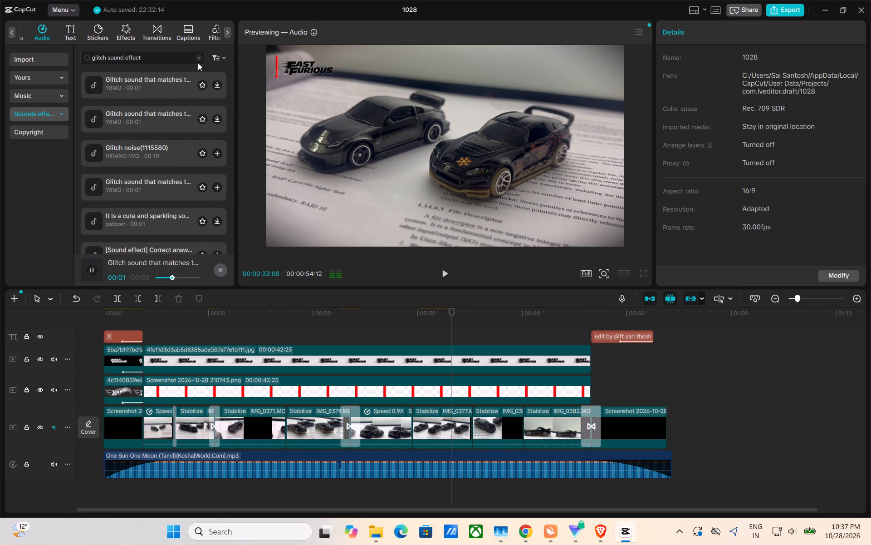
# Clear the glitch search and search the sound effects library for click.
pyautogui.click(198, 63)
pyautogui.click(199, 61)
pyautogui.write('click')
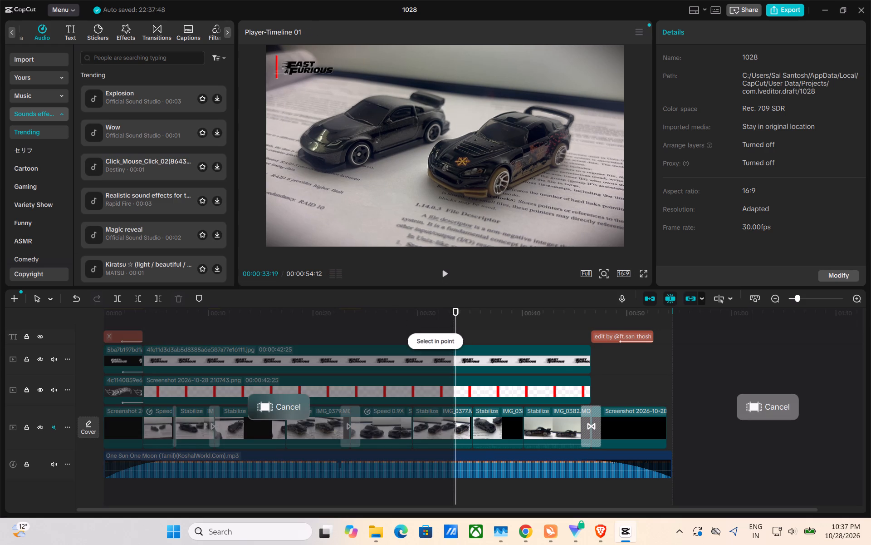
pyautogui.hotkey('ctrl', 'z')
pyautogui.click(183, 62)
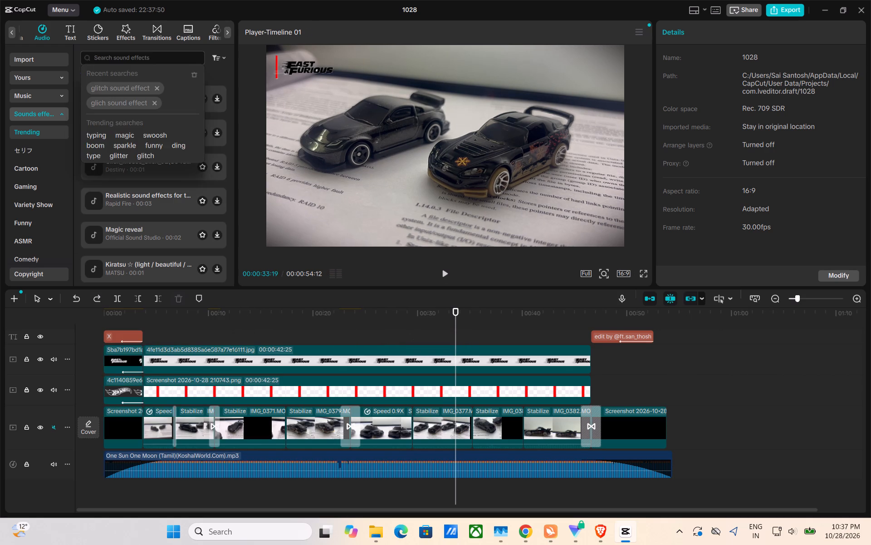
pyautogui.write('click')
pyautogui.press('Return')
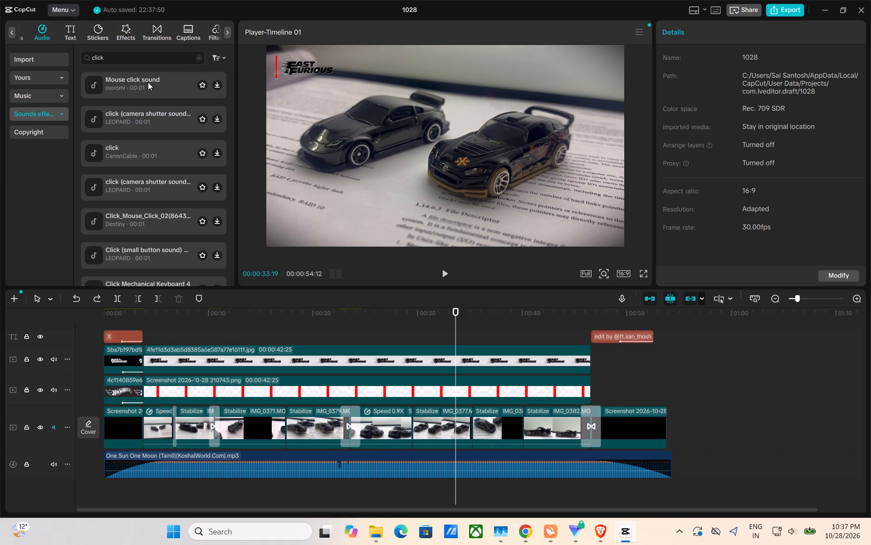
# Listen to Mouse click sound, the first camera shutter click, CanonCable's click, Click Mechanical Keyboard 4 and Mouse click 2.
pyautogui.click(148, 82)
pyautogui.click(148, 82)
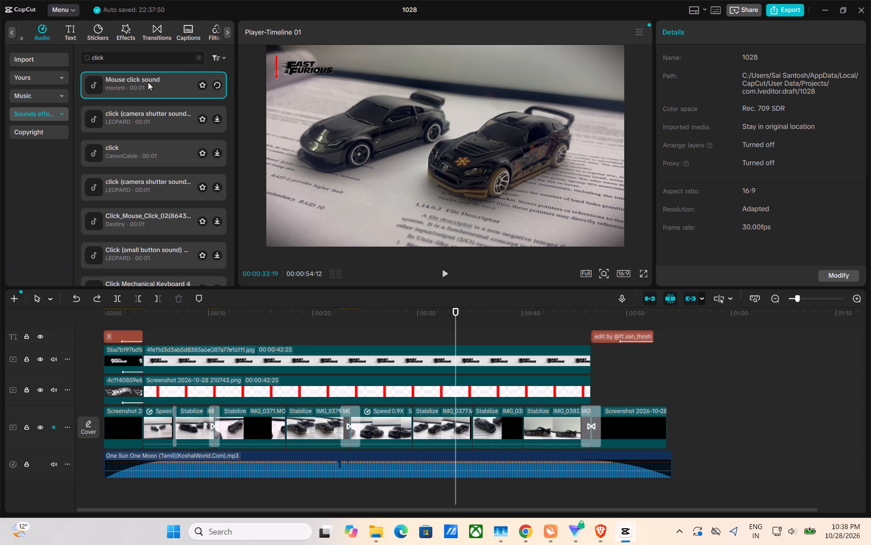
pyautogui.click(161, 118)
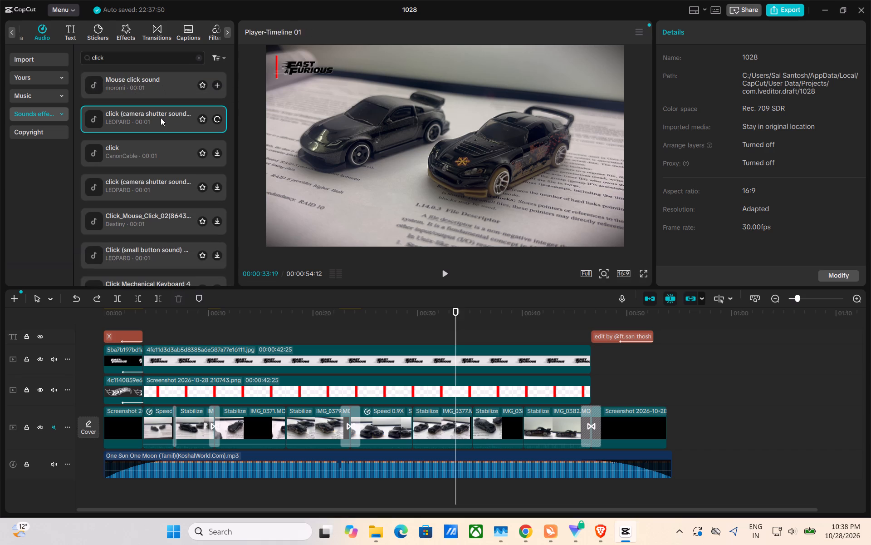
pyautogui.click(162, 161)
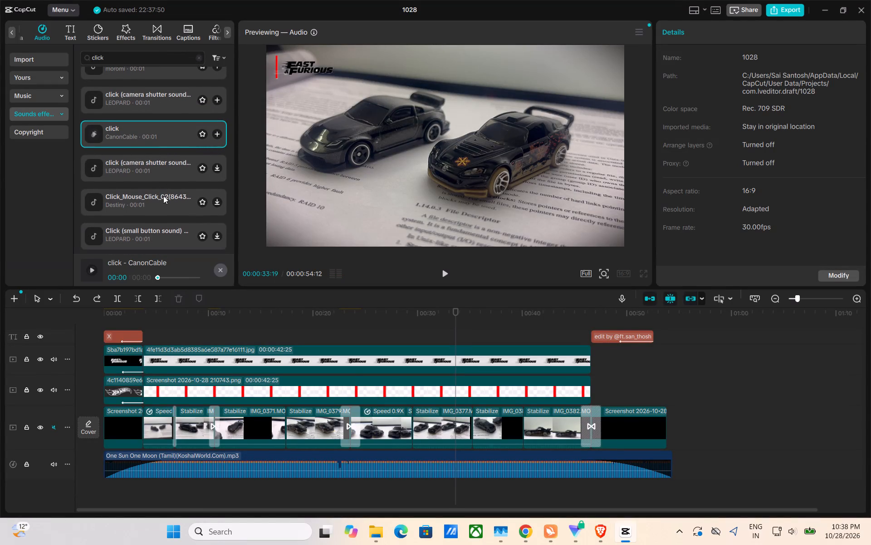
pyautogui.scroll(-1, 163, 196)
pyautogui.click(166, 188)
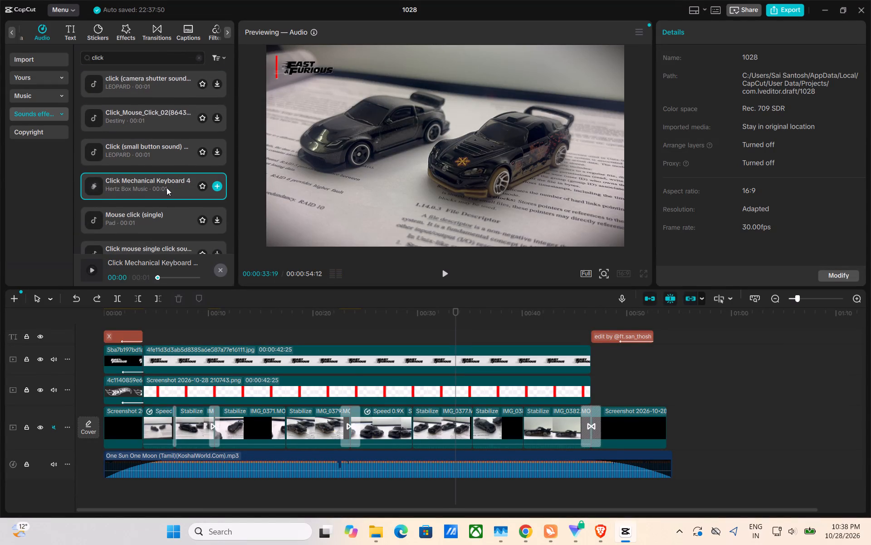
pyautogui.click(166, 188)
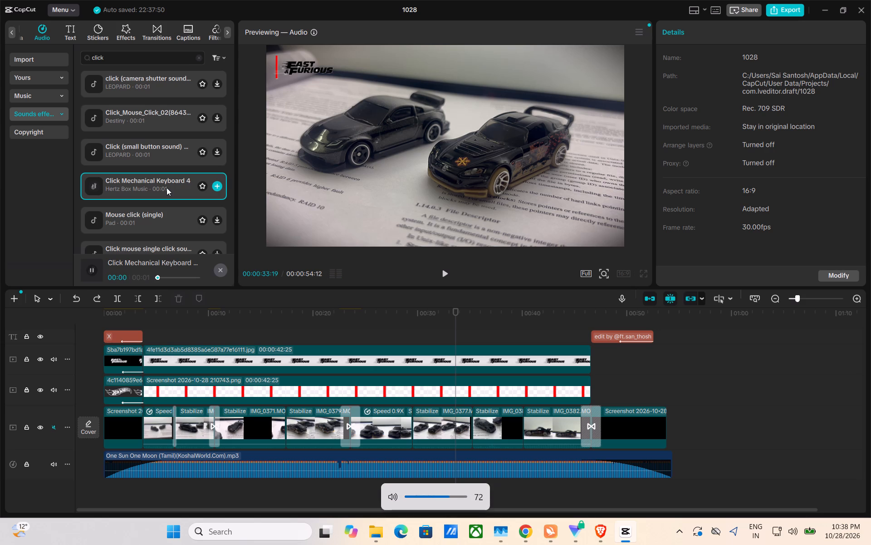
pyautogui.scroll(-1, 166, 188)
pyautogui.doubleClick(166, 188)
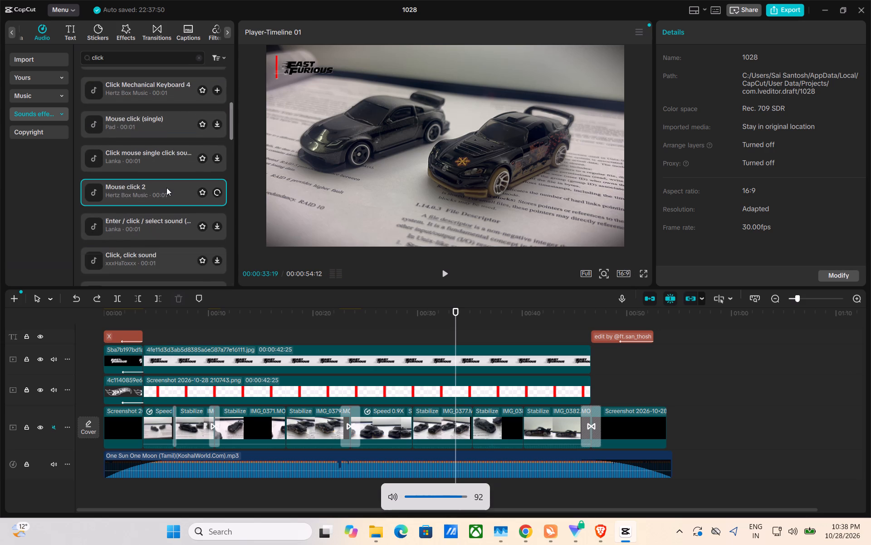
# Browse further click sounds, preview Click (switch ON - OFF), and replay the click effect by CanonCable.
pyautogui.scroll(-1, 166, 188)
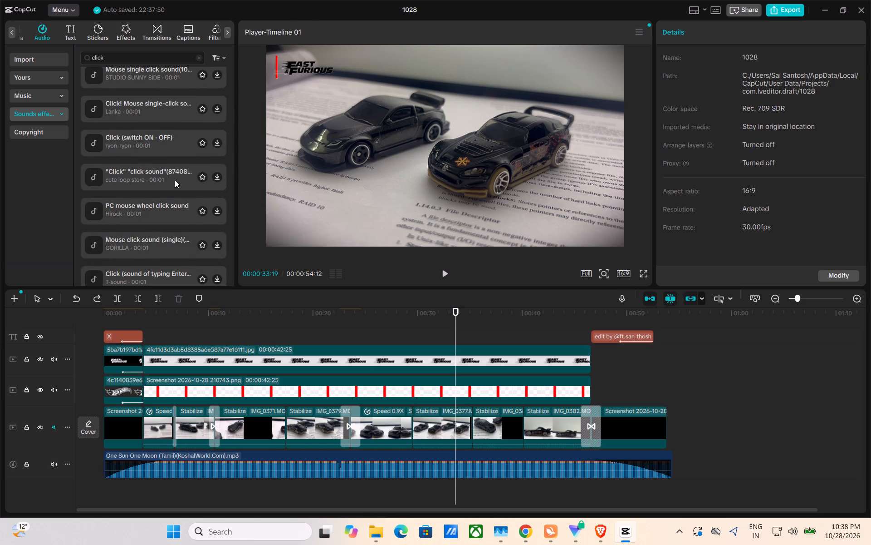
pyautogui.click(167, 152)
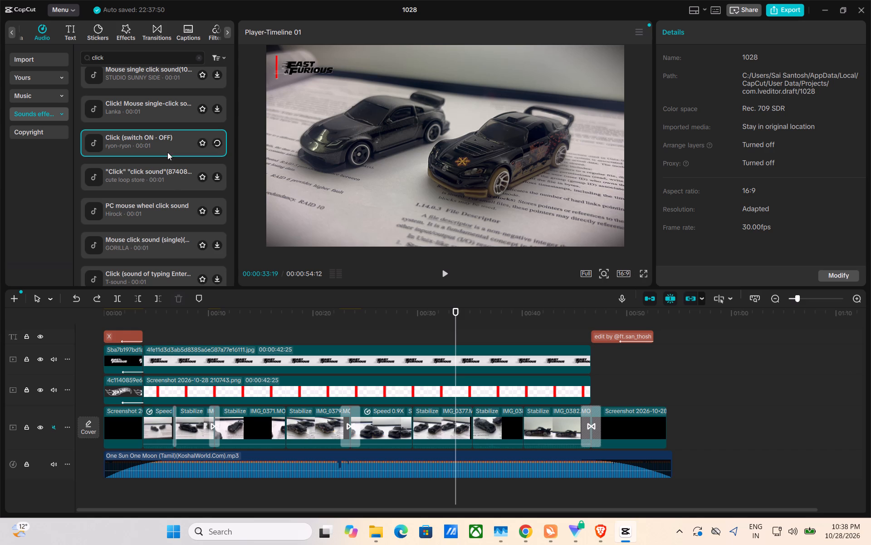
pyautogui.scroll(-1, 167, 152)
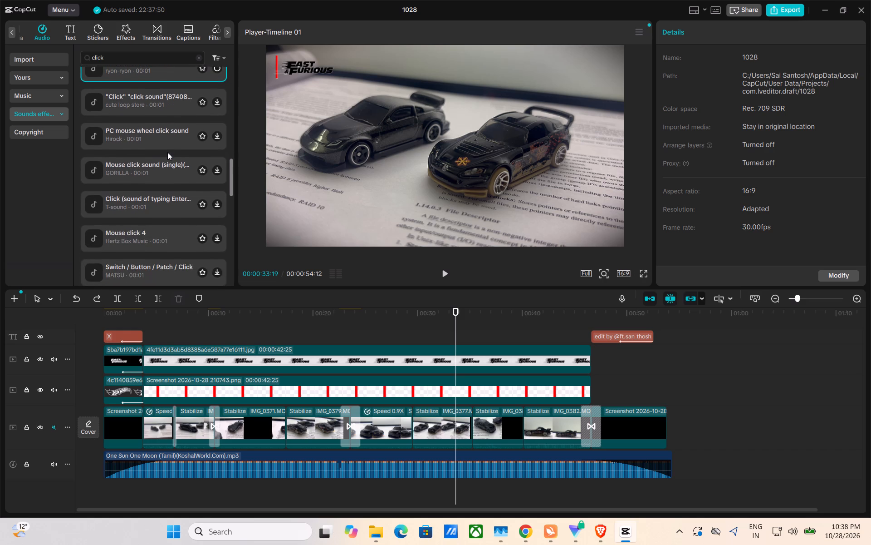
pyautogui.scroll(-1, 167, 152)
pyautogui.scroll(-1, 159, 226)
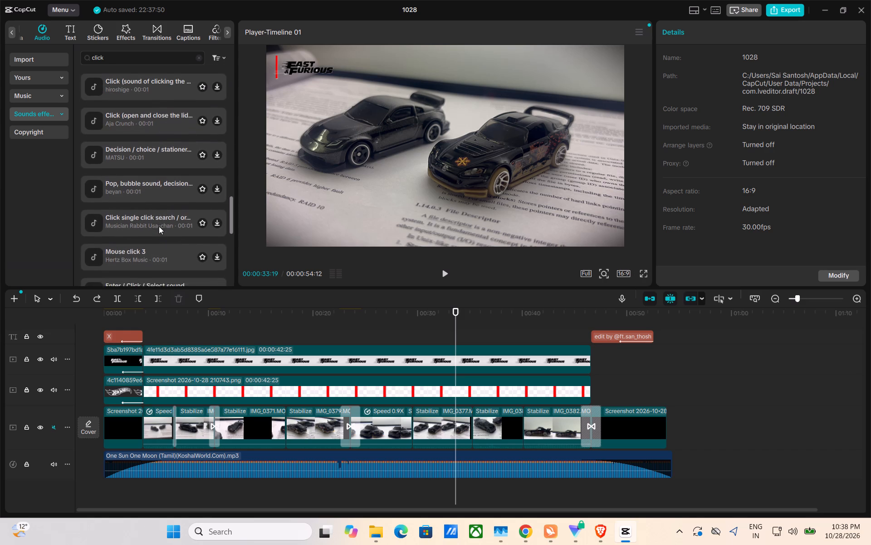
pyautogui.scroll(-1, 159, 226)
pyautogui.scroll(1, 166, 250)
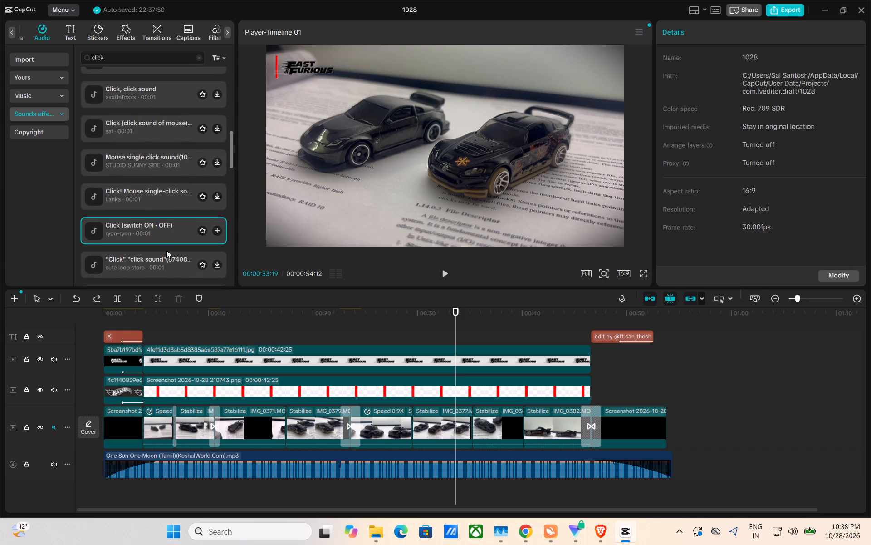
pyautogui.scroll(3, 166, 250)
pyautogui.click(168, 145)
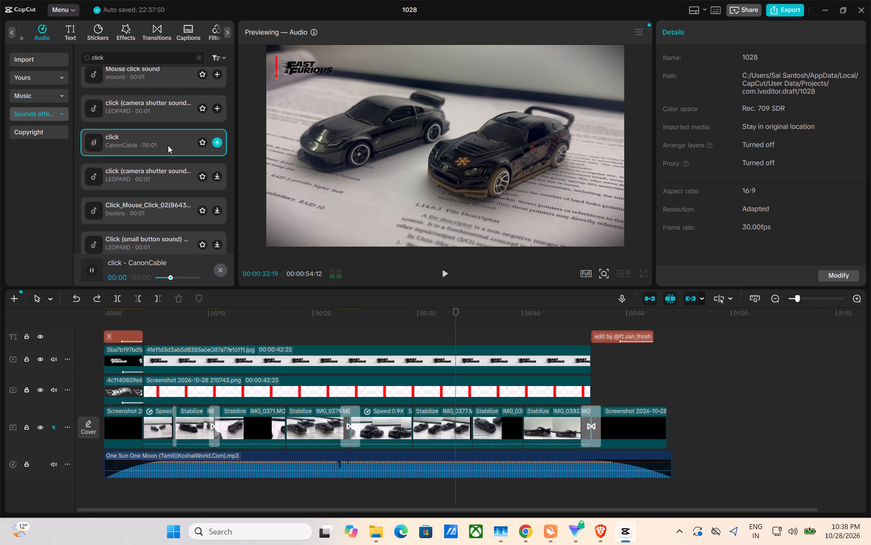
pyautogui.click(168, 145)
# Look through the end of the click results and listen to Click! Zudon! / Gunshot.
pyautogui.scroll(1, 168, 145)
pyautogui.scroll(-7, 168, 145)
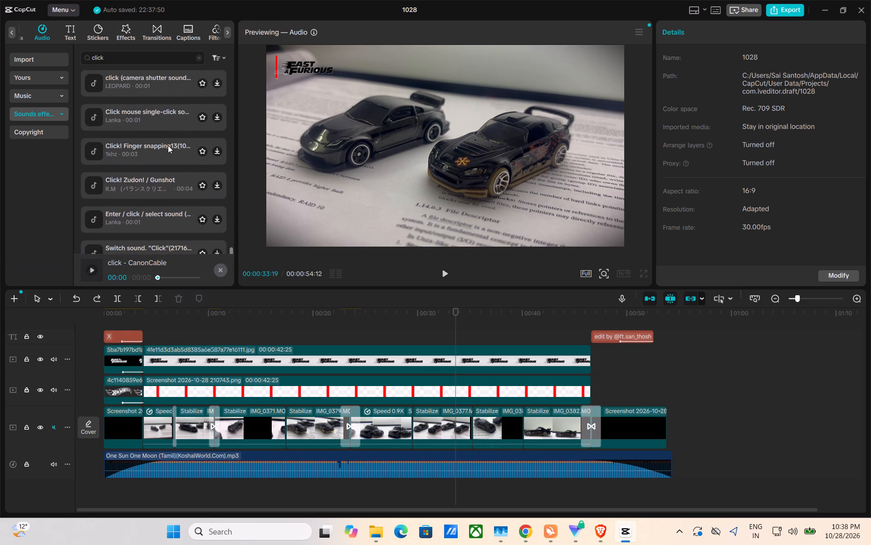
pyautogui.scroll(-1, 164, 210)
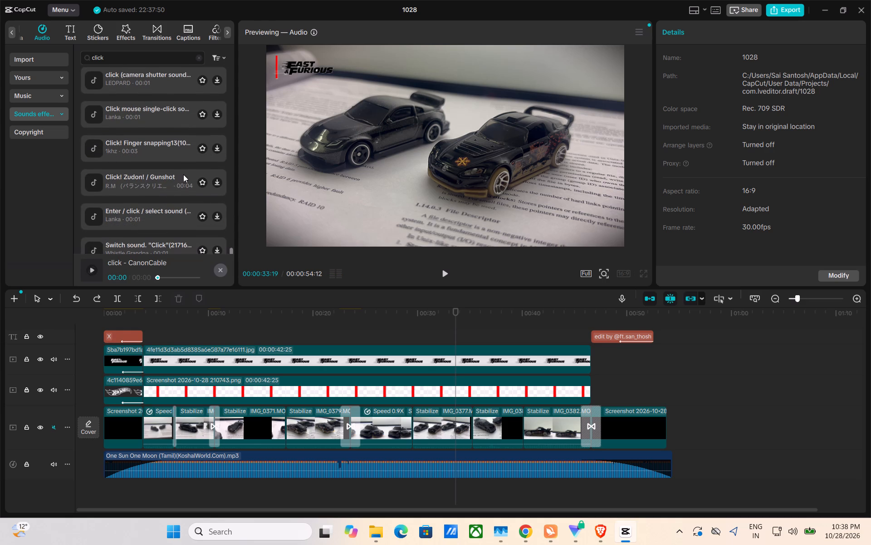
pyautogui.click(183, 174)
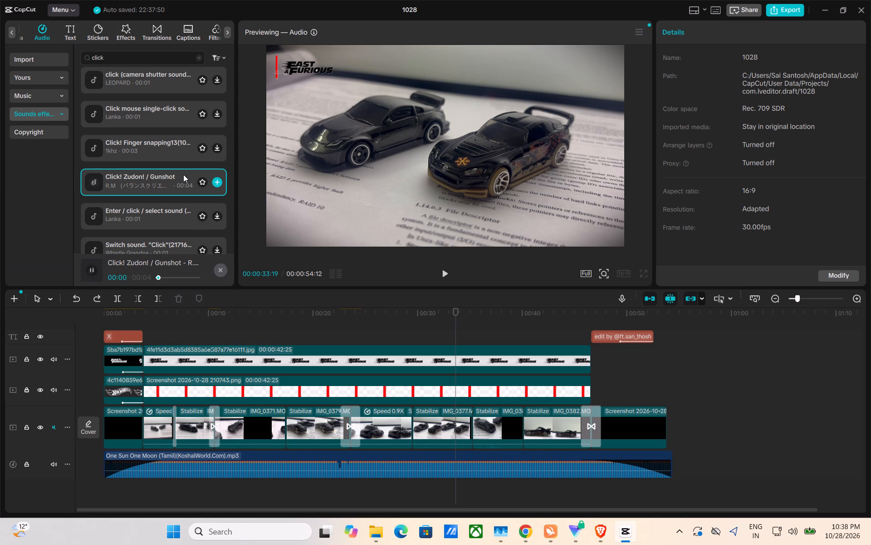
pyautogui.click(183, 174)
pyautogui.scroll(-1, 183, 174)
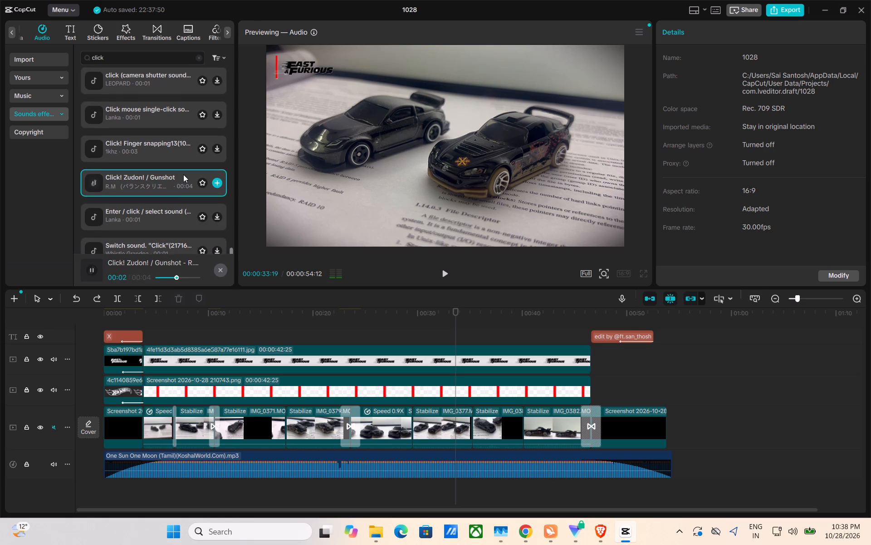
pyautogui.scroll(-1, 176, 194)
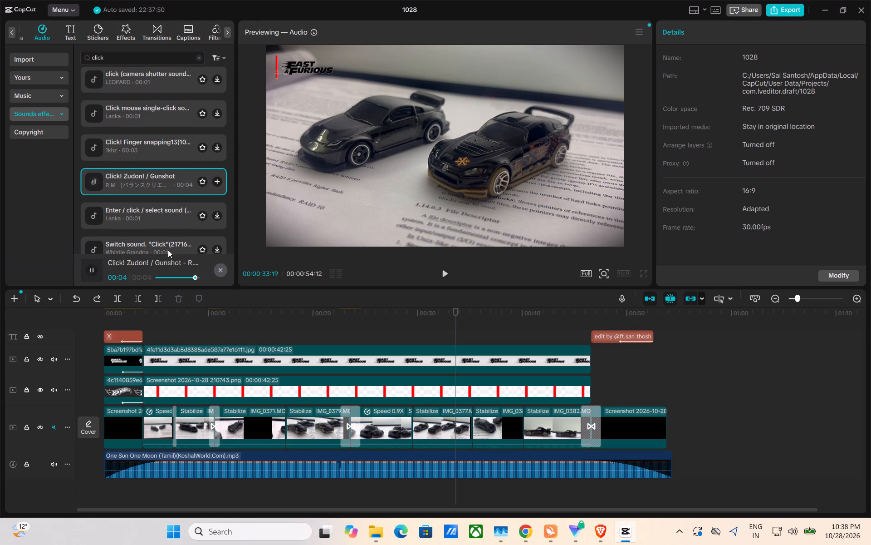
pyautogui.scroll(-2, 173, 208)
pyautogui.click(167, 187)
pyautogui.press('space')
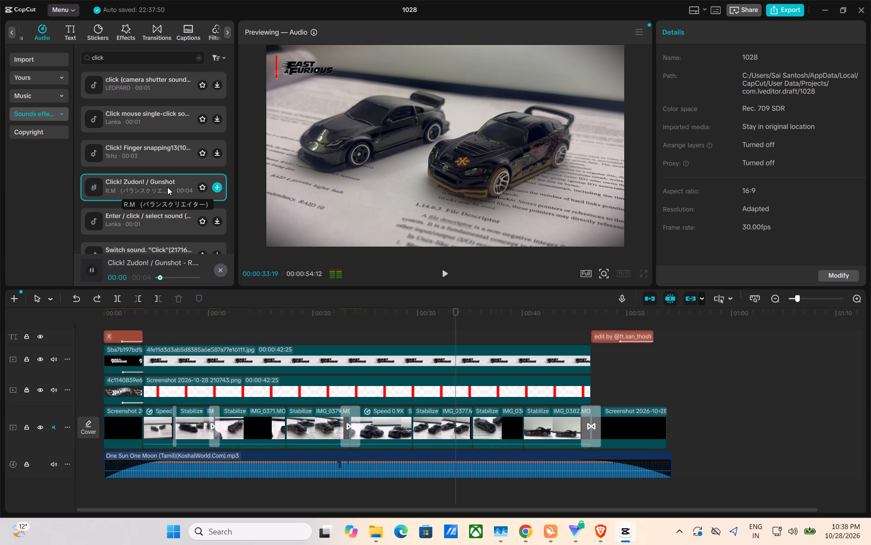
pyautogui.press('space')
pyautogui.scroll(-1, 167, 187)
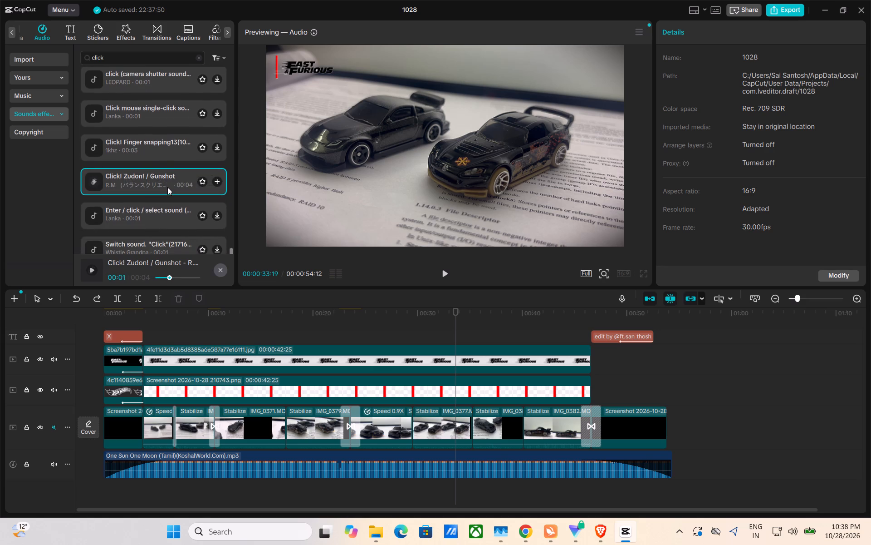
pyautogui.scroll(-1, 167, 187)
# Listen to the Click! Finger snapping13 sound effect.
pyautogui.scroll(1, 153, 204)
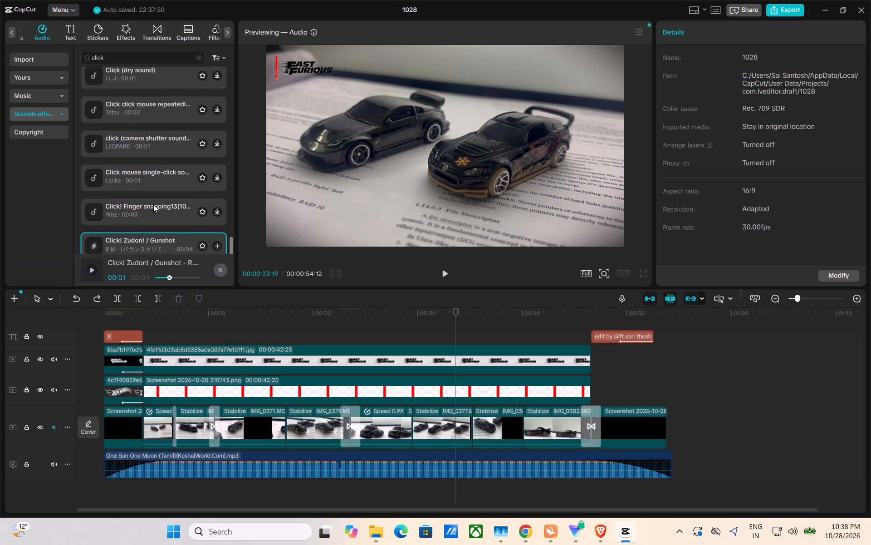
pyautogui.scroll(1, 153, 204)
pyautogui.click(156, 199)
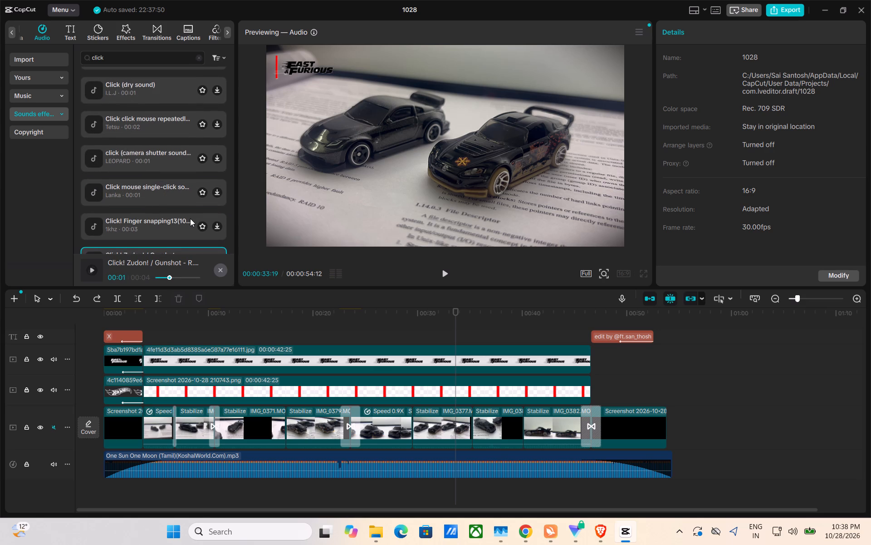
pyautogui.click(190, 218)
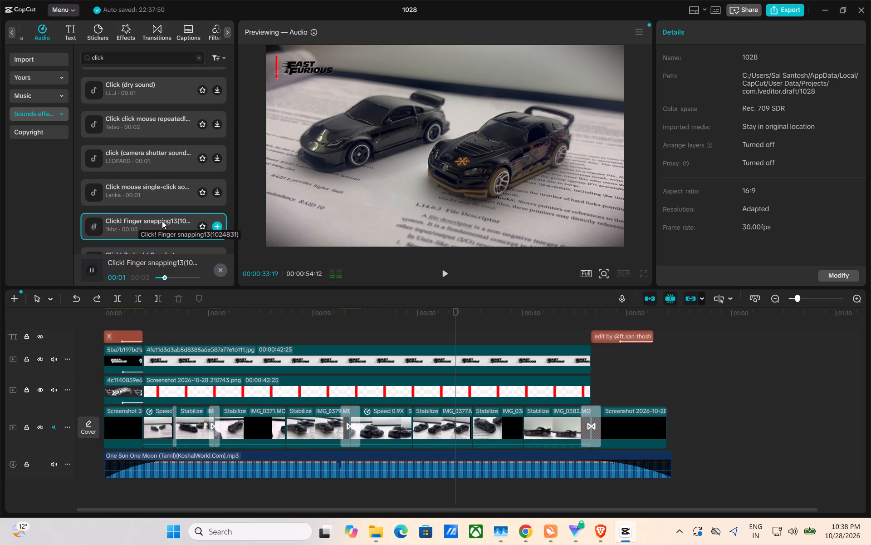
# Listen to LEOPARD's one-second camera shutter click and Tetsu's Click click mouse repeatedly sound, then clear the sound effects search.
pyautogui.click(176, 166)
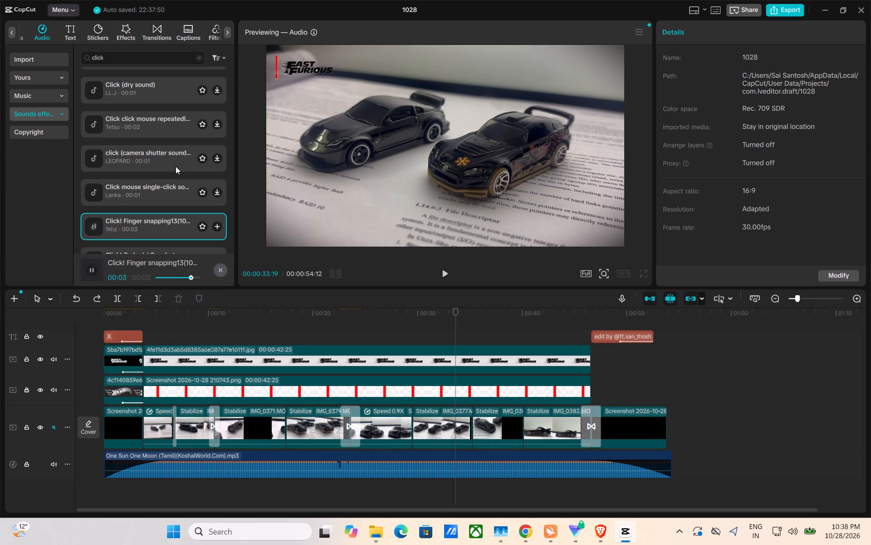
pyautogui.scroll(1, 176, 166)
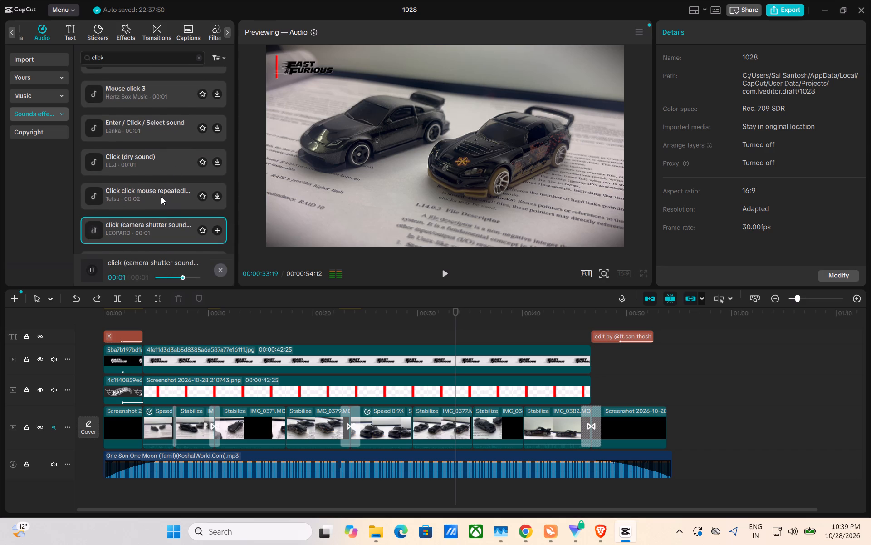
pyautogui.click(163, 202)
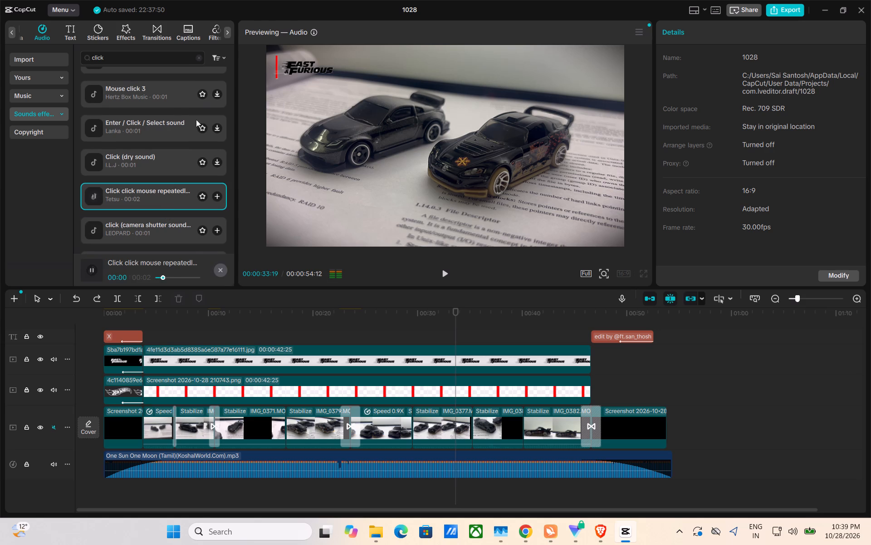
pyautogui.click(200, 55)
# Trim away the part of the IMG_0377 clip after the playhead at 00:00:33:19.
pyautogui.press('w')
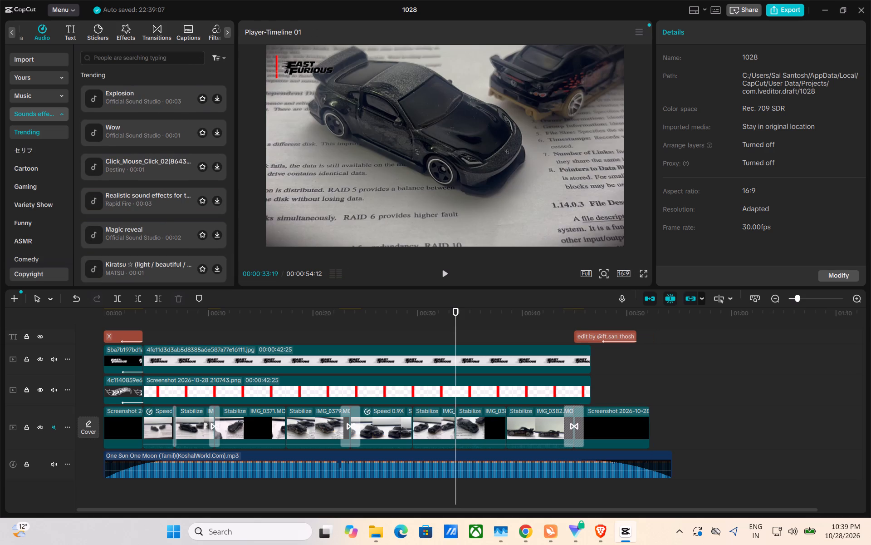
# Search the sound effects for "shutter" and listen to the Camera shutter sound by HMSounds.
pyautogui.click(176, 60)
pyautogui.write('shutter')
pyautogui.press('Return')
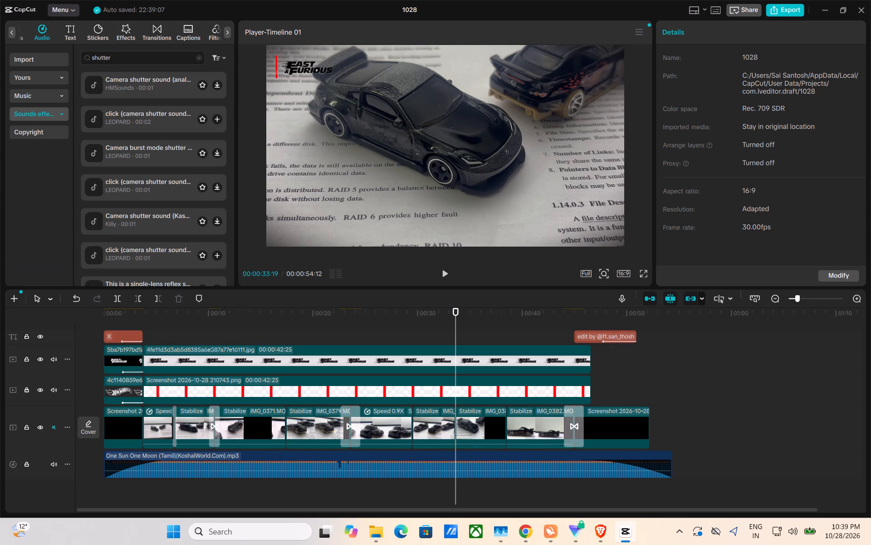
pyautogui.click(216, 84)
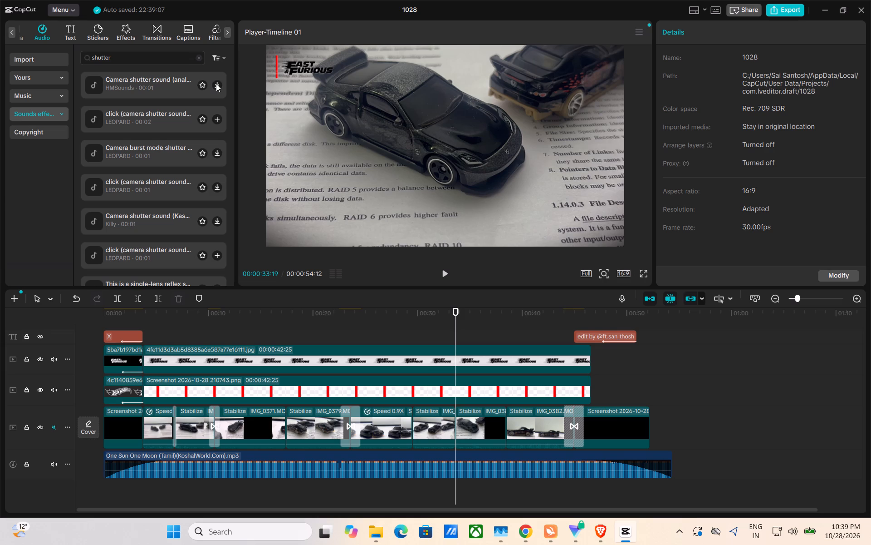
pyautogui.rightClick(216, 84)
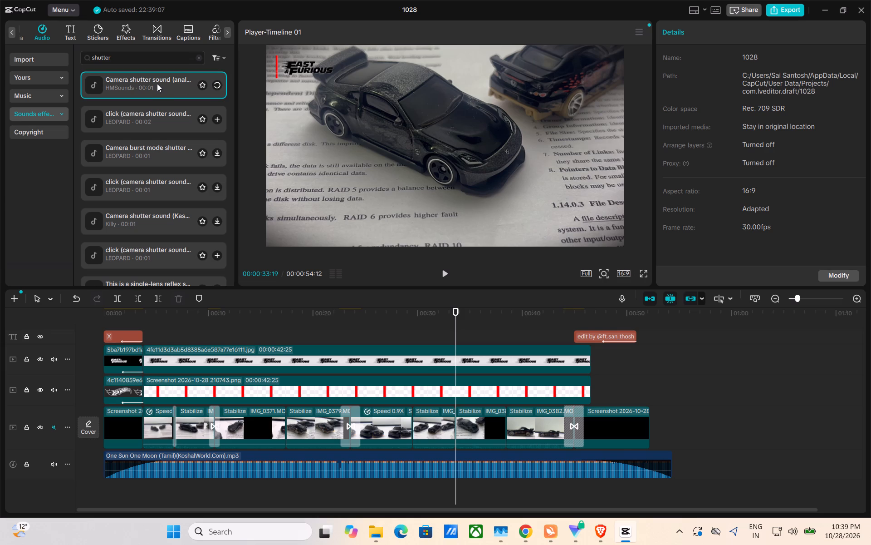
pyautogui.click(157, 84)
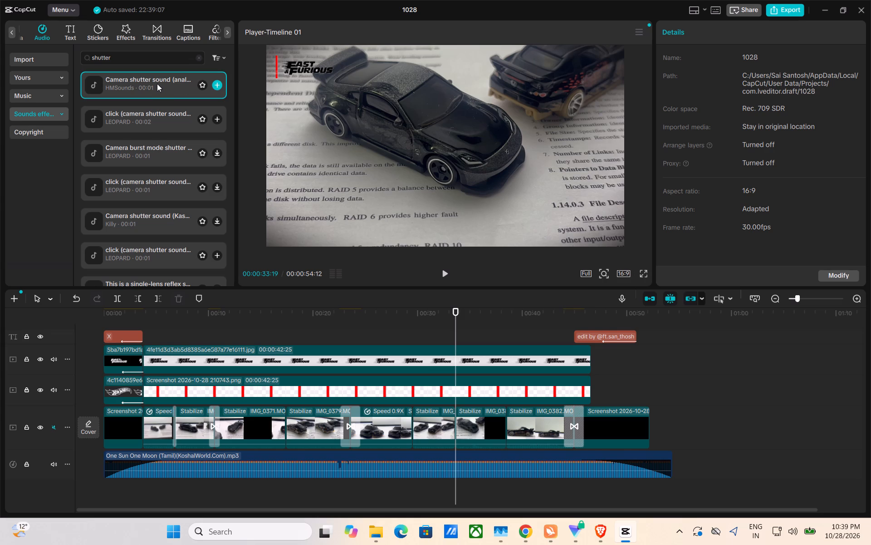
pyautogui.click(157, 84)
pyautogui.click(157, 84)
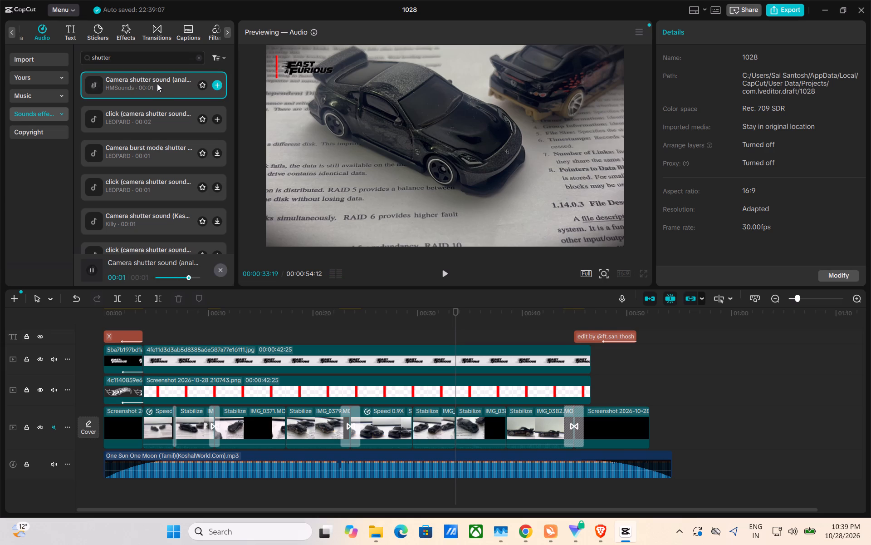
pyautogui.click(157, 84)
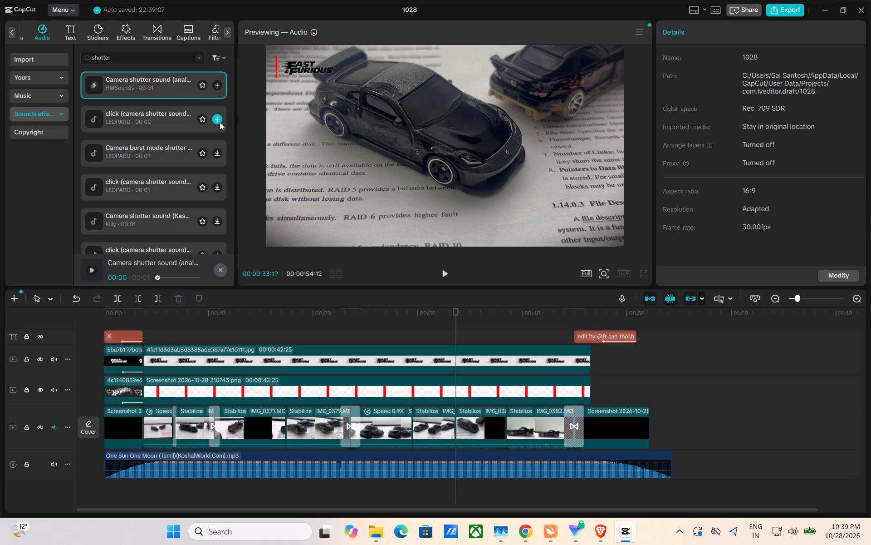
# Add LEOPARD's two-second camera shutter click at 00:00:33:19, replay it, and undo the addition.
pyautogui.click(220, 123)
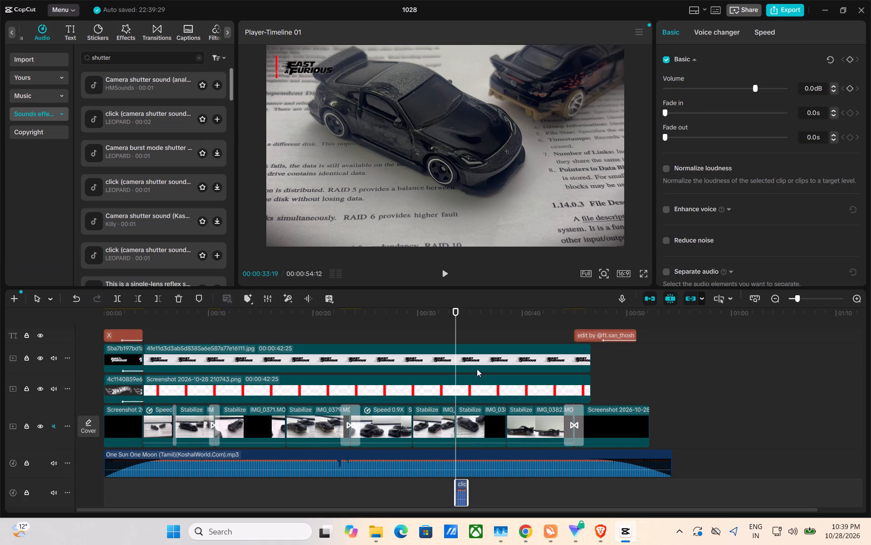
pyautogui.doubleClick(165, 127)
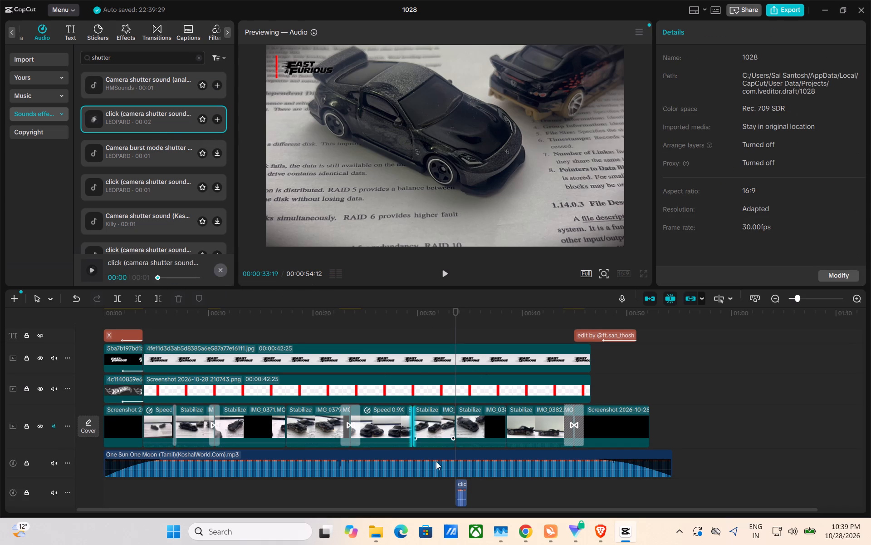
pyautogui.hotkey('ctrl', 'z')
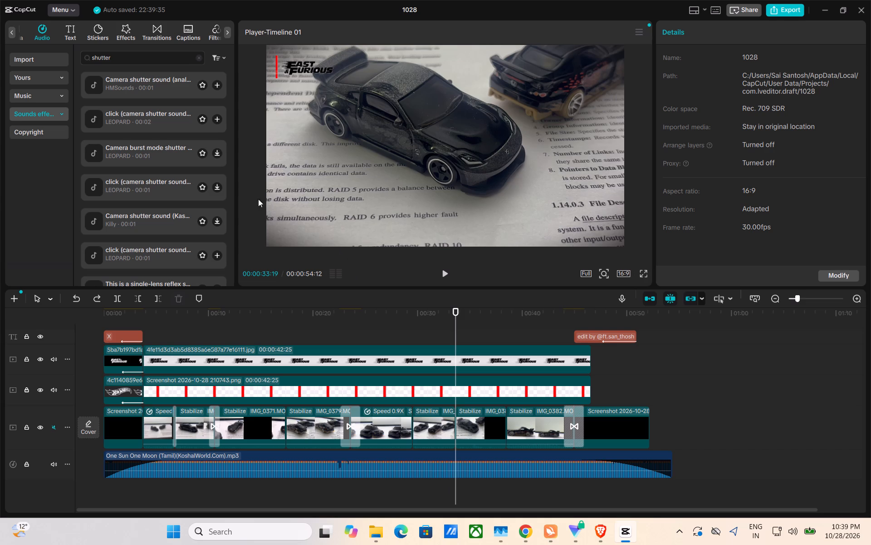
# Place LEOPARD's click (camera shutter sound single) on a new audio track beneath the transition after the IMG_0379 clip.
pyautogui.click(219, 186)
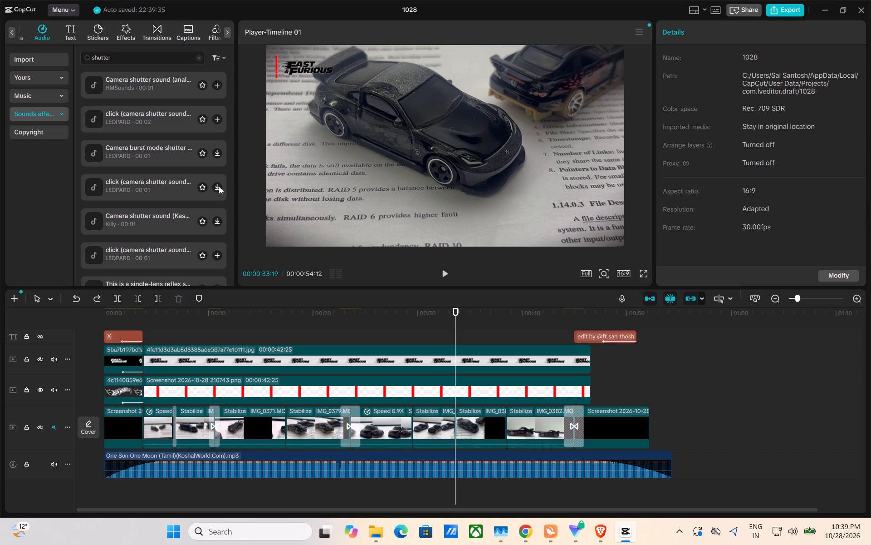
pyautogui.click(219, 186)
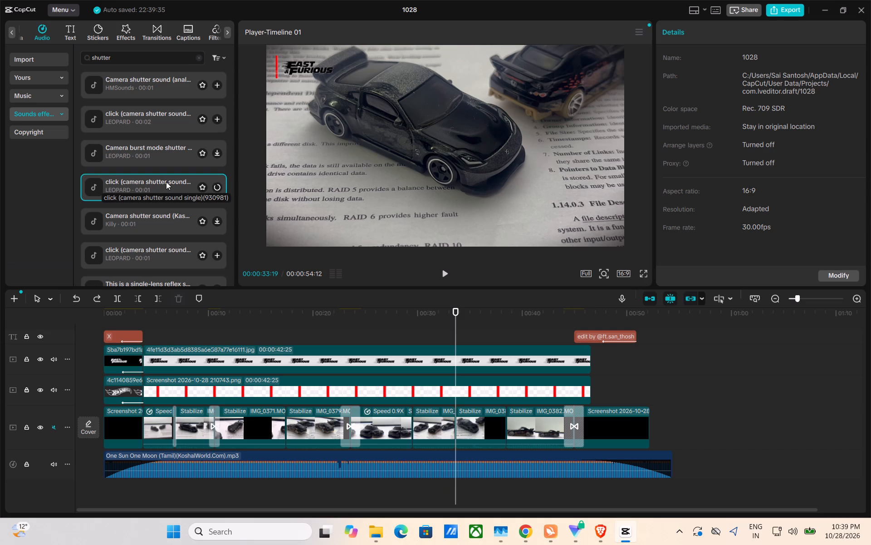
pyautogui.moveTo(166, 182); pyautogui.dragTo(407, 500)
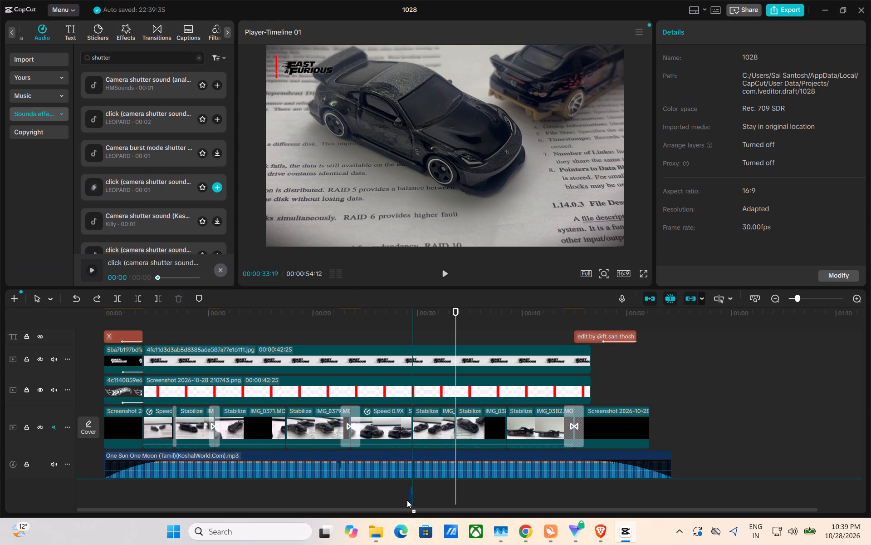
pyautogui.moveTo(407, 500); pyautogui.dragTo(352, 486)
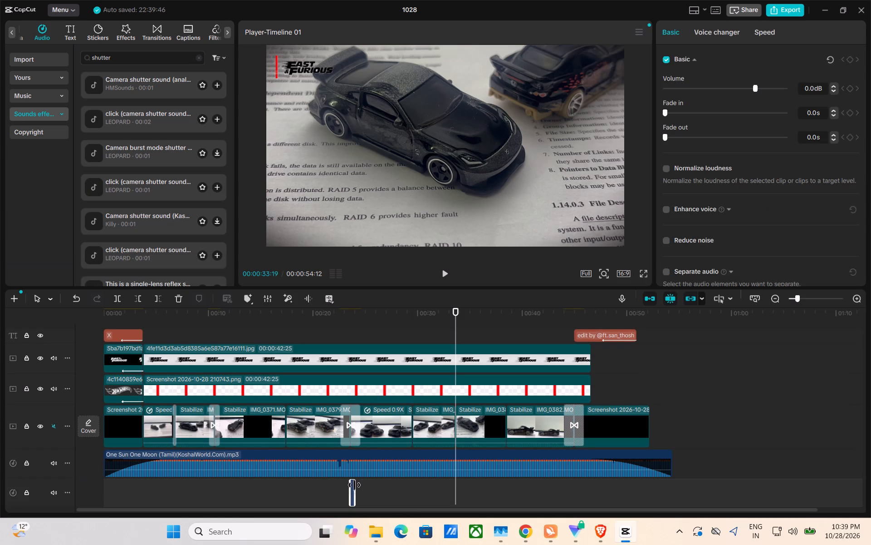
pyautogui.doubleClick(354, 485)
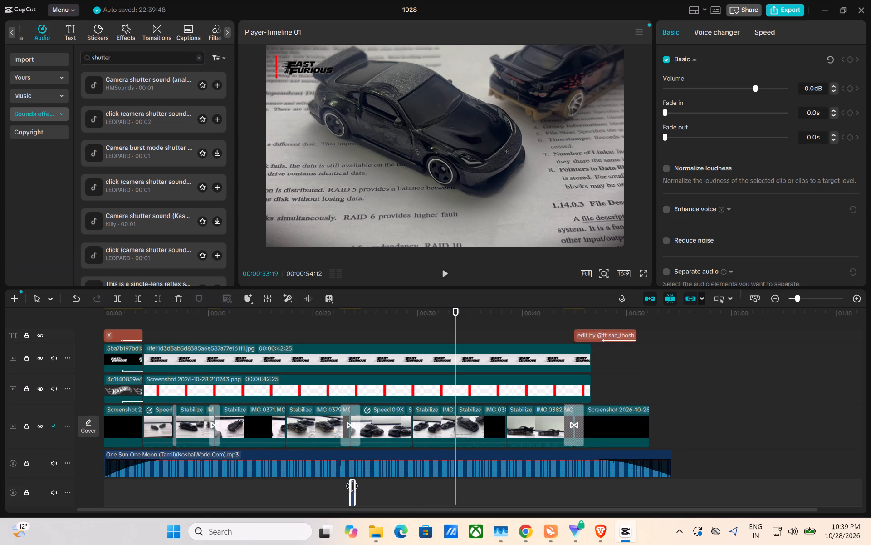
pyautogui.click(352, 486)
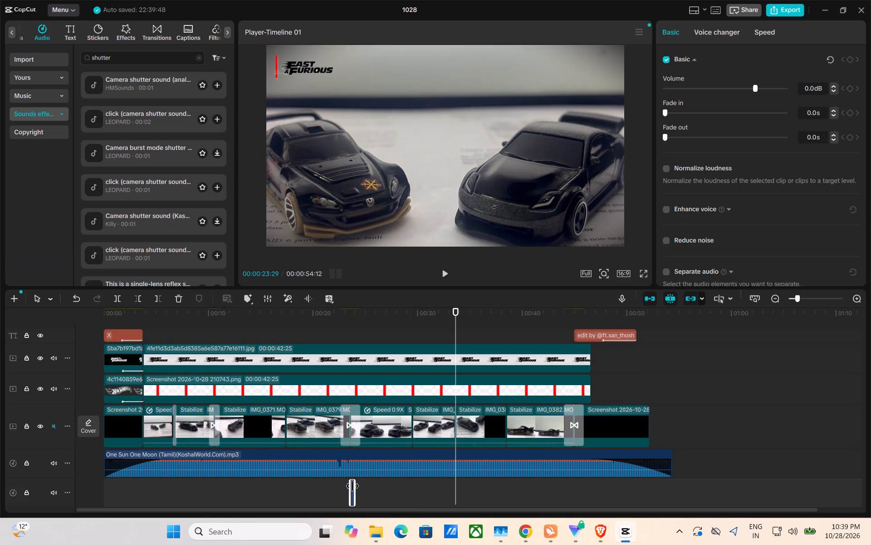
# Play back the video from 00:00:21:27 to check the shutter sound against the transition.
pyautogui.moveTo(455, 321); pyautogui.dragTo(333, 342)
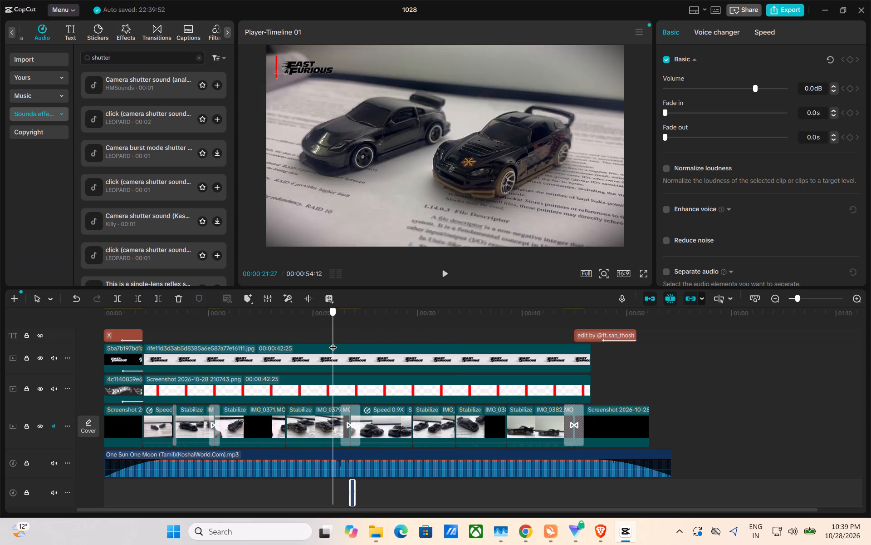
pyautogui.moveTo(333, 342); pyautogui.dragTo(333, 341)
pyautogui.press('space')
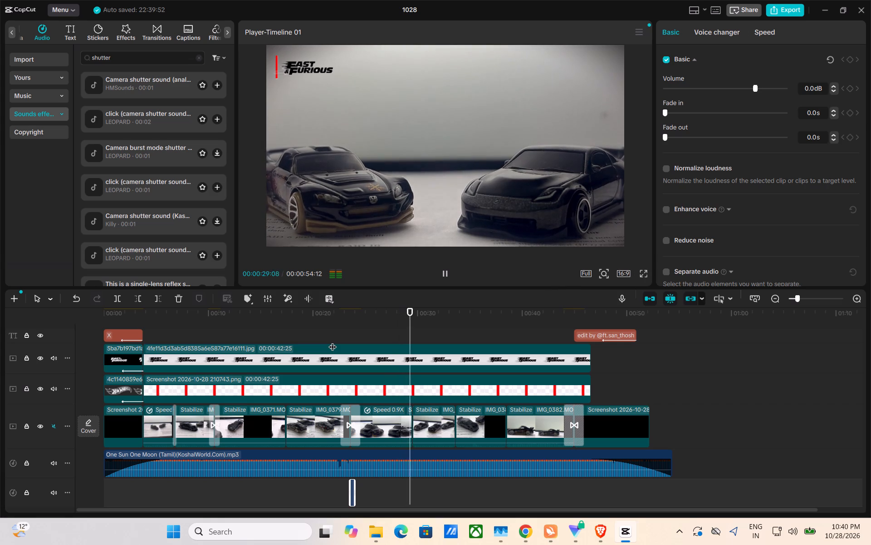
pyautogui.press('space')
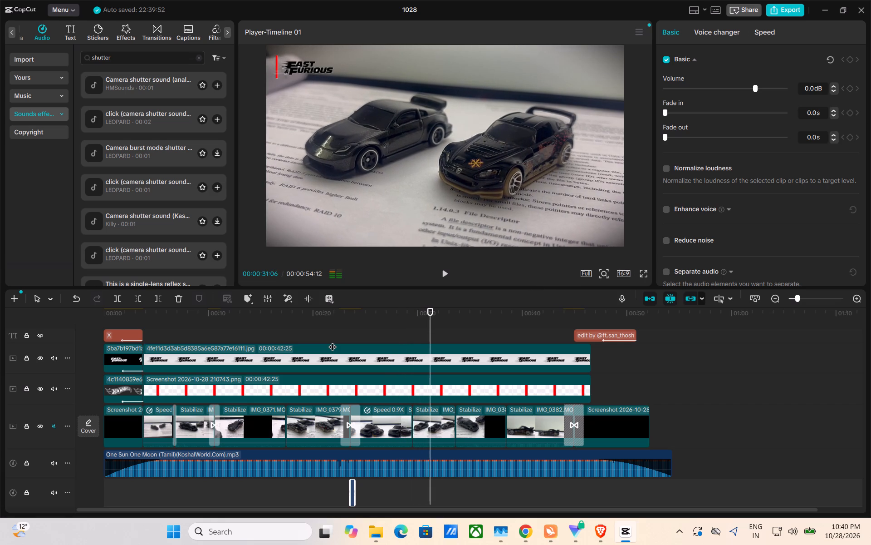
# Play back the first transitions, then review the video from the end of the first car clip through the closing credit.
pyautogui.moveTo(429, 317); pyautogui.dragTo(204, 318)
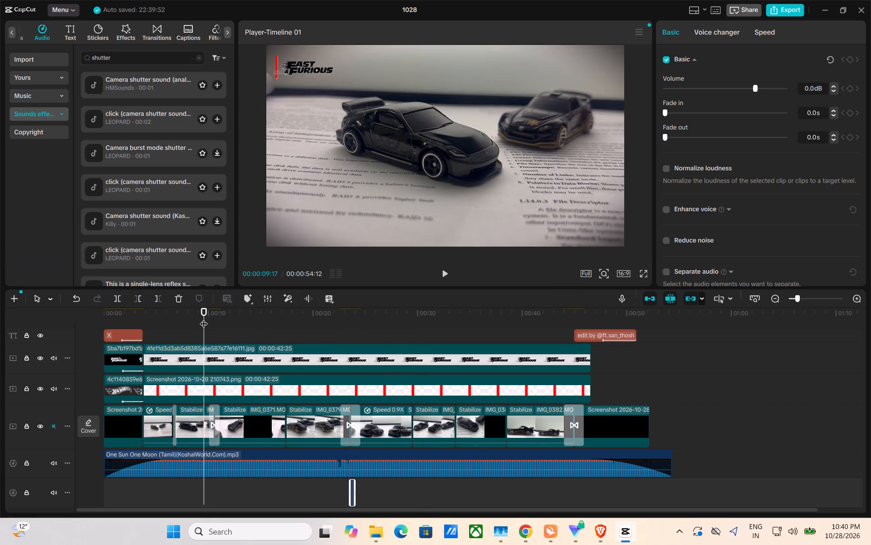
pyautogui.press('space')
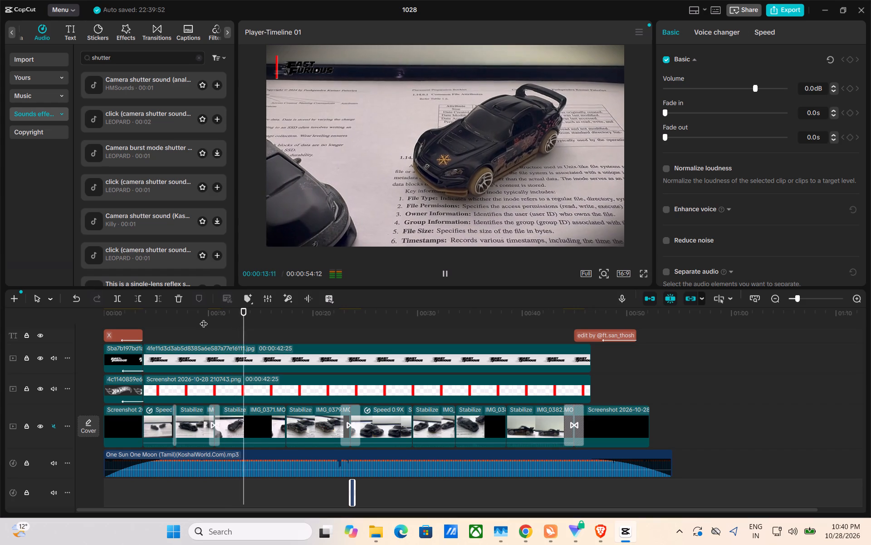
pyautogui.press('space')
pyautogui.moveTo(244, 320); pyautogui.dragTo(175, 320)
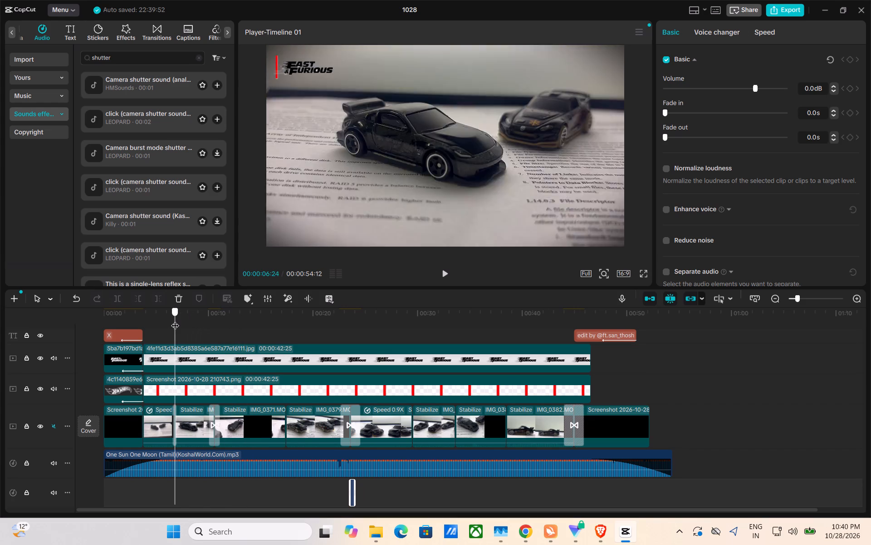
pyautogui.moveTo(175, 320); pyautogui.dragTo(167, 322)
pyautogui.press('space')
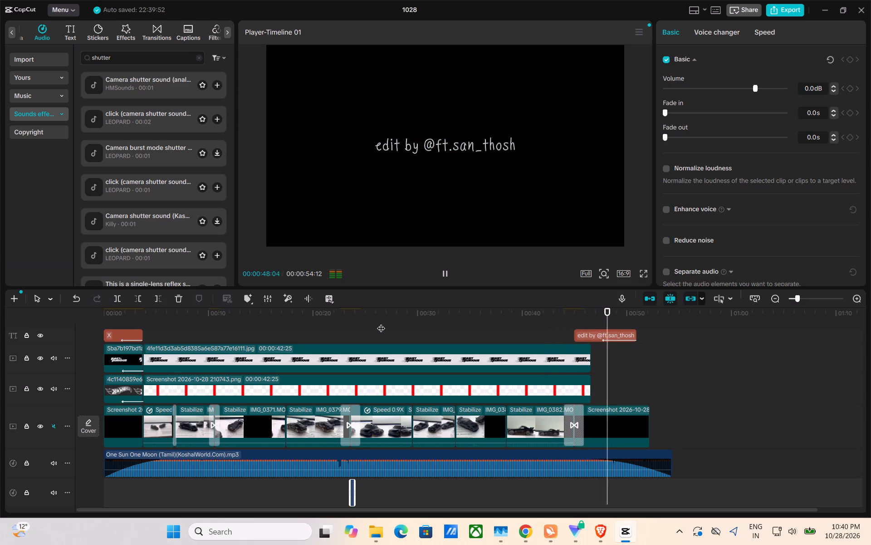
pyautogui.press('space')
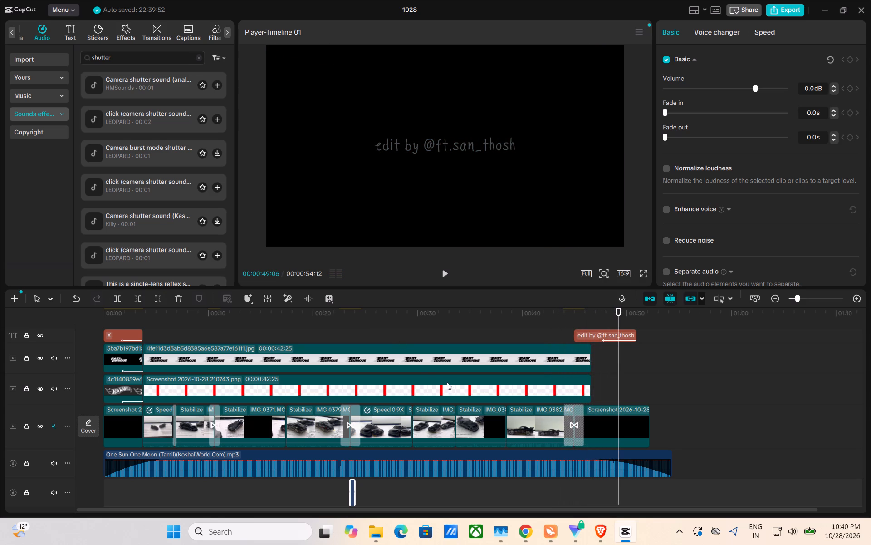
# Select the IMG_0382 clip and play back the ending from 00:00:42:21 into the closing credit.
pyautogui.click(531, 421)
pyautogui.moveTo(574, 418); pyautogui.dragTo(586, 418)
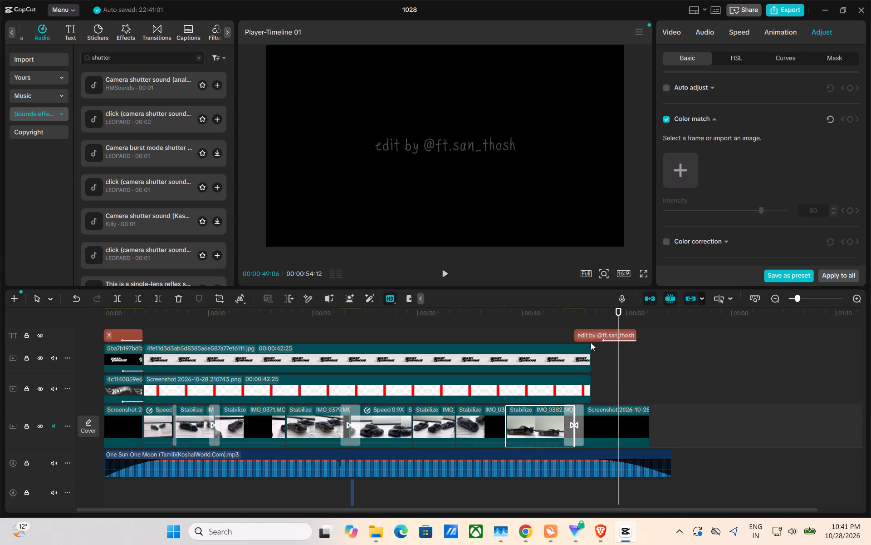
pyautogui.moveTo(616, 346); pyautogui.dragTo(550, 354)
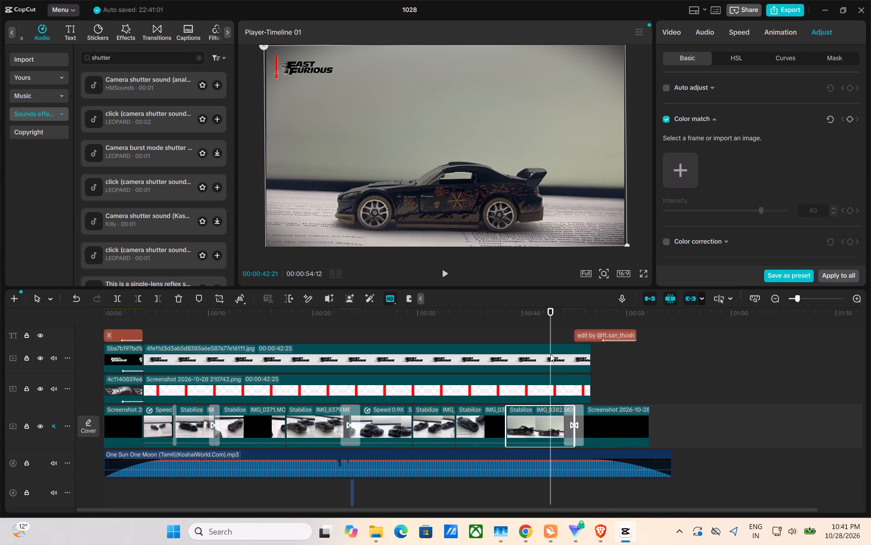
pyautogui.press('space')
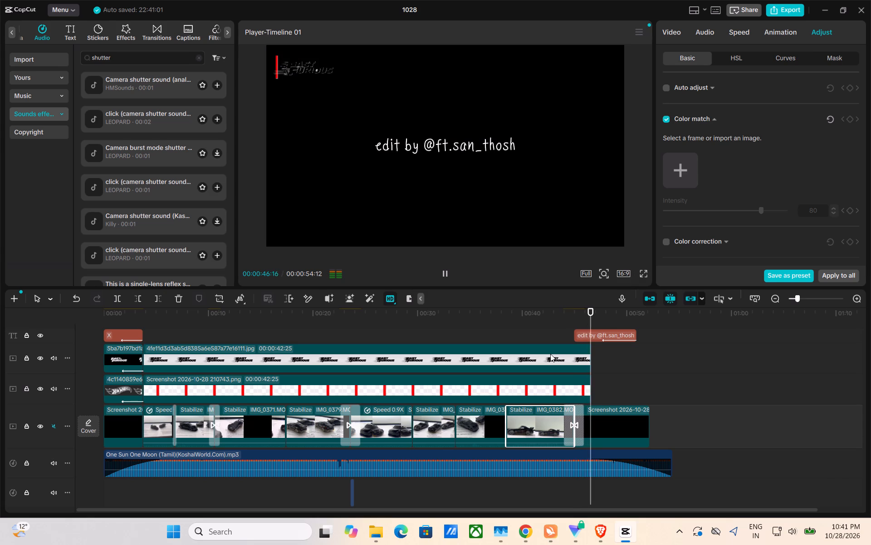
pyautogui.press('space')
# Trim the red-line screenshot overlay and the Fast & Furious logo overlay to 00:00:41:06 each, ending where the closing credit starts.
pyautogui.click(577, 382)
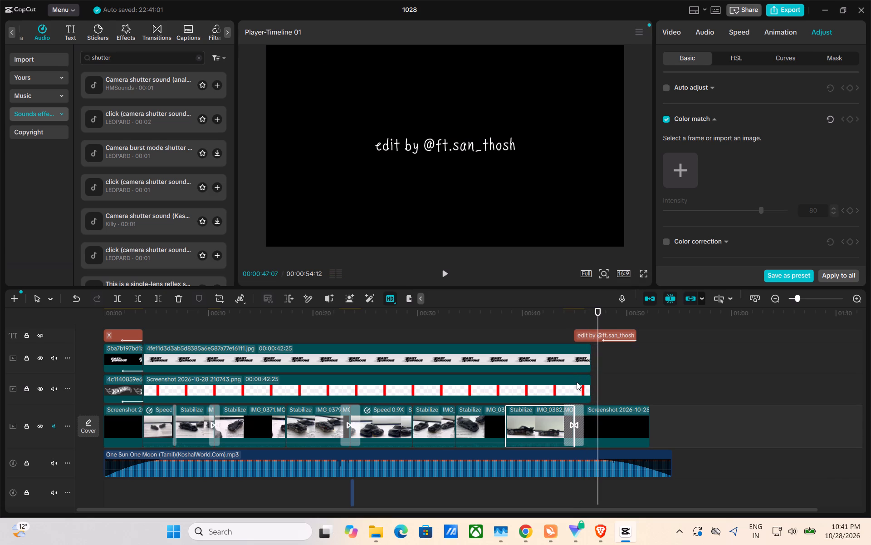
pyautogui.moveTo(590, 386); pyautogui.dragTo(579, 388)
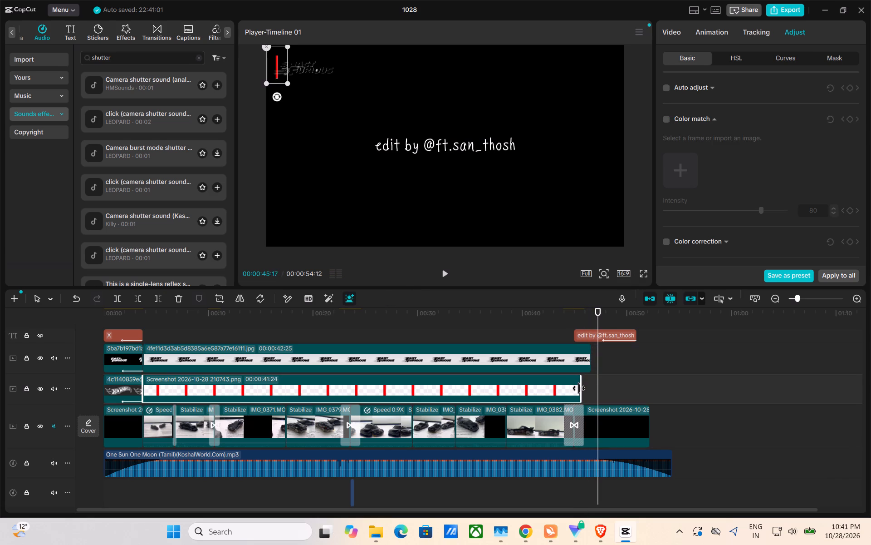
pyautogui.moveTo(579, 388); pyautogui.dragTo(574, 389)
pyautogui.doubleClick(585, 354)
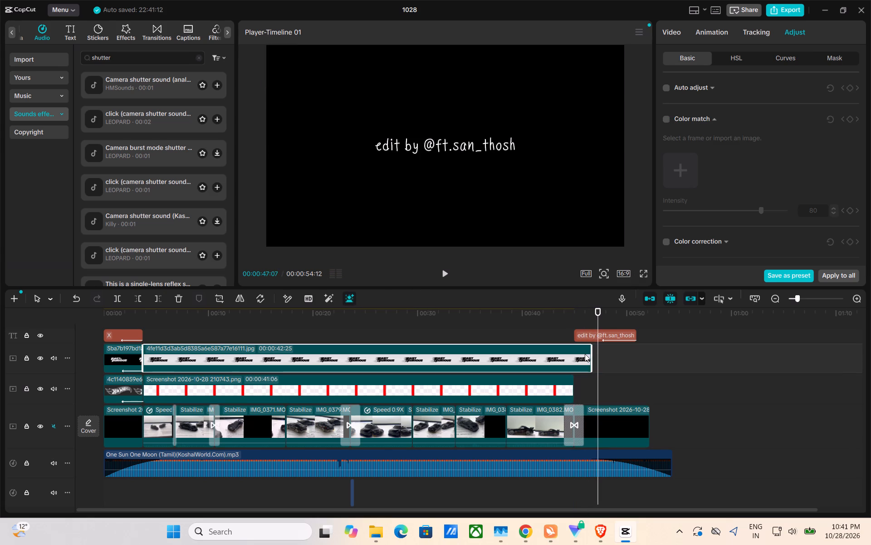
pyautogui.moveTo(591, 354); pyautogui.dragTo(573, 356)
# Play back the ending into the closing credit and scrub through the whole video from the intro logos to check it.
pyautogui.moveTo(596, 355); pyautogui.dragTo(563, 360)
pyautogui.press('space')
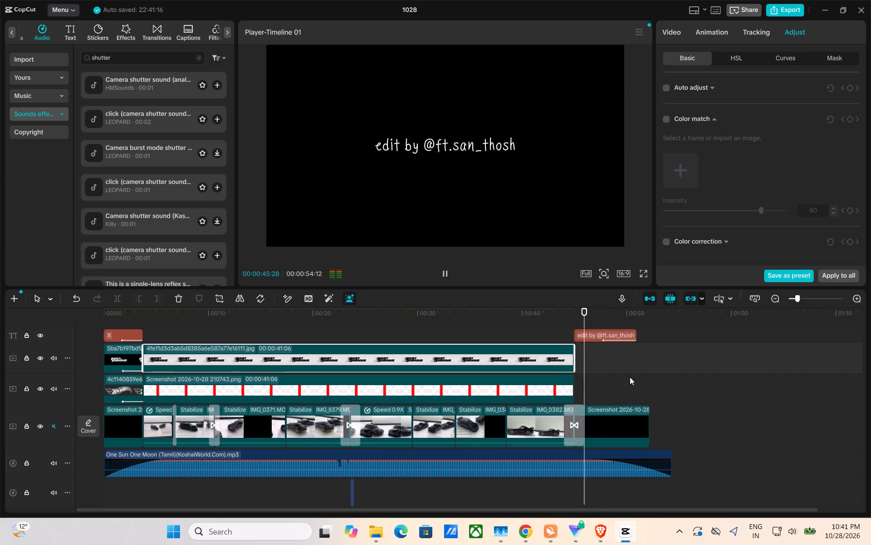
pyautogui.click(660, 387)
pyautogui.moveTo(657, 386); pyautogui.dragTo(637, 386)
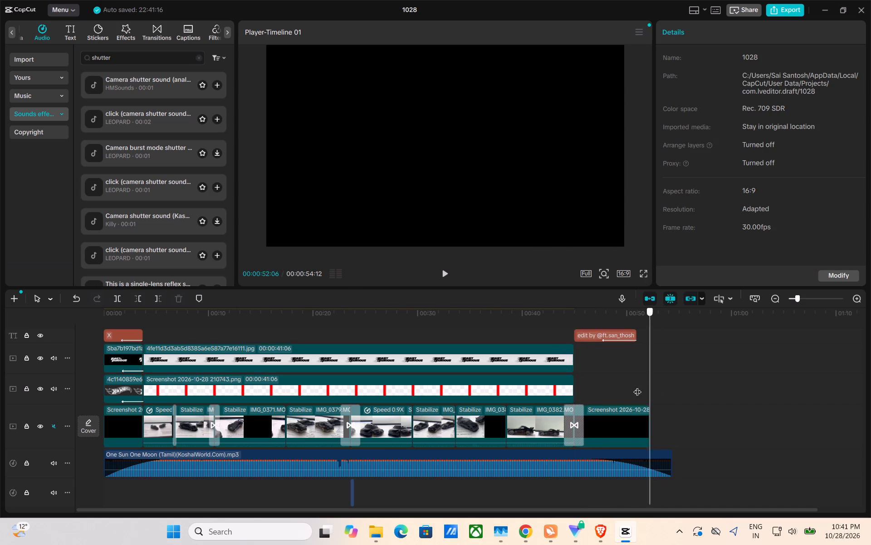
pyautogui.moveTo(637, 386); pyautogui.dragTo(146, 449)
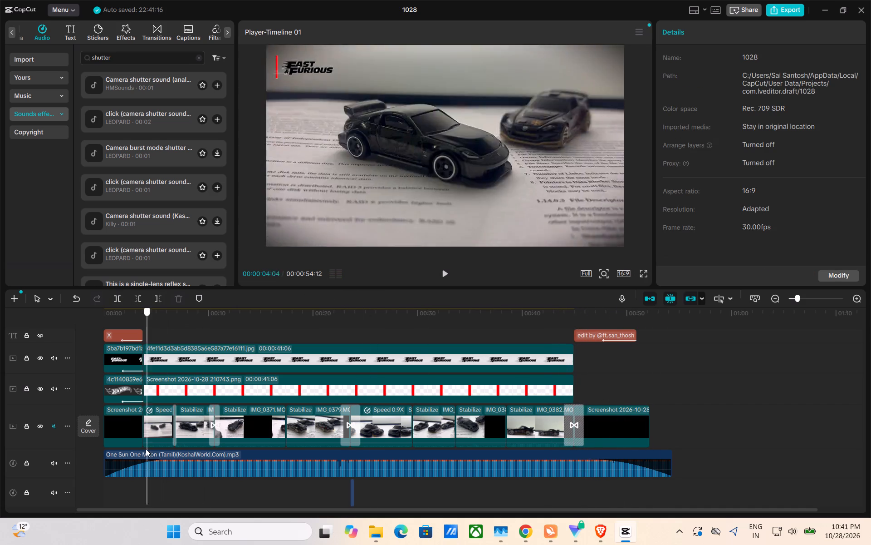
pyautogui.moveTo(146, 449); pyautogui.dragTo(128, 457)
pyautogui.scroll(1, 200, 337)
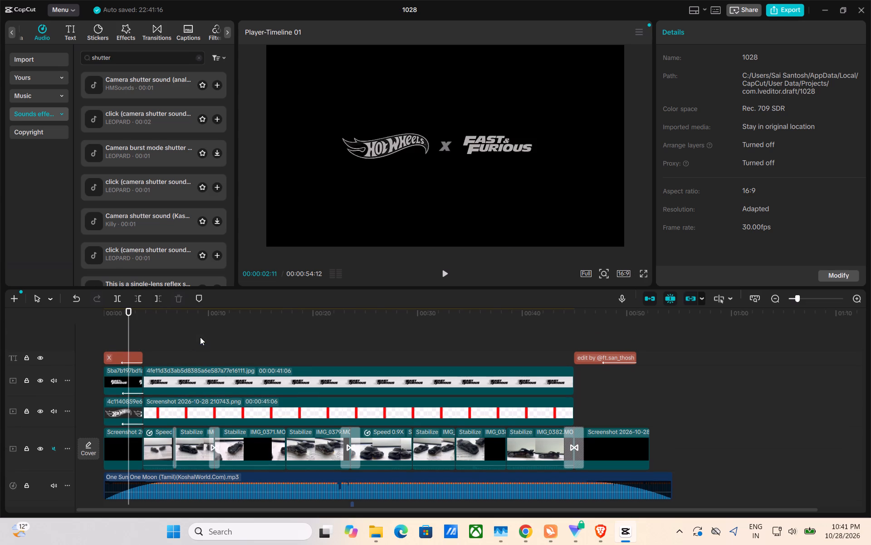
pyautogui.scroll(2, 162, 203)
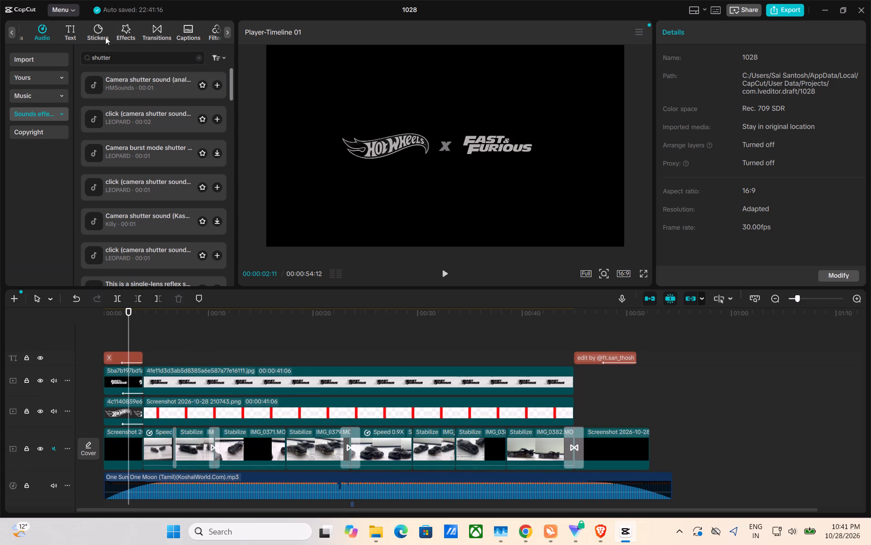
pyautogui.click(103, 35)
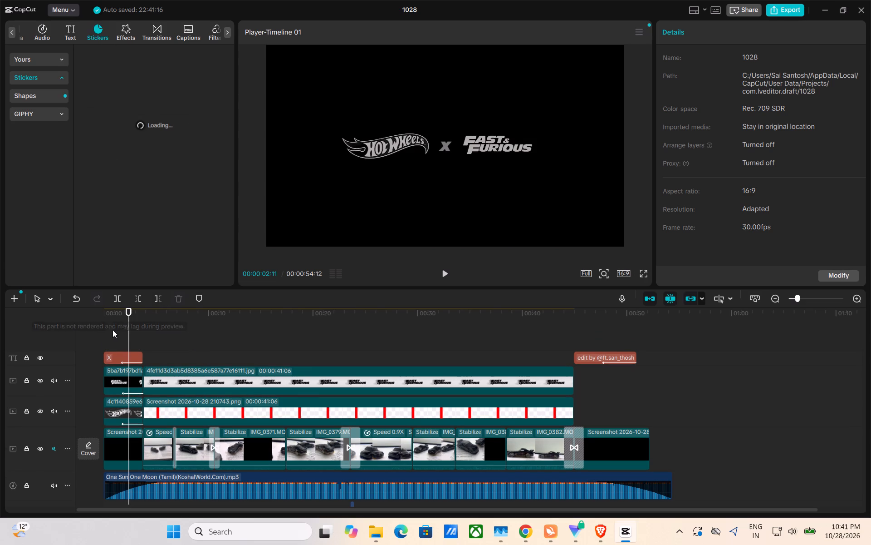
pyautogui.moveTo(125, 326); pyautogui.dragTo(97, 326)
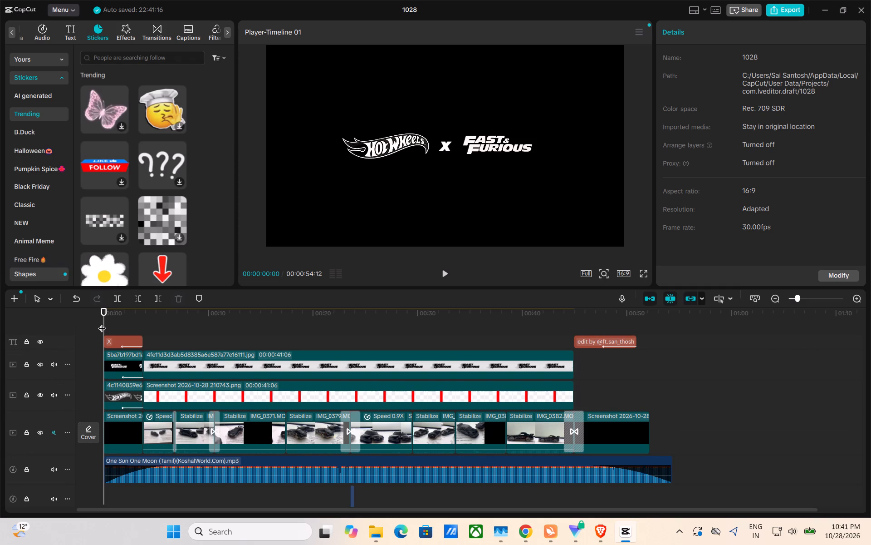
pyautogui.moveTo(103, 322); pyautogui.dragTo(185, 336)
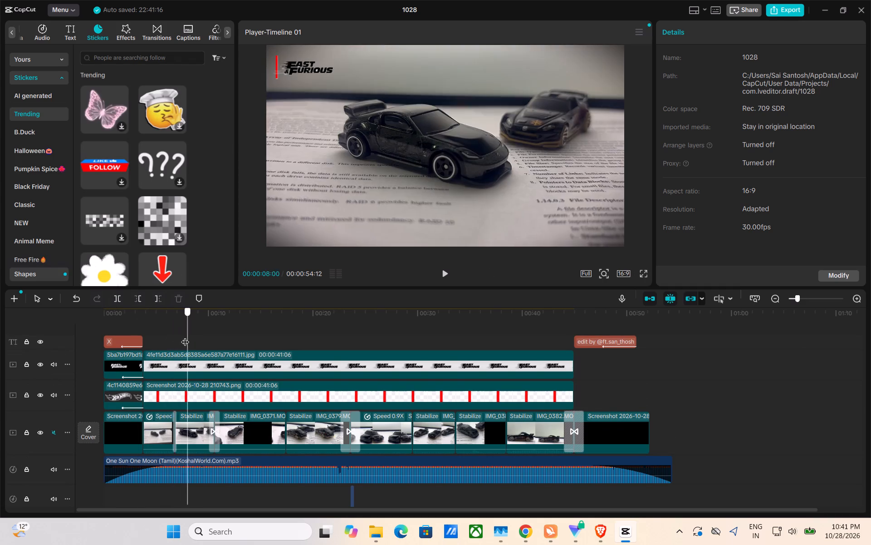
pyautogui.moveTo(185, 336); pyautogui.dragTo(246, 345)
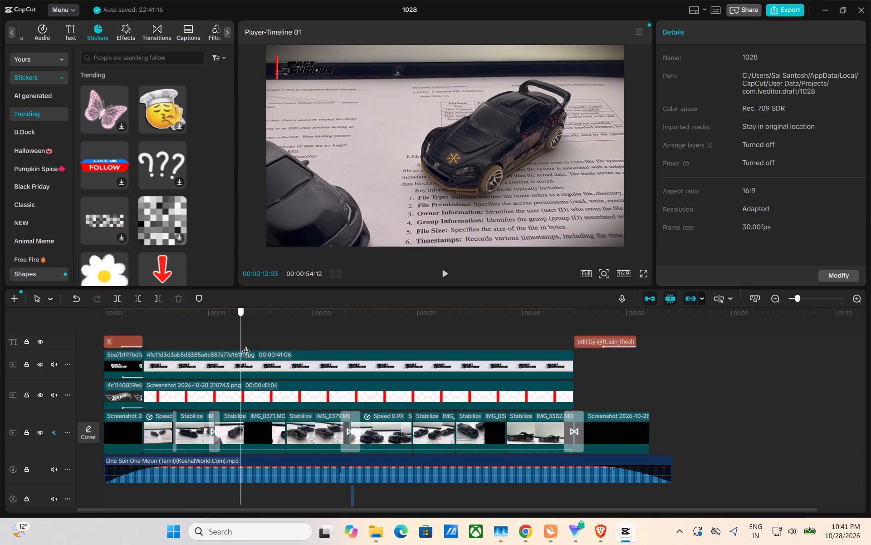
pyautogui.moveTo(246, 345); pyautogui.dragTo(448, 338)
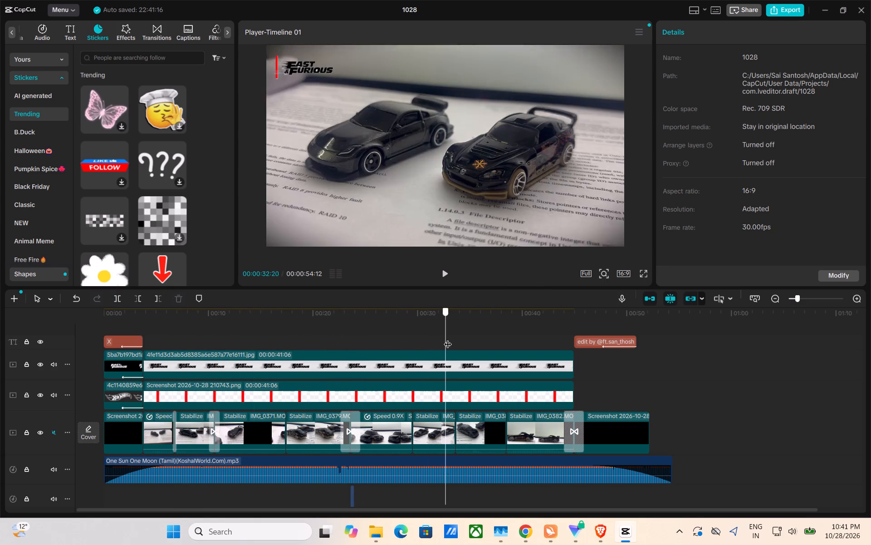
pyautogui.moveTo(448, 338); pyautogui.dragTo(559, 278)
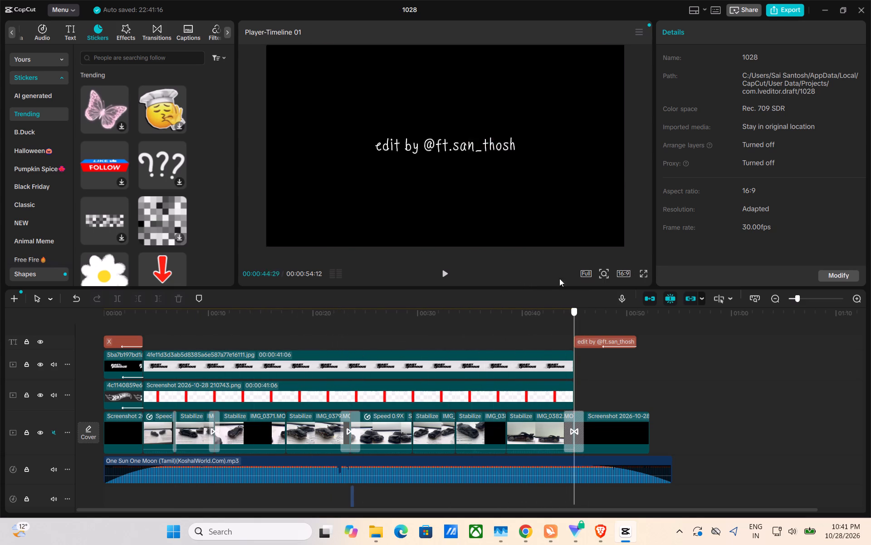
pyautogui.moveTo(559, 278); pyautogui.dragTo(374, 279)
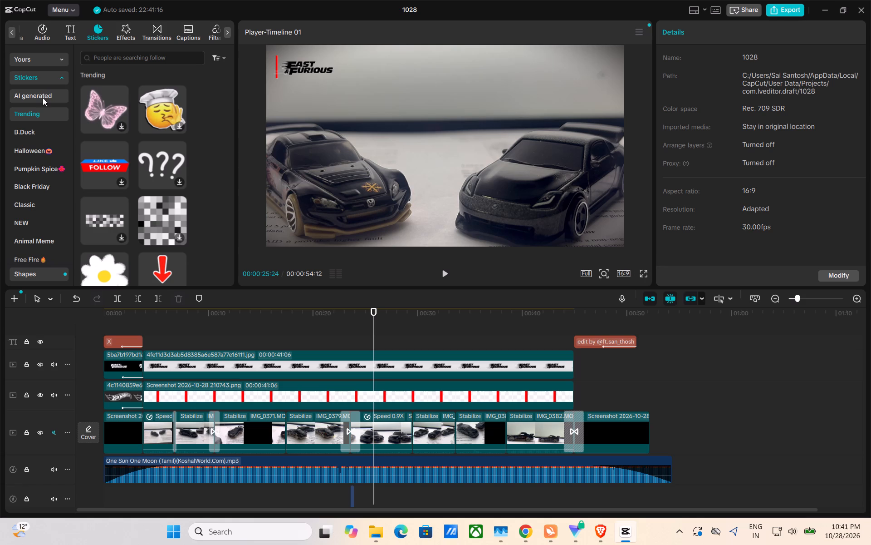
# Browse the video effects and sound effects libraries, and search the sound effects for shutter.
pyautogui.click(126, 34)
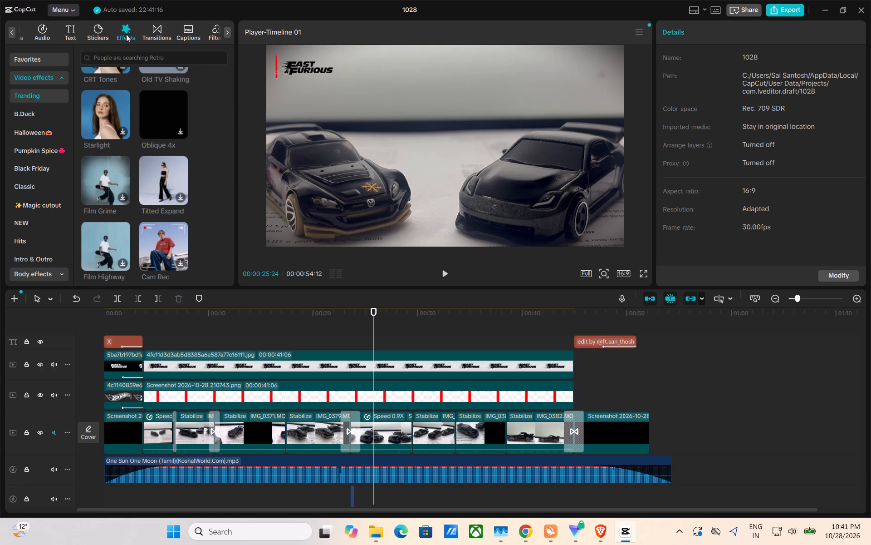
pyautogui.click(60, 78)
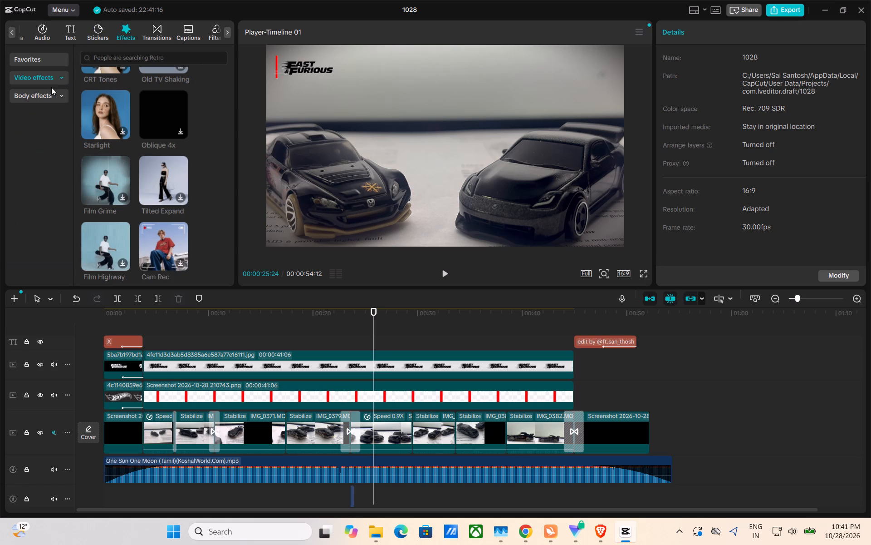
pyautogui.click(49, 30)
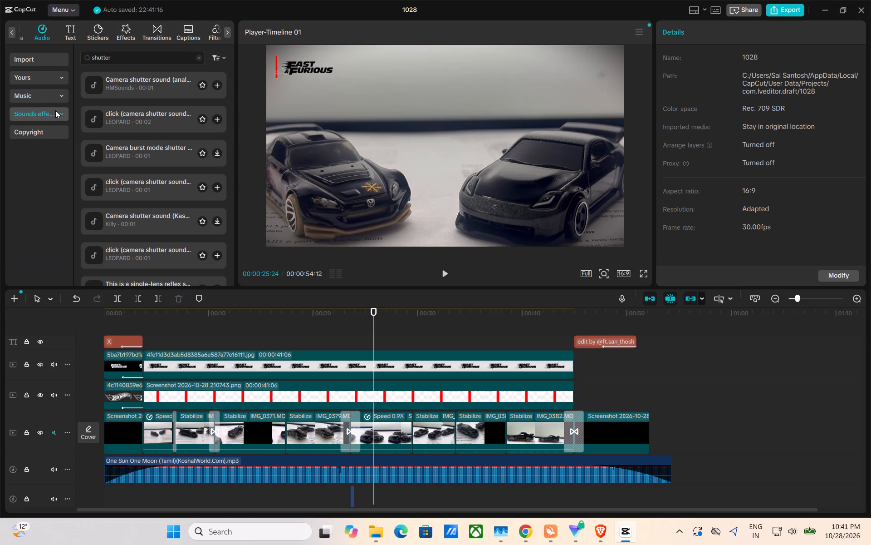
pyautogui.click(56, 112)
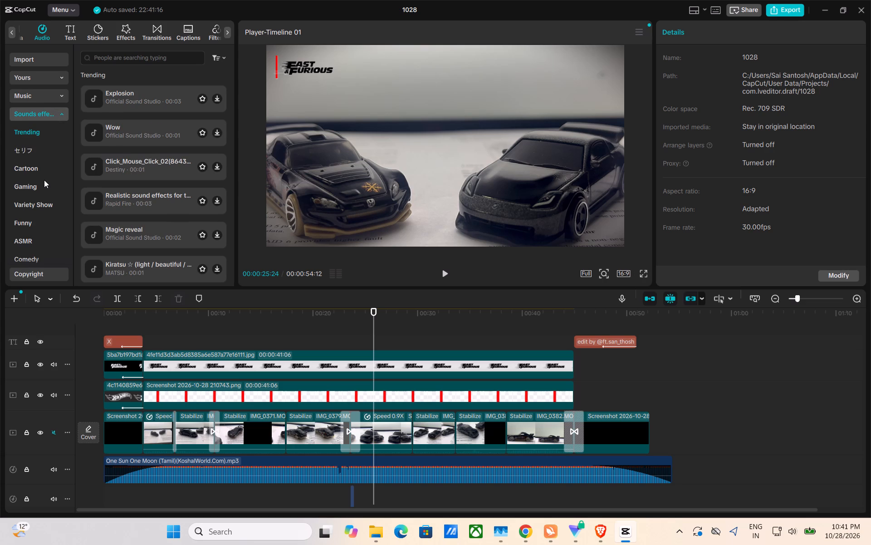
pyautogui.click(134, 60)
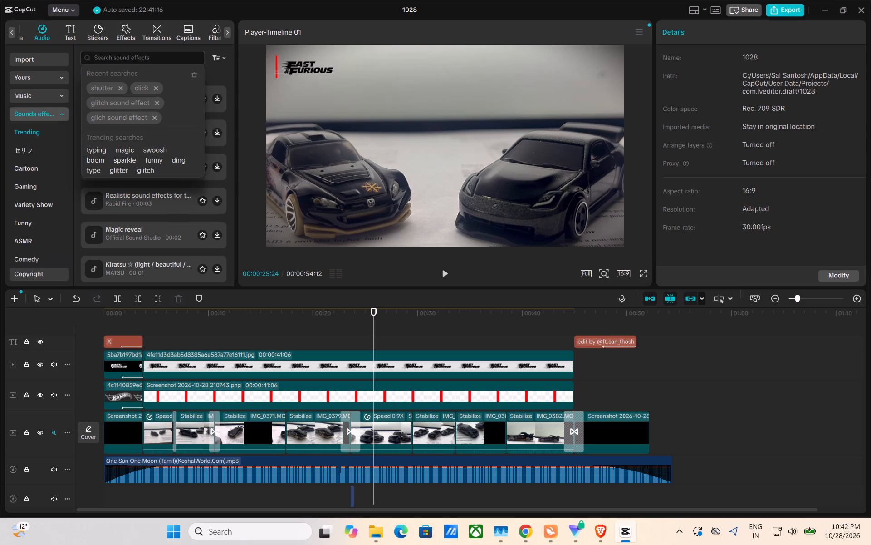
pyautogui.click(134, 60)
pyautogui.click(212, 67)
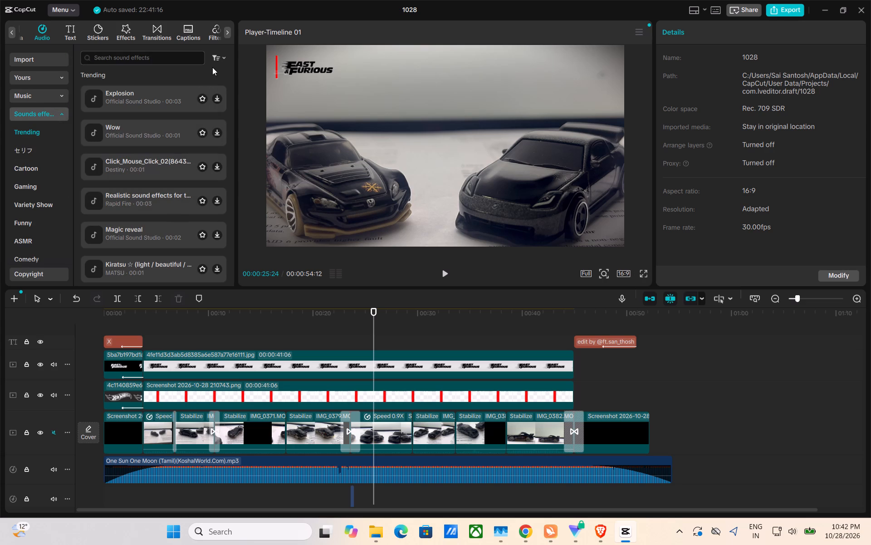
pyautogui.click(52, 120)
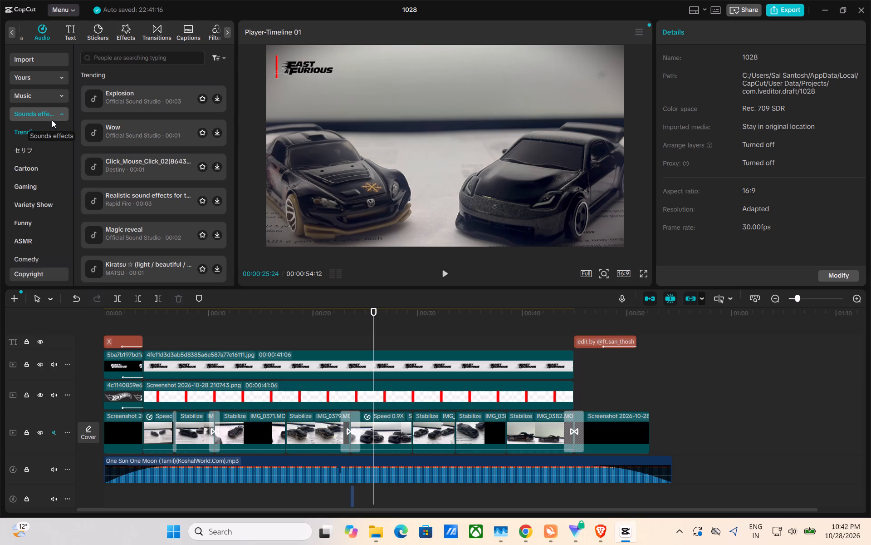
pyautogui.doubleClick(52, 120)
pyautogui.click(52, 120)
pyautogui.click(146, 59)
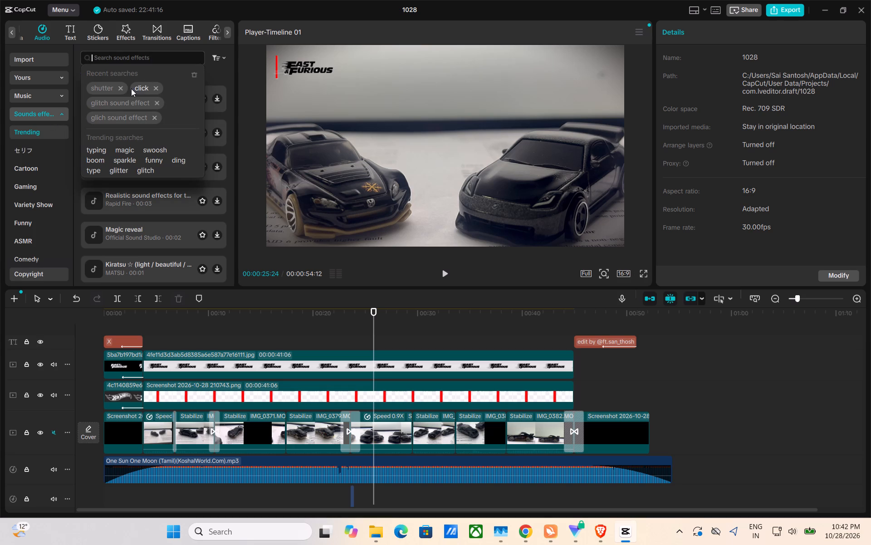
pyautogui.click(98, 86)
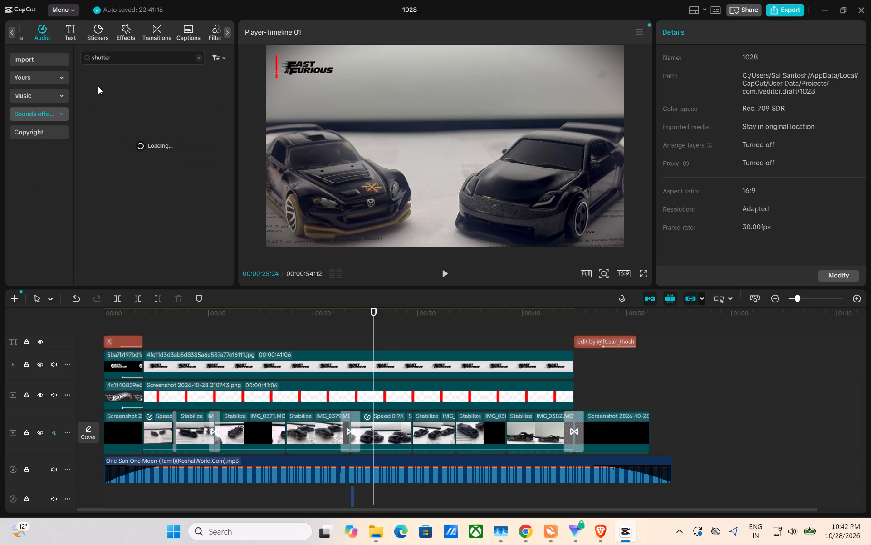
# Copy the camera shutter sound near the middle transition, paste it at 00:00:44:29 on the last transition, and play back that section.
pyautogui.scroll(-2, 326, 414)
pyautogui.doubleClick(351, 461)
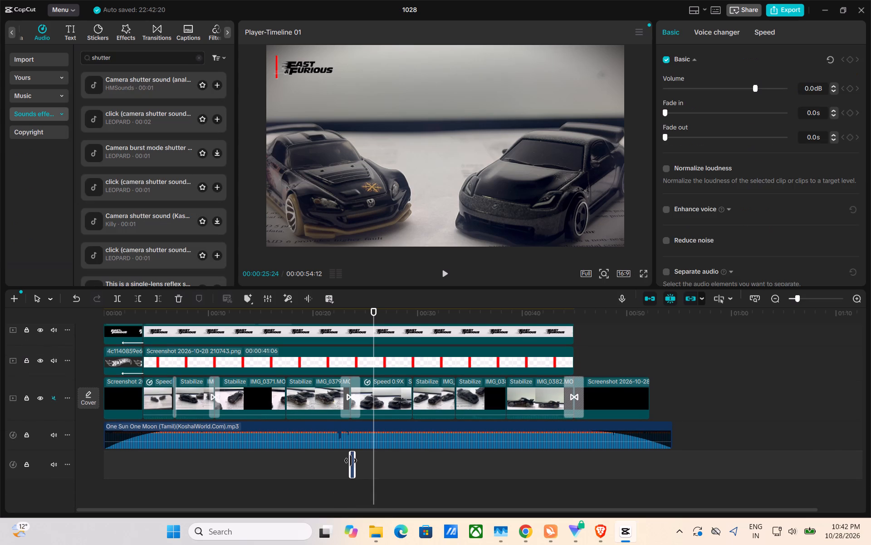
pyautogui.hotkey('ctrl', 'd')
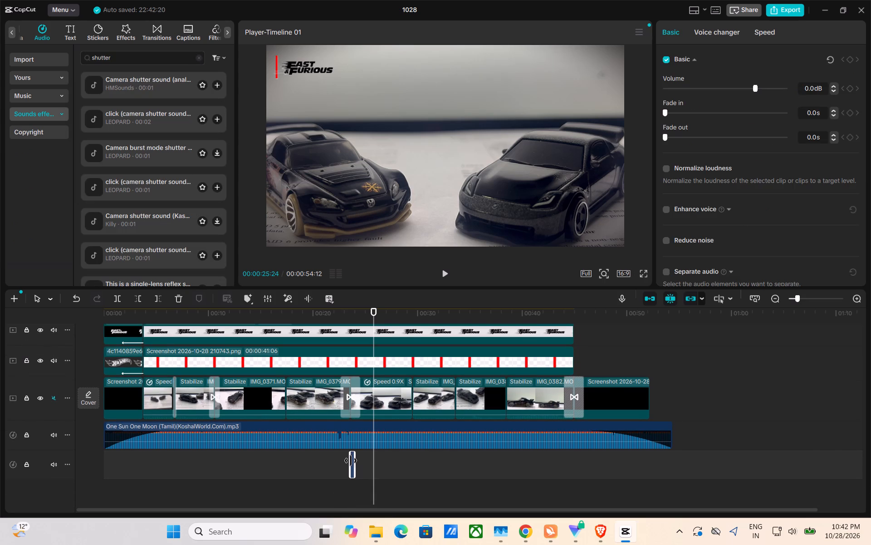
pyautogui.rightClick(351, 461)
pyautogui.click(385, 245)
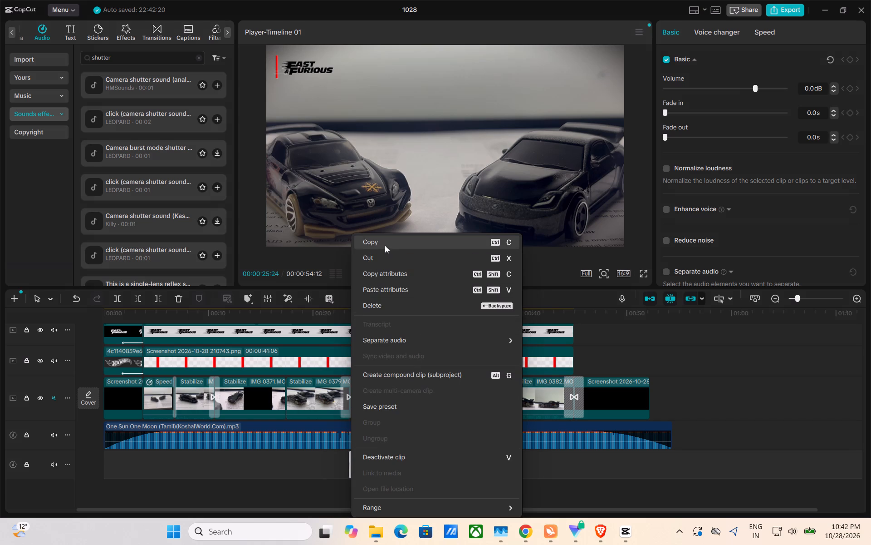
pyautogui.doubleClick(577, 465)
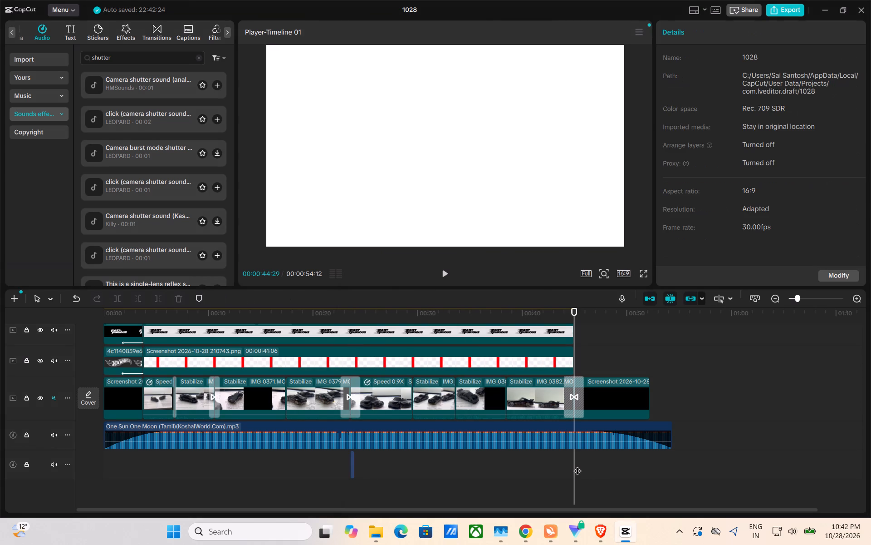
pyautogui.hotkey('ctrl', 'v')
pyautogui.moveTo(576, 319); pyautogui.dragTo(555, 323)
pyautogui.press('space')
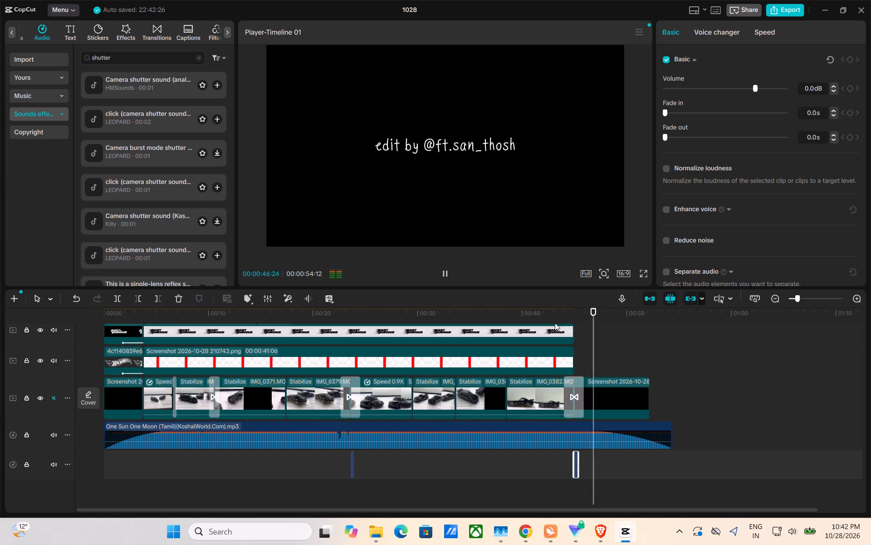
pyautogui.press('space')
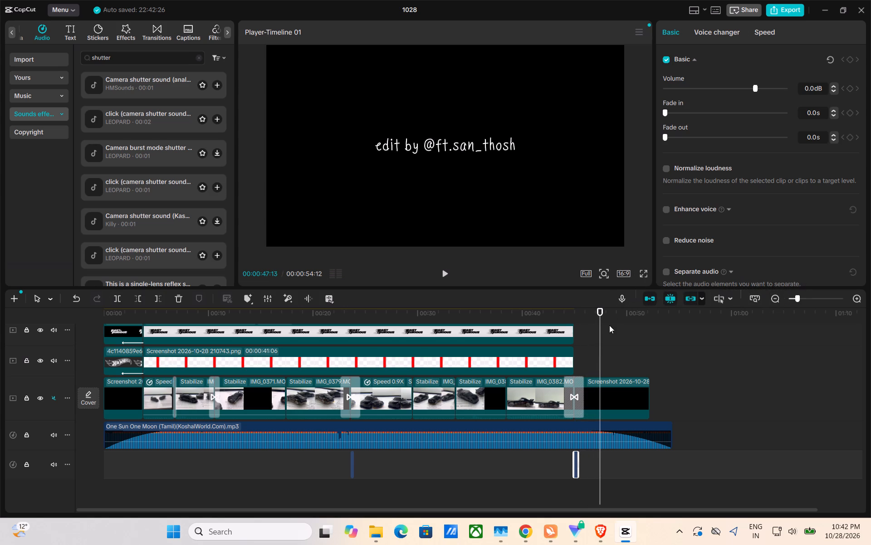
# Search the sound effects for click, preview the candidates, and place LEOPARD's click (camera shutter) sound at 00:00:00:00 on the shutter sound track.
pyautogui.moveTo(597, 333); pyautogui.dragTo(0, 395)
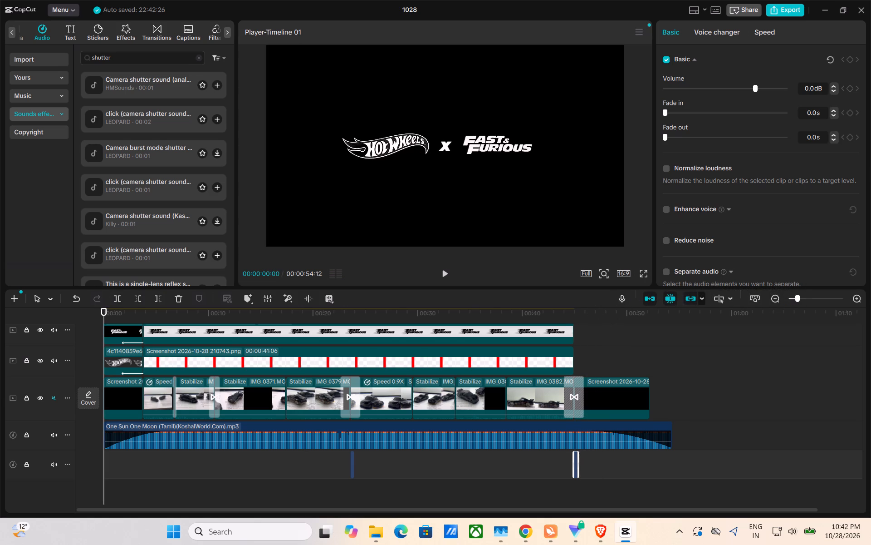
pyautogui.moveTo(122, 58); pyautogui.dragTo(79, 54)
pyautogui.press('BackSpace')
pyautogui.press('BackSpace')
pyautogui.write('click')
pyautogui.press('Return')
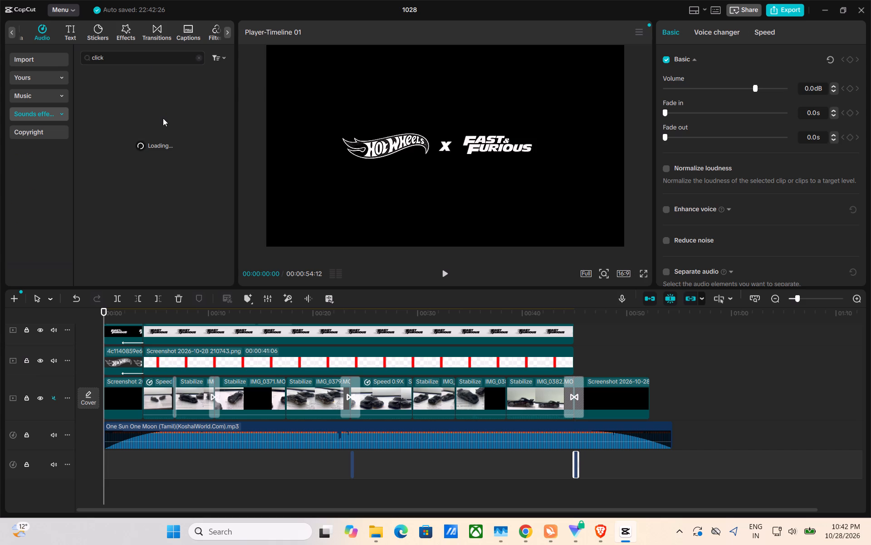
pyautogui.click(166, 82)
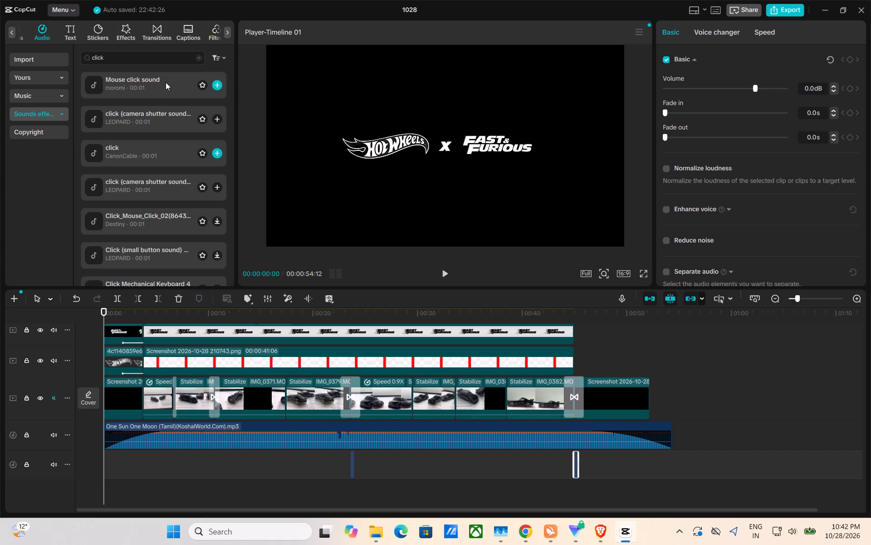
pyautogui.click(166, 82)
pyautogui.click(161, 123)
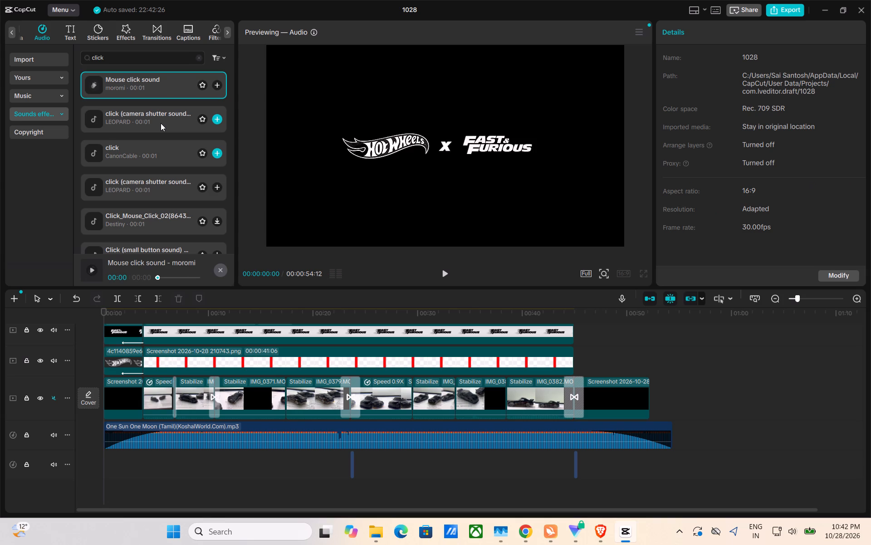
pyautogui.moveTo(166, 124); pyautogui.dragTo(144, 363)
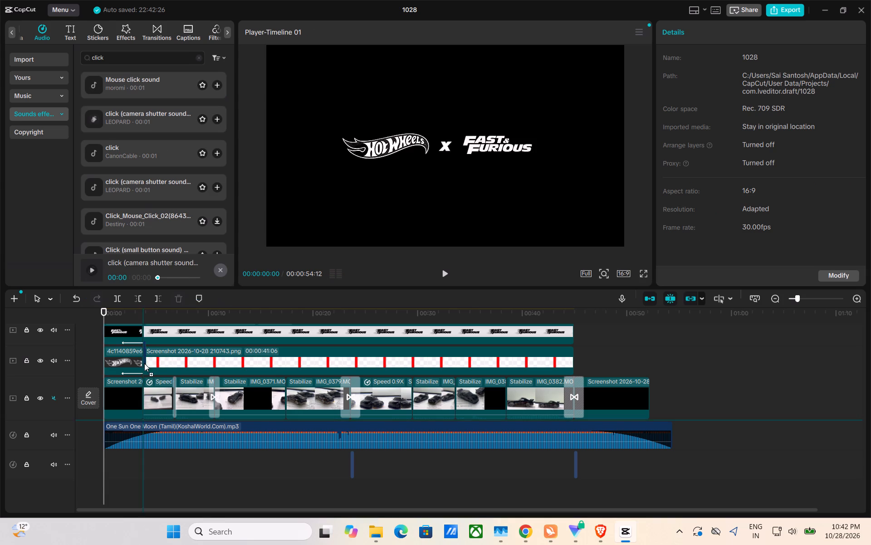
pyautogui.moveTo(144, 363); pyautogui.dragTo(103, 469)
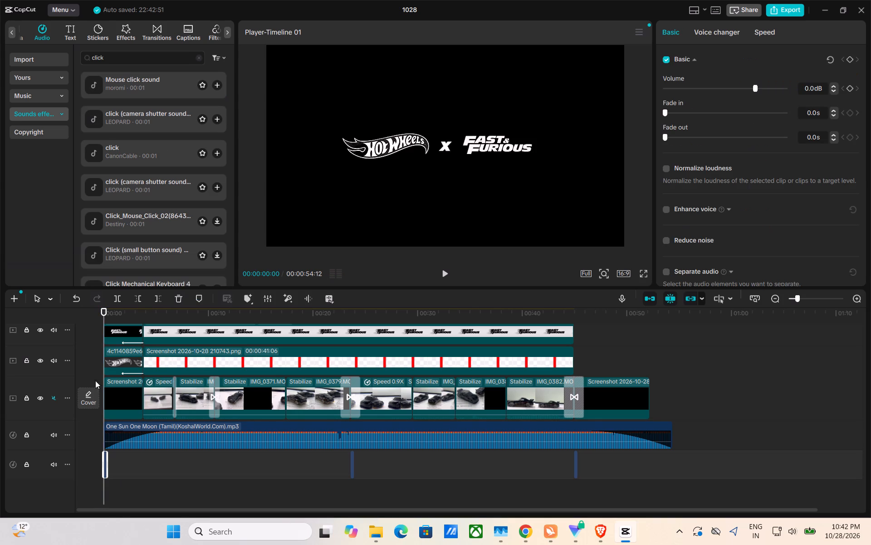
# Play the opening briefly and shorten the fade-in of the One Sun One Moon music track to 3.2 s.
pyautogui.press('space')
pyautogui.press('space')
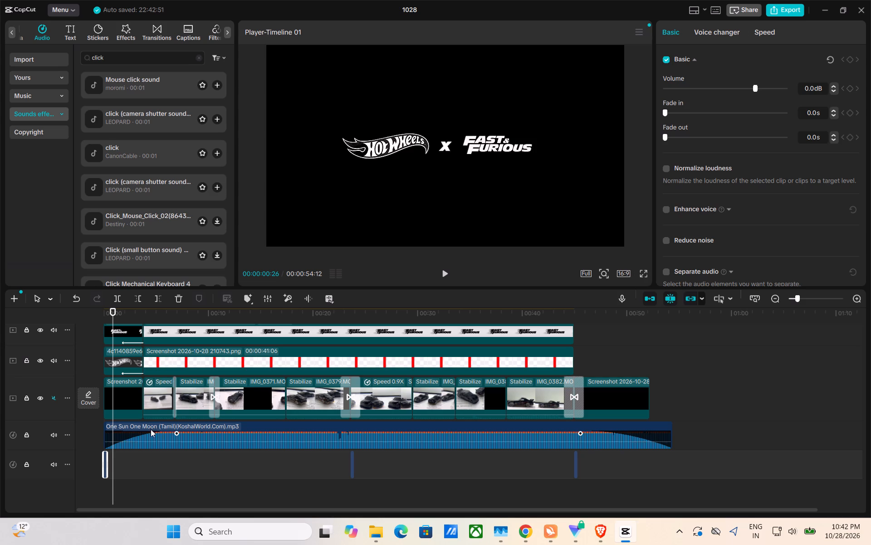
pyautogui.moveTo(175, 433); pyautogui.dragTo(135, 434)
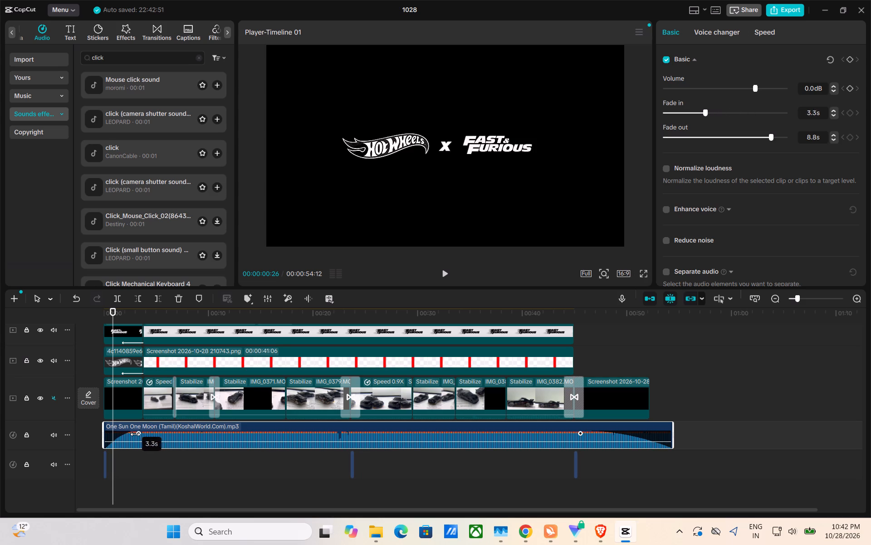
pyautogui.moveTo(135, 434); pyautogui.dragTo(135, 434)
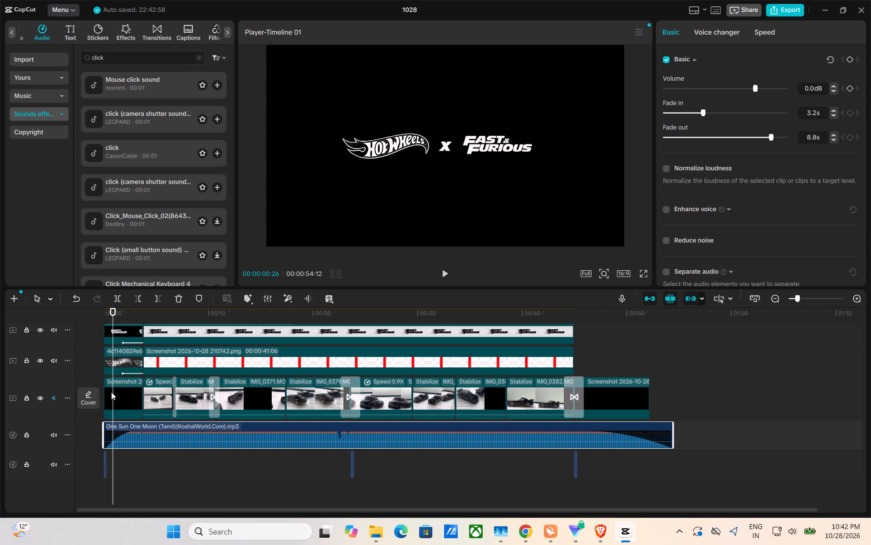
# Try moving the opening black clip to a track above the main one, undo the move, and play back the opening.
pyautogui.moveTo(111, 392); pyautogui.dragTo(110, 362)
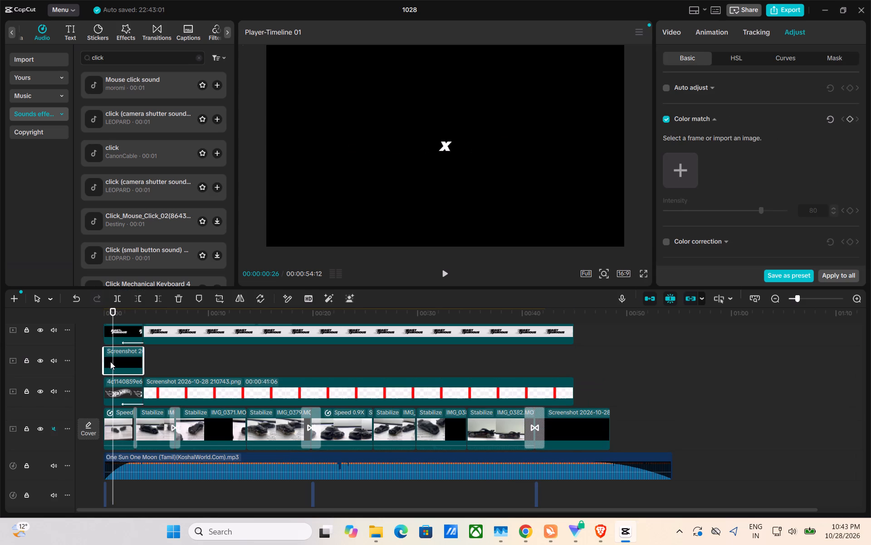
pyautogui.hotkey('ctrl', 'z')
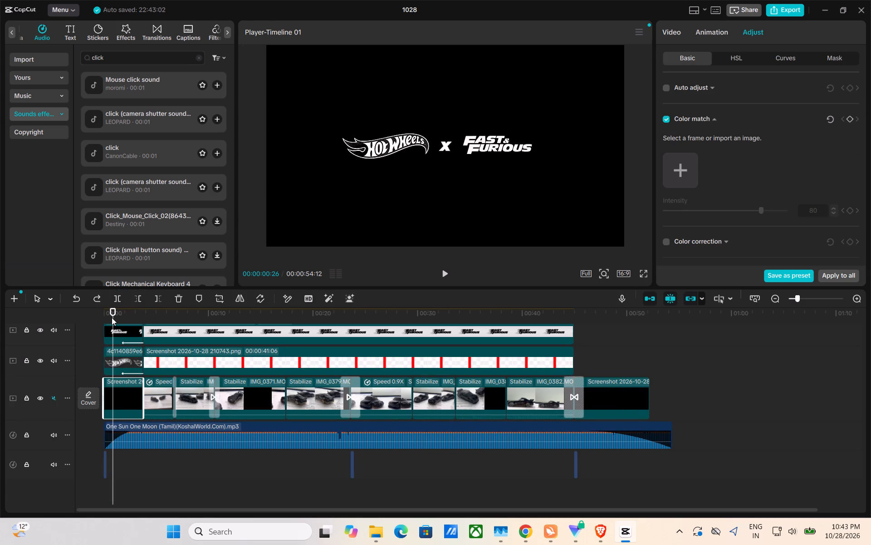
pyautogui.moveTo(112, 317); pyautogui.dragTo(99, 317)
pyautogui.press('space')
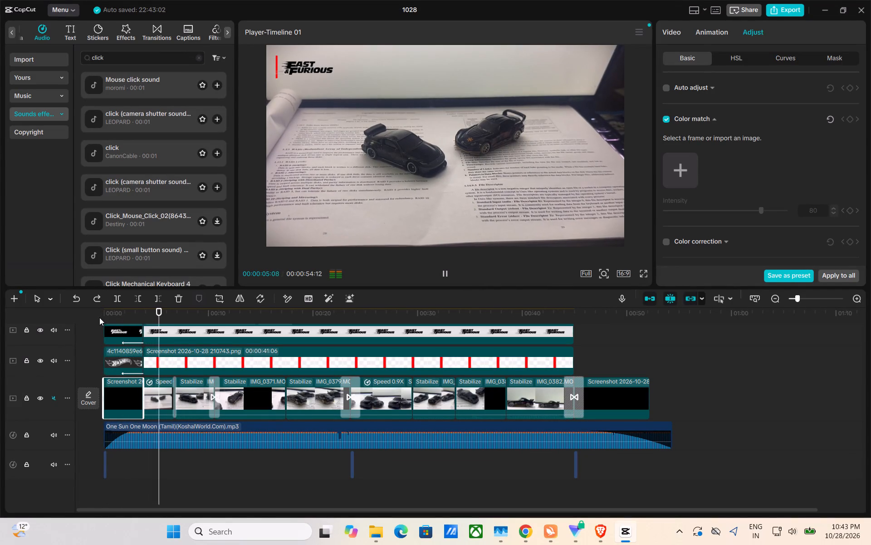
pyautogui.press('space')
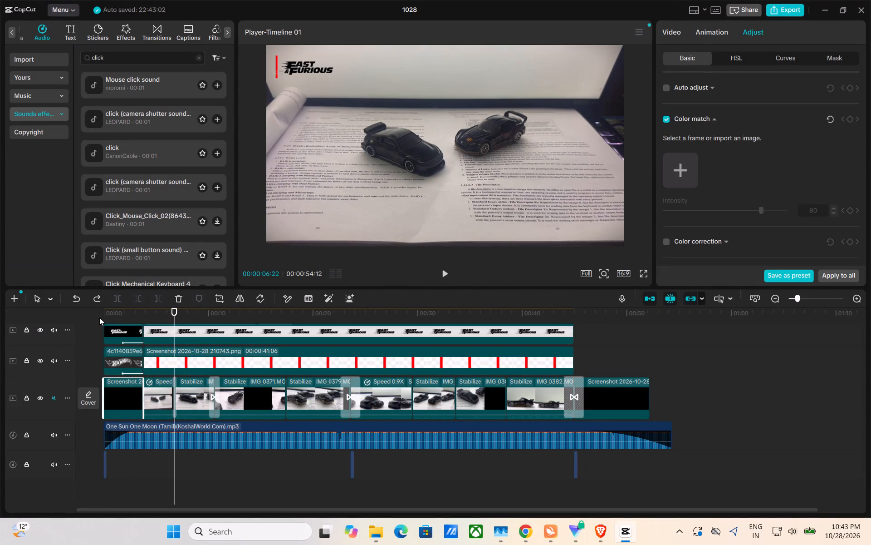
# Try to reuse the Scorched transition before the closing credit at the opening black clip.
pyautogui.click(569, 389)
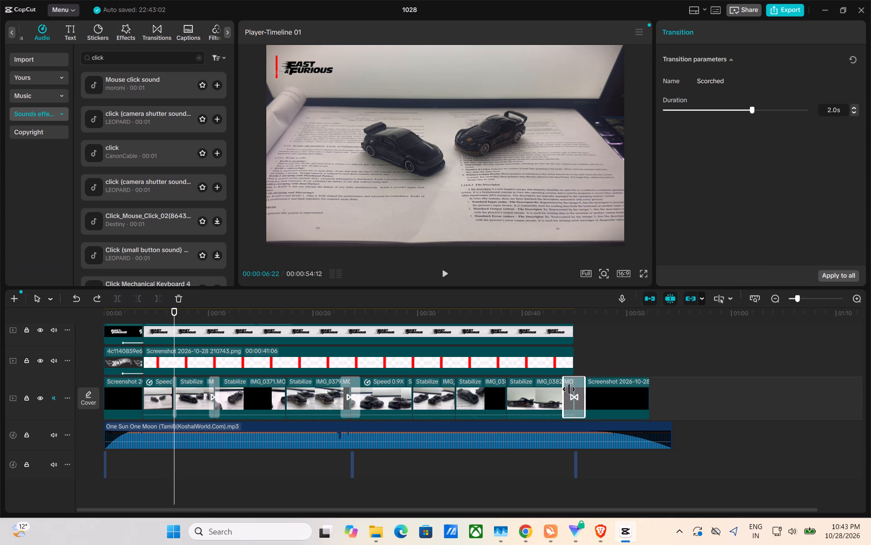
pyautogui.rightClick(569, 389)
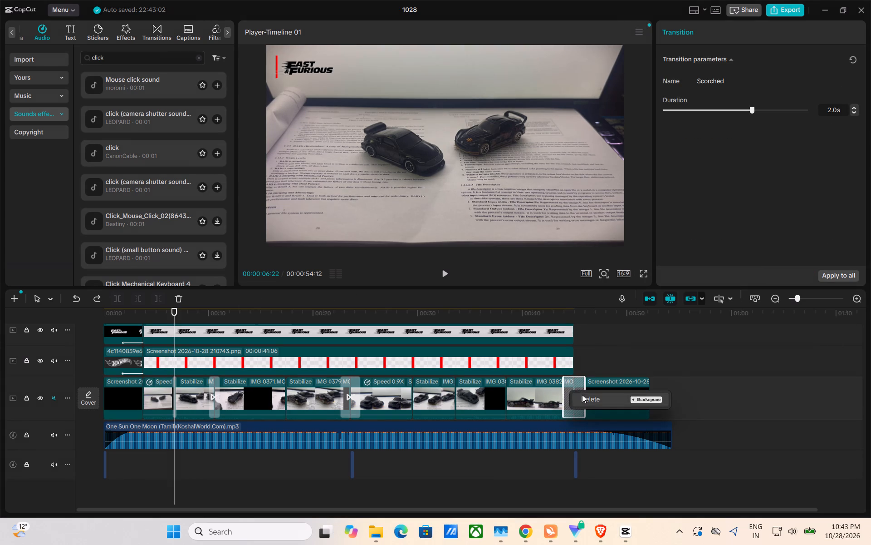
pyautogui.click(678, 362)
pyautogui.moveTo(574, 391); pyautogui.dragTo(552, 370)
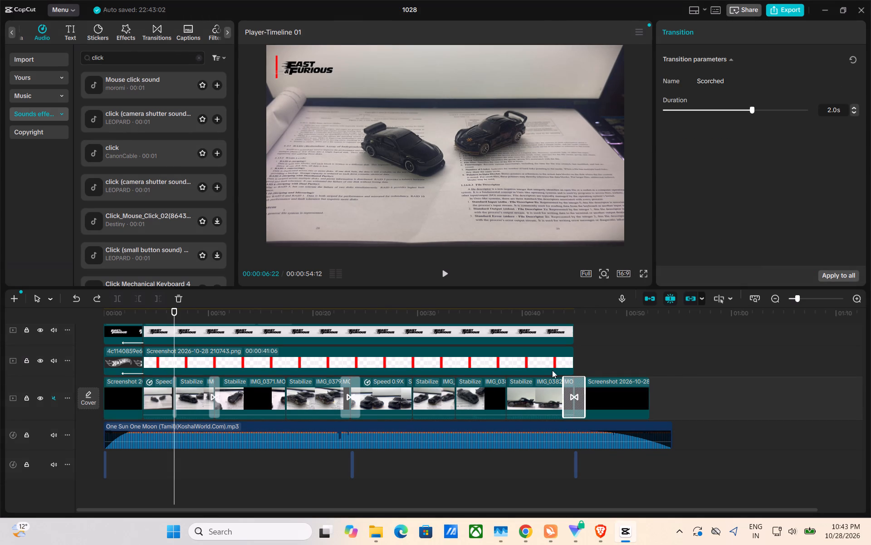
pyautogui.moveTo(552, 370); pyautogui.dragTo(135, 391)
# Add the Scorched transition between the opening black clip and the first car clip, and play back the video from there.
pyautogui.click(127, 31)
pyautogui.click(149, 32)
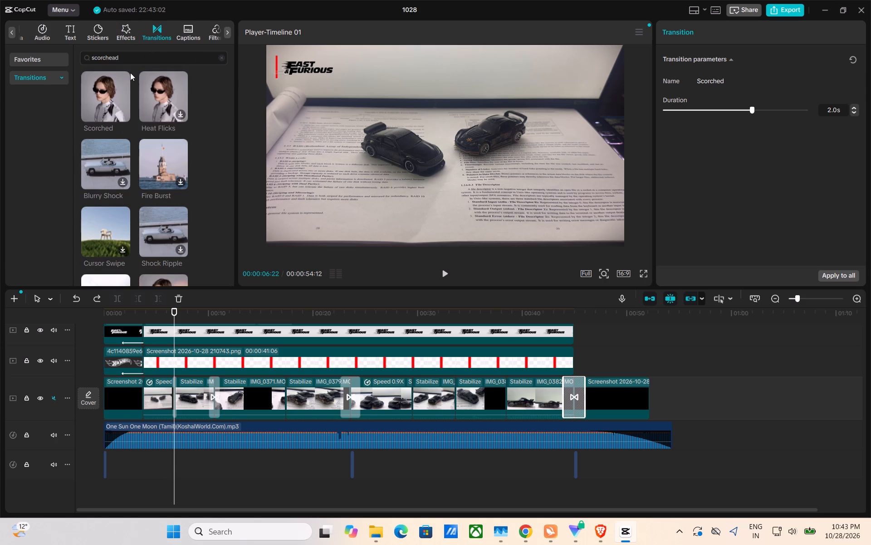
pyautogui.moveTo(105, 96); pyautogui.dragTo(117, 336)
pyautogui.moveTo(117, 336); pyautogui.dragTo(130, 389)
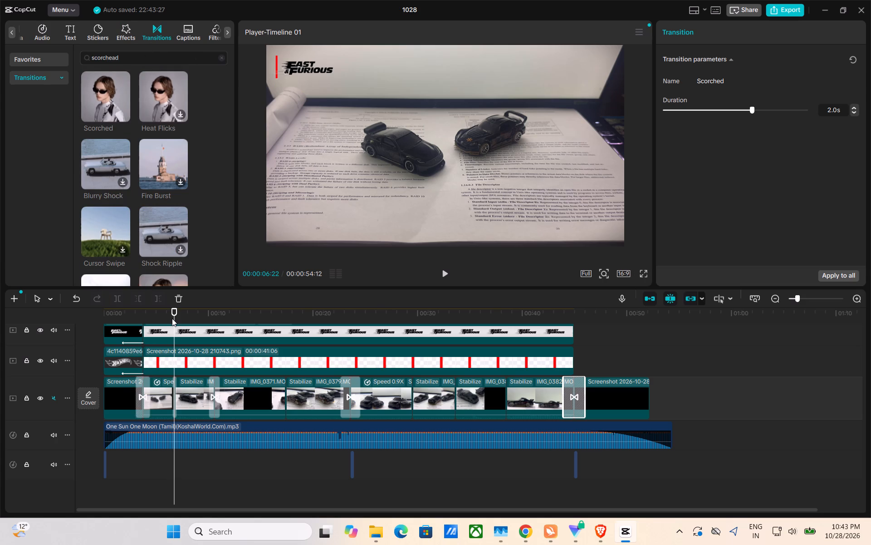
pyautogui.moveTo(172, 318); pyautogui.dragTo(135, 323)
pyautogui.press('space')
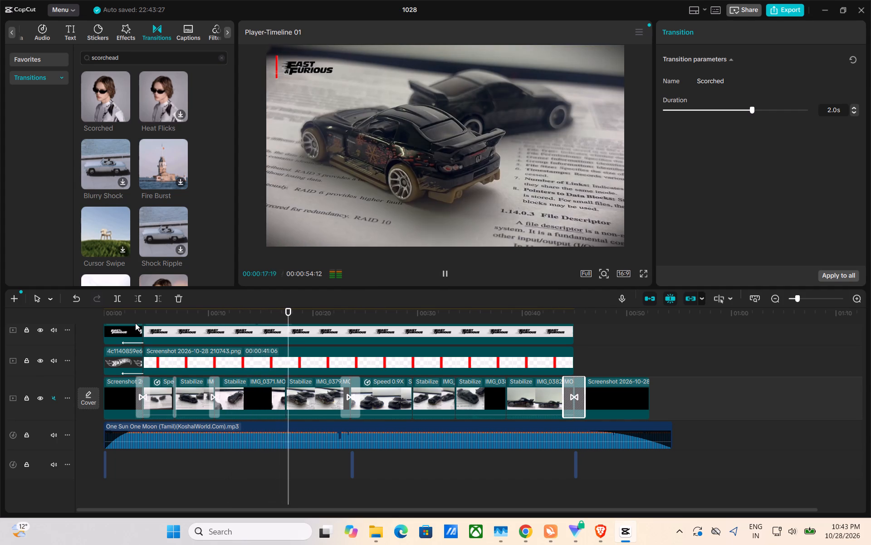
pyautogui.press('space')
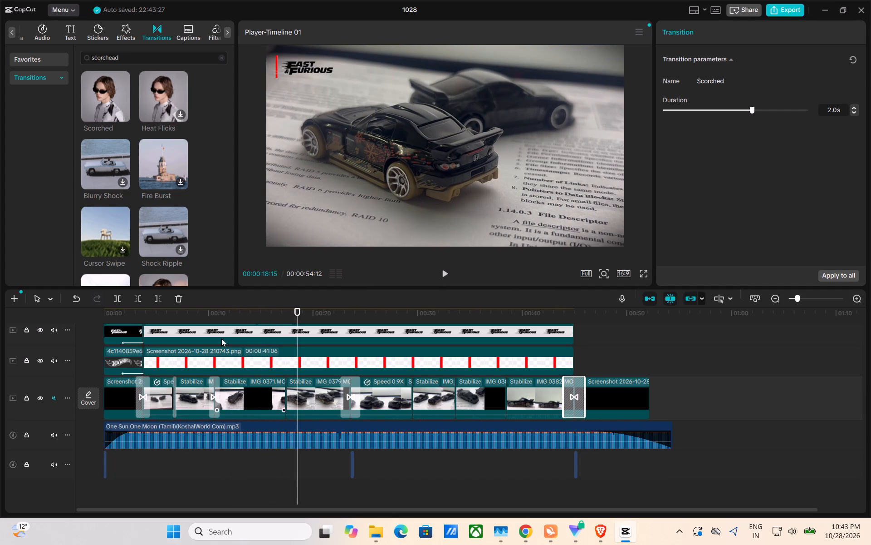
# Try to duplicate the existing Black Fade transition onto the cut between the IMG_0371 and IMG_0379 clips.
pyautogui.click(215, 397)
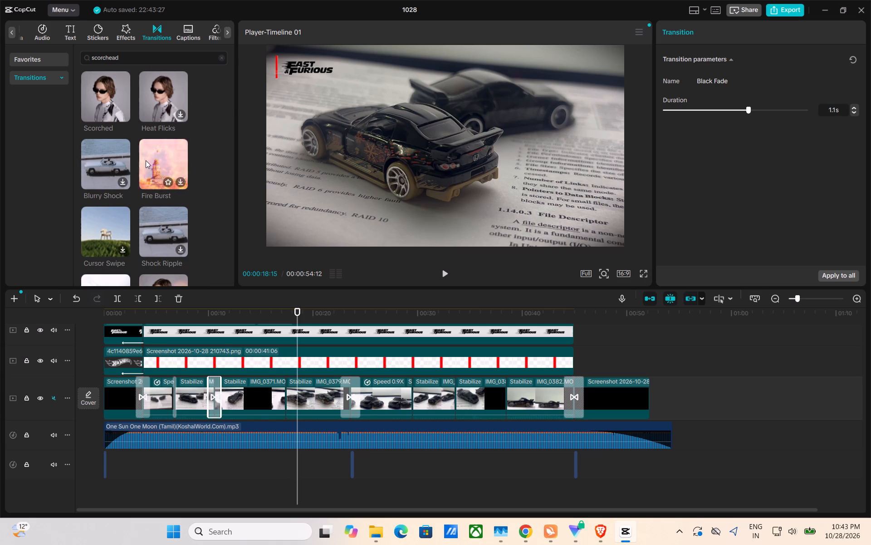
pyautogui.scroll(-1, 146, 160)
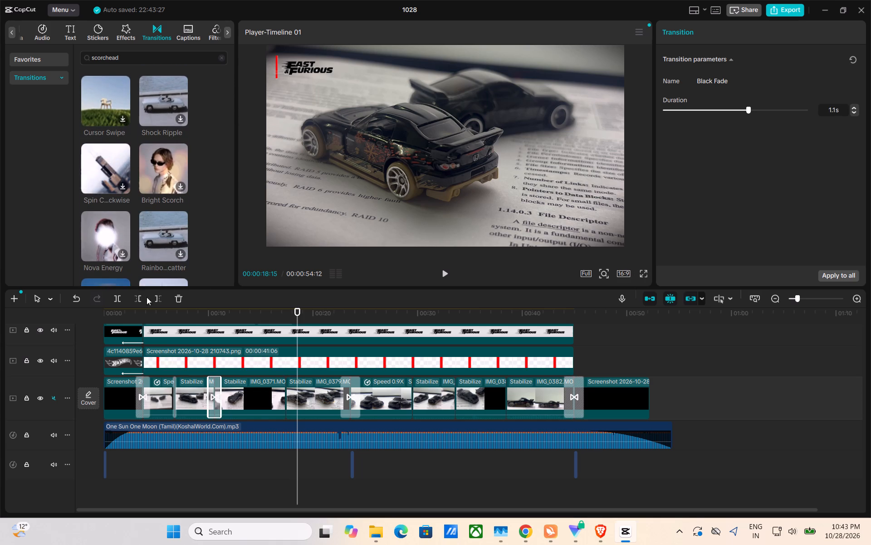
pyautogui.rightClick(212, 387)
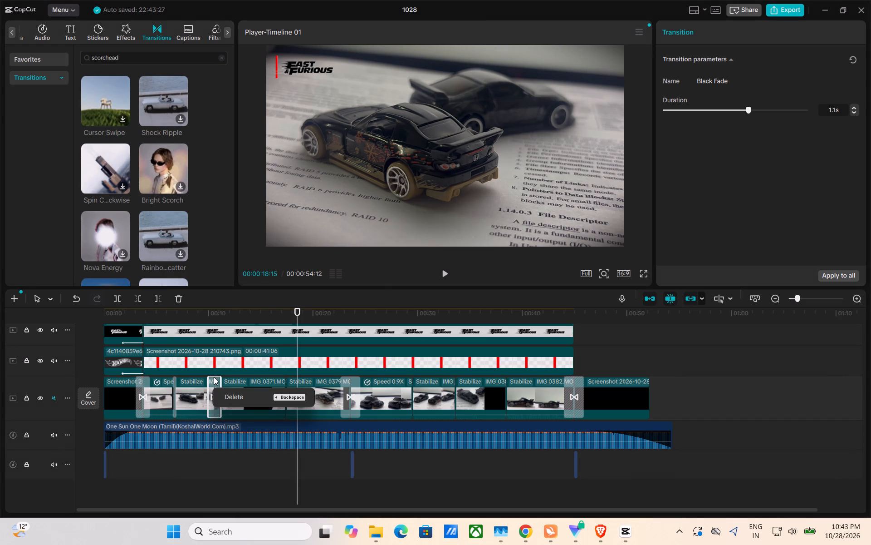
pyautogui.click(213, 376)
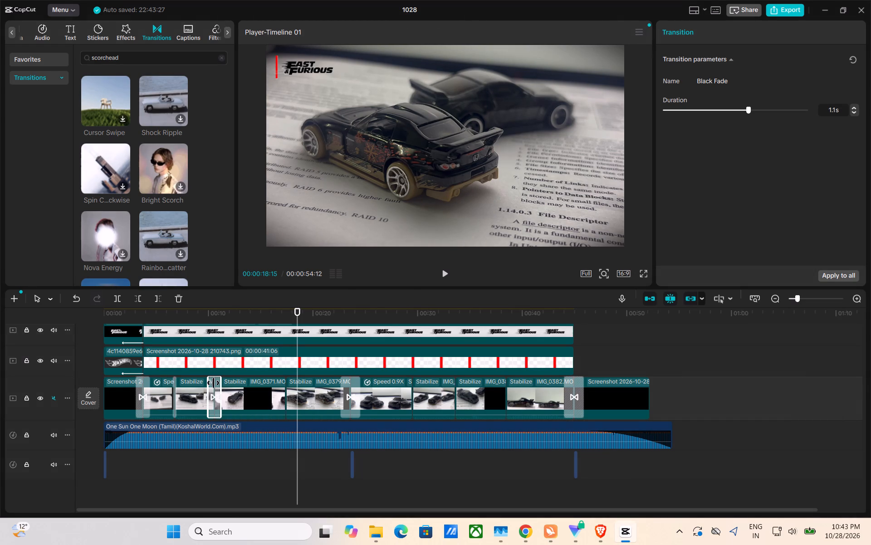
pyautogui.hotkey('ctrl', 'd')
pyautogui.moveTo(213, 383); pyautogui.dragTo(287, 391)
# Search the transitions for fade, add Black Fade at the cut between IMG_0371 and IMG_0379, and play back that section.
pyautogui.scroll(4, 146, 189)
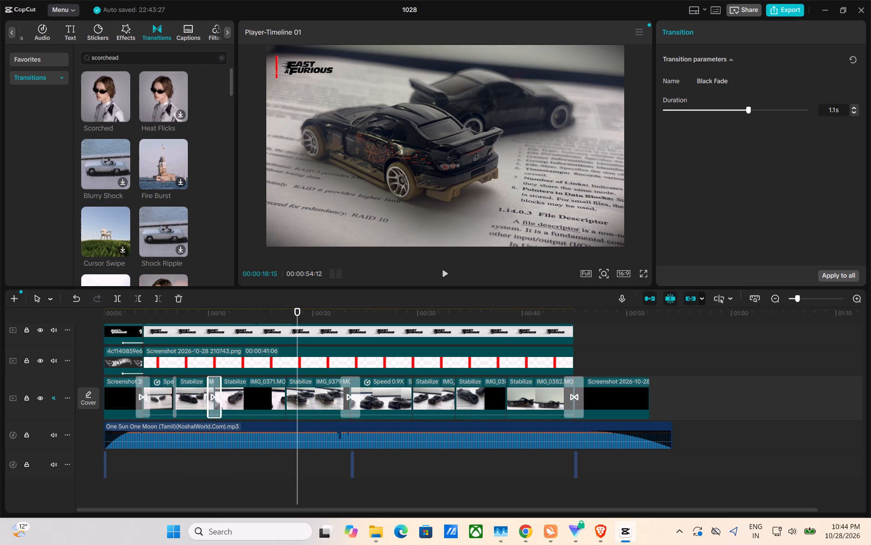
pyautogui.click(221, 59)
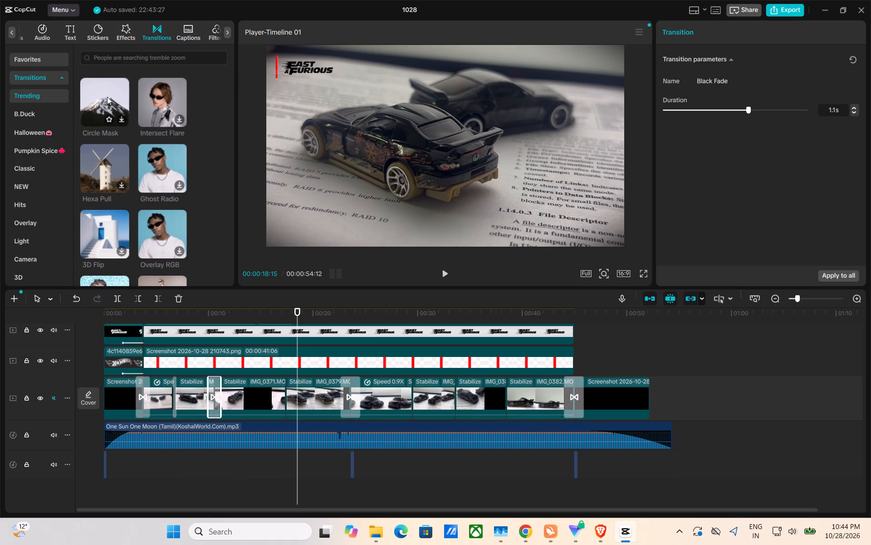
pyautogui.scroll(-1, 103, 173)
pyautogui.scroll(3, 103, 173)
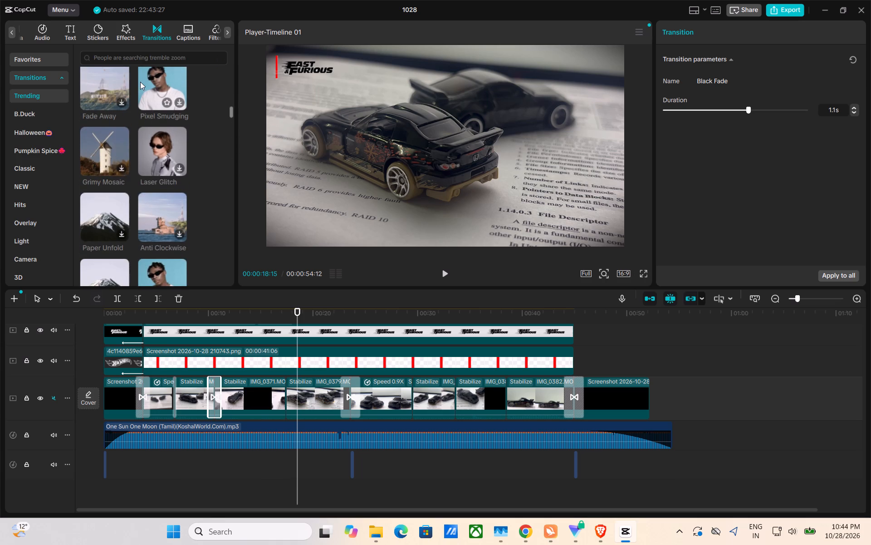
pyautogui.click(146, 59)
pyautogui.click(146, 59)
pyautogui.press('f')
pyautogui.write('ade')
pyautogui.scroll(7, 149, 145)
pyautogui.click(209, 238)
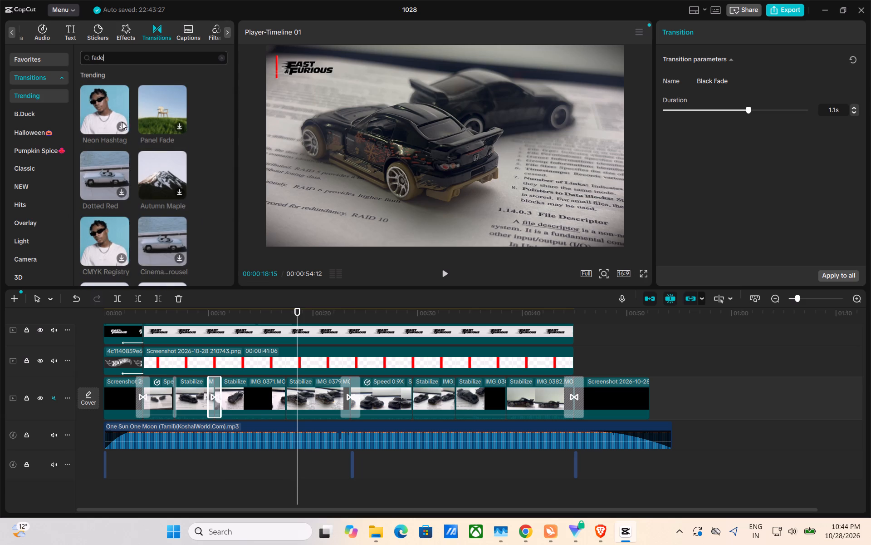
pyautogui.hscroll(1, 114, 198)
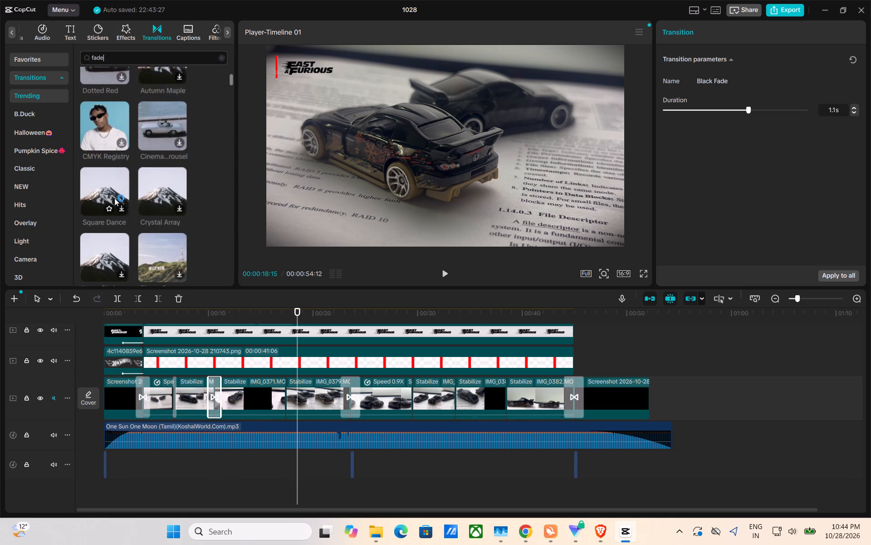
pyautogui.hscroll(2, 114, 198)
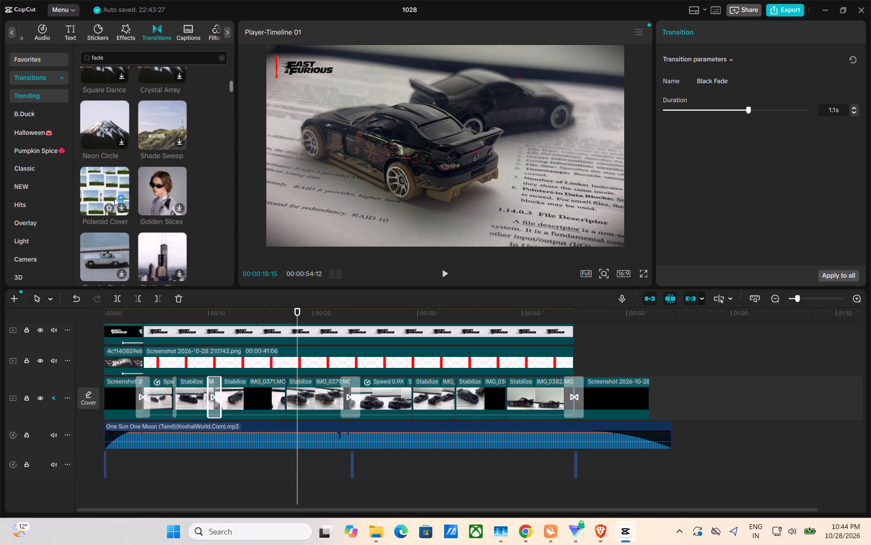
pyautogui.hscroll(1, 114, 198)
pyautogui.scroll(1, 114, 198)
pyautogui.hscroll(1, 114, 198)
pyautogui.scroll(1, 114, 198)
pyautogui.press('Return')
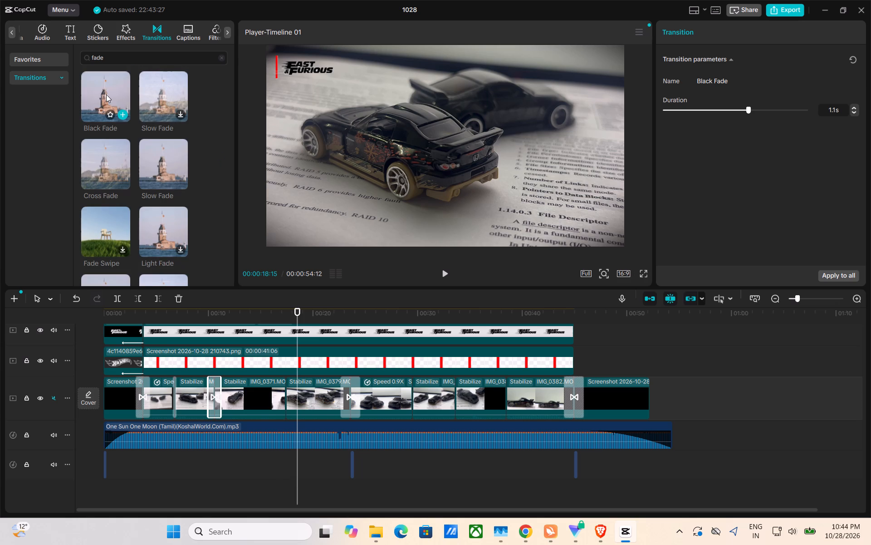
pyautogui.moveTo(106, 94); pyautogui.dragTo(284, 396)
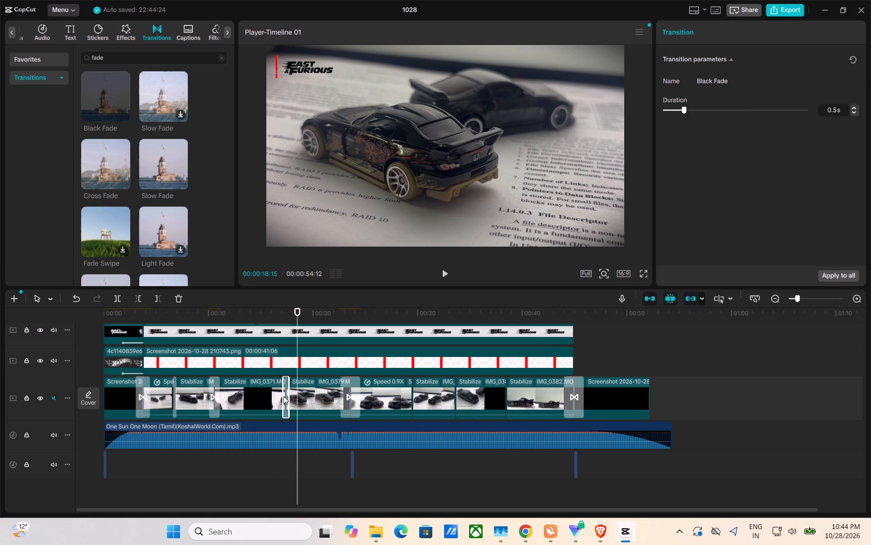
pyautogui.moveTo(294, 318); pyautogui.dragTo(276, 321)
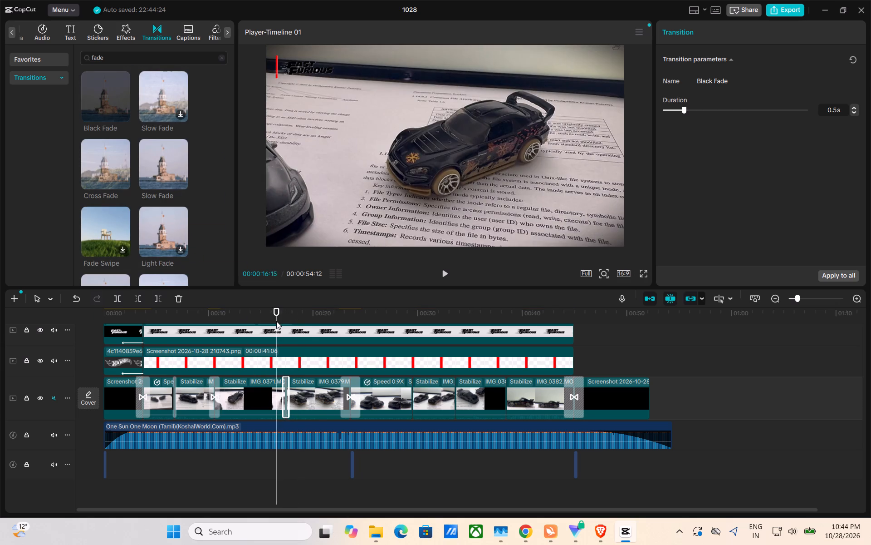
pyautogui.press('space')
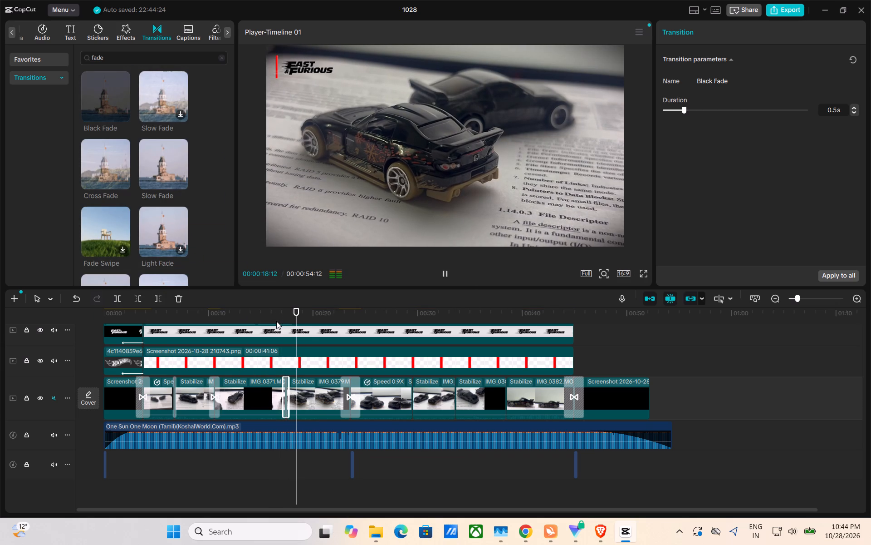
pyautogui.press('space')
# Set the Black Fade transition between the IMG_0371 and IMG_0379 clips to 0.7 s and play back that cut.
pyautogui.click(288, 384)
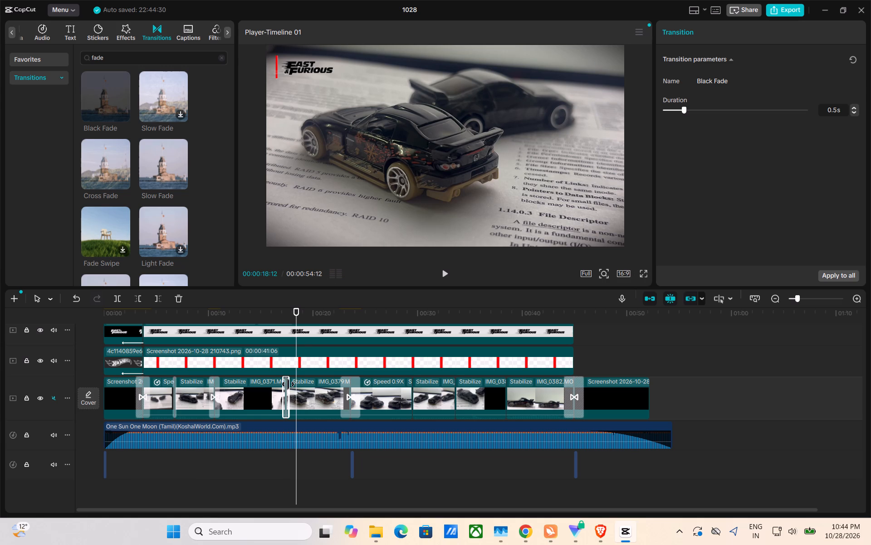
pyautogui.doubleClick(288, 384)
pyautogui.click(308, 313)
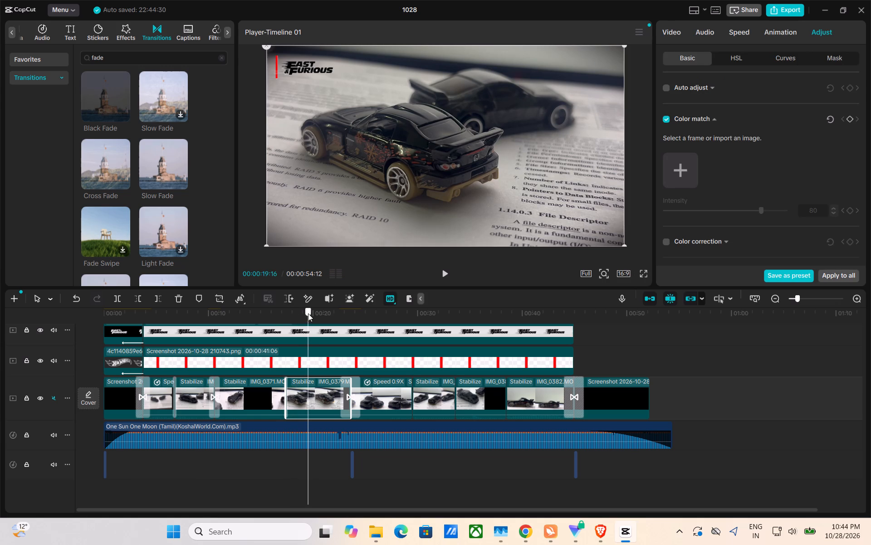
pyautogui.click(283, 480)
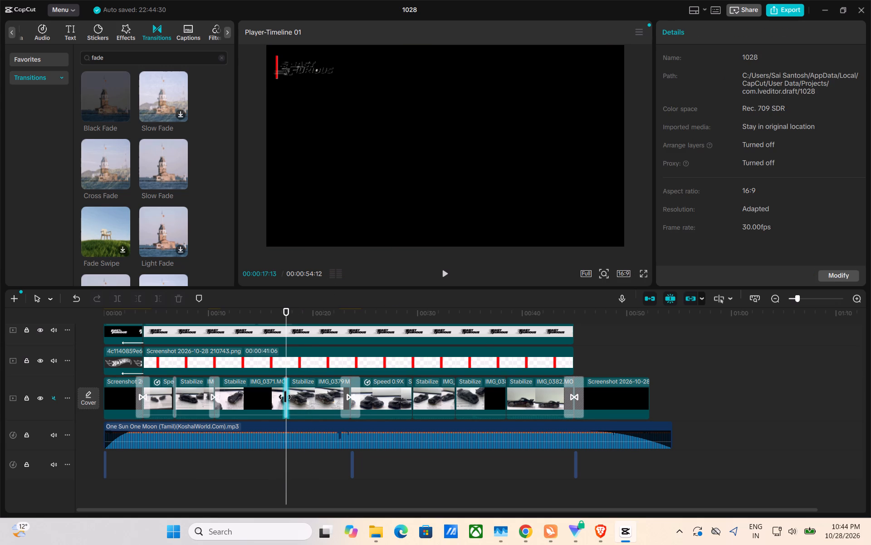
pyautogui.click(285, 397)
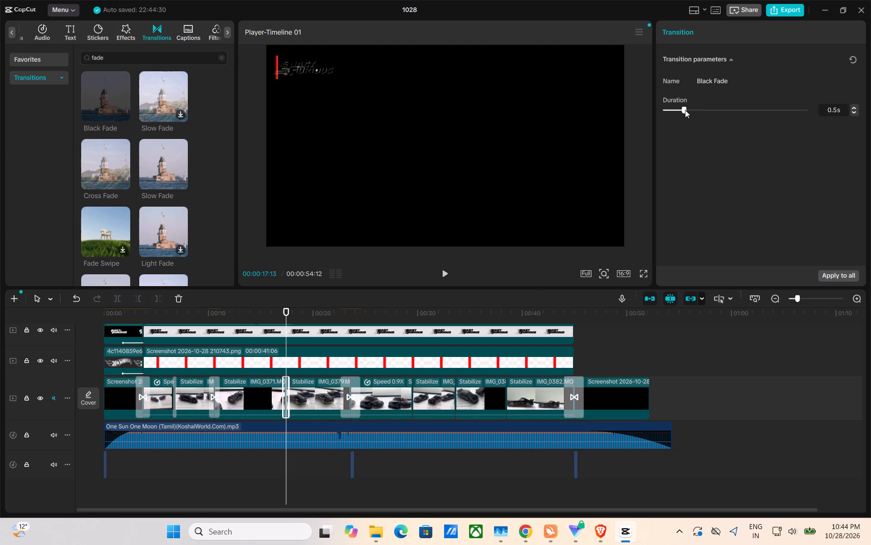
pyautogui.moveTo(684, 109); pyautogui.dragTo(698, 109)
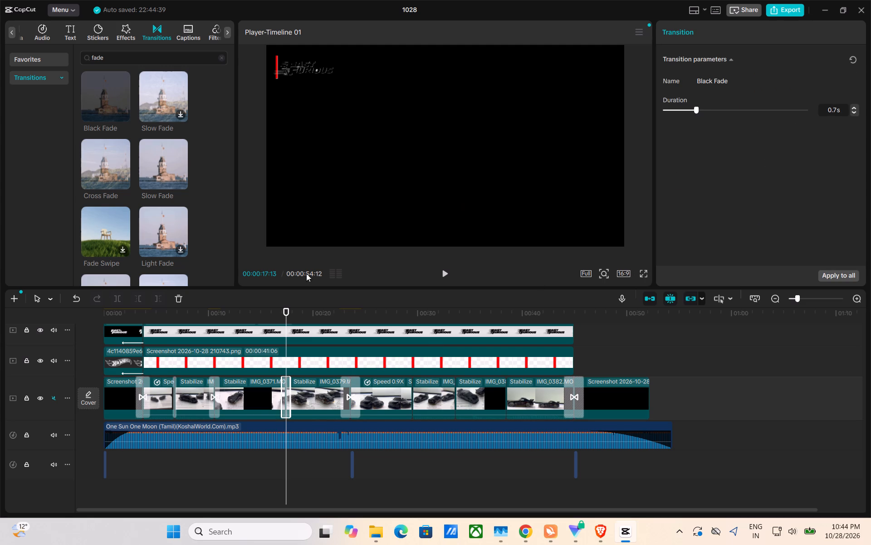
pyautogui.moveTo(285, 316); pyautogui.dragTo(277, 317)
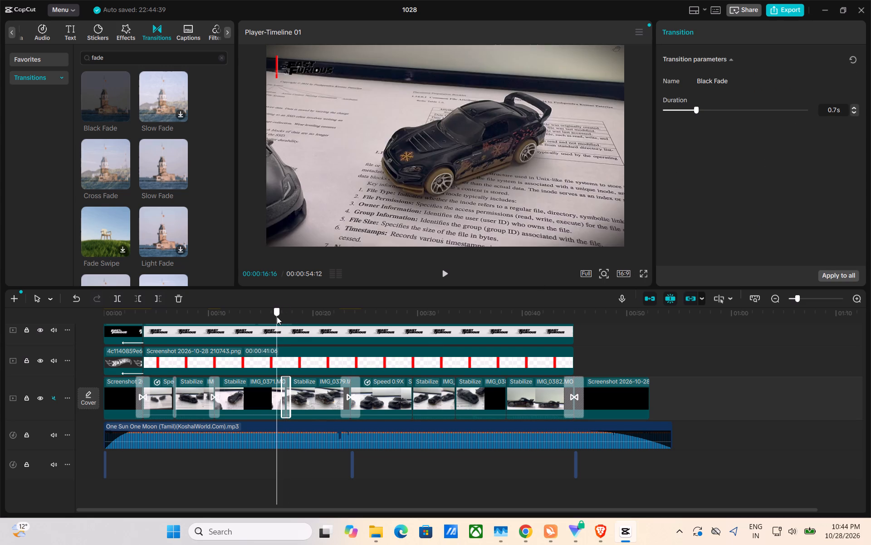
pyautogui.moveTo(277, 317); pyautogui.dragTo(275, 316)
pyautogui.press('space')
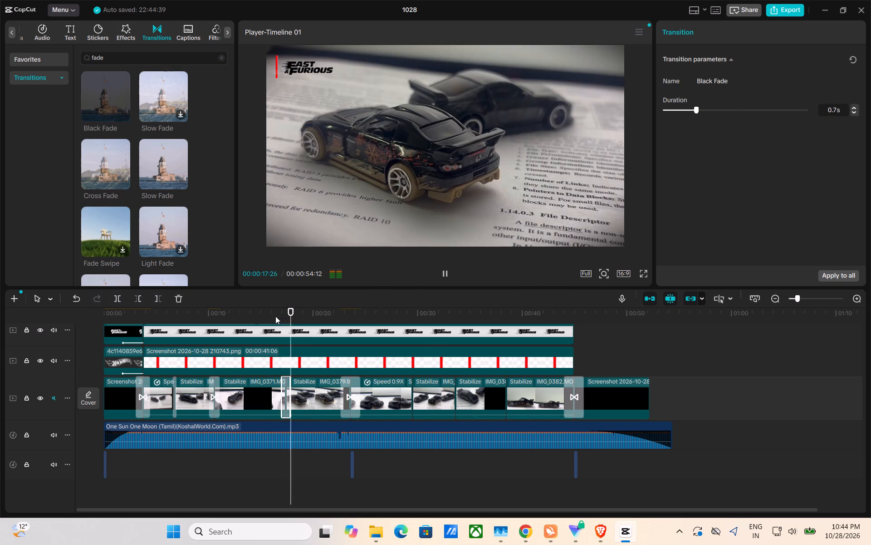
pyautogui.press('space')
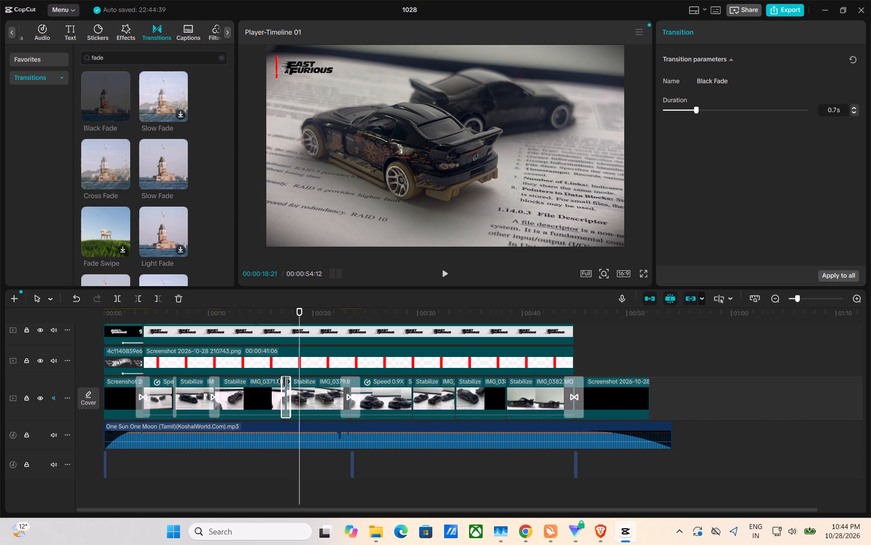
# Set the Black Fade between IMG_0371 and IMG_0379 to 1.0 s and play back the video from just before it.
pyautogui.doubleClick(284, 381)
pyautogui.moveTo(694, 108); pyautogui.dragTo(707, 108)
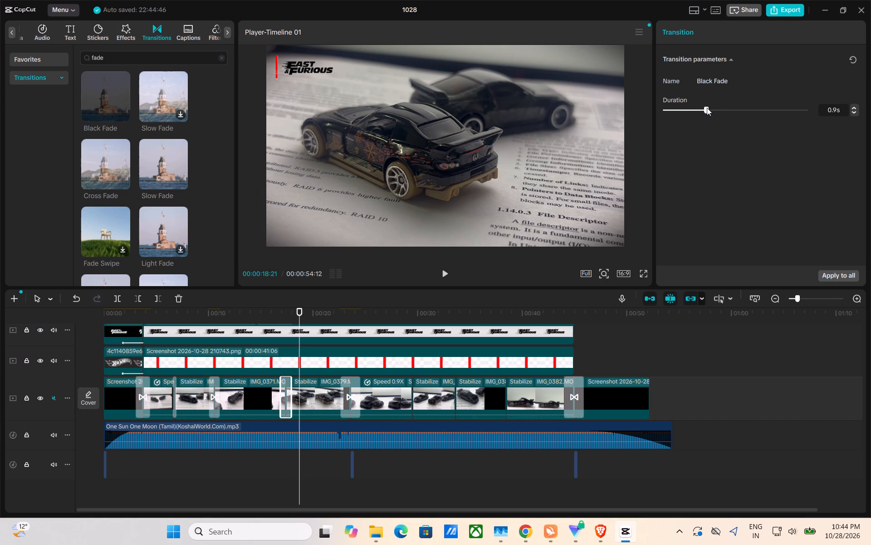
pyautogui.moveTo(707, 108); pyautogui.dragTo(710, 107)
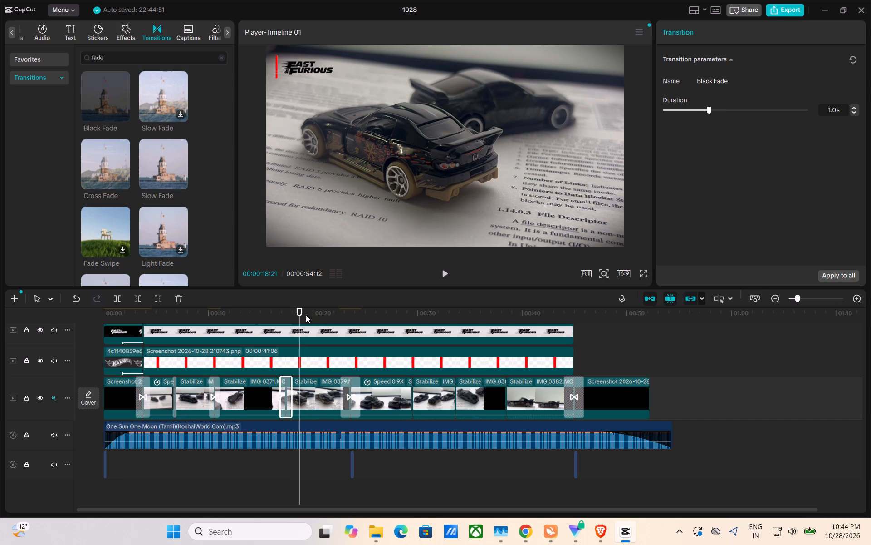
pyautogui.moveTo(299, 317); pyautogui.dragTo(261, 321)
pyautogui.press('space')
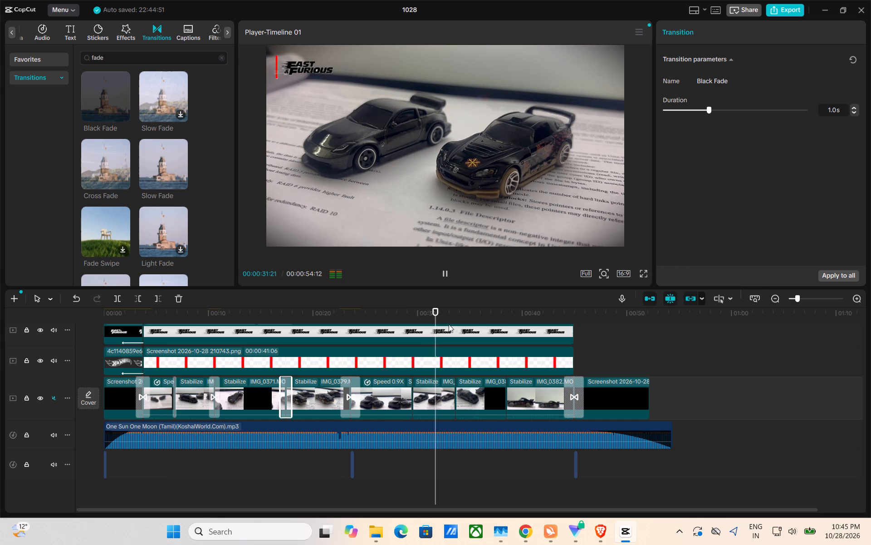
pyautogui.click(435, 318)
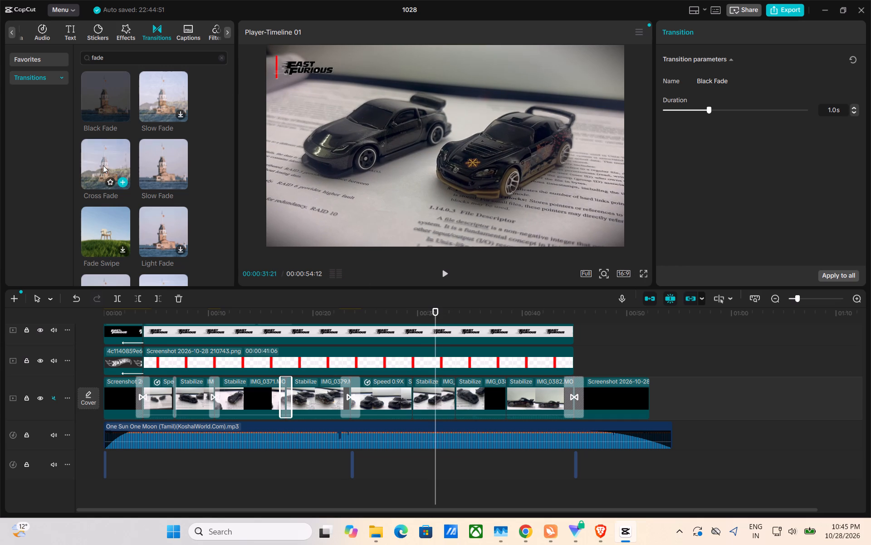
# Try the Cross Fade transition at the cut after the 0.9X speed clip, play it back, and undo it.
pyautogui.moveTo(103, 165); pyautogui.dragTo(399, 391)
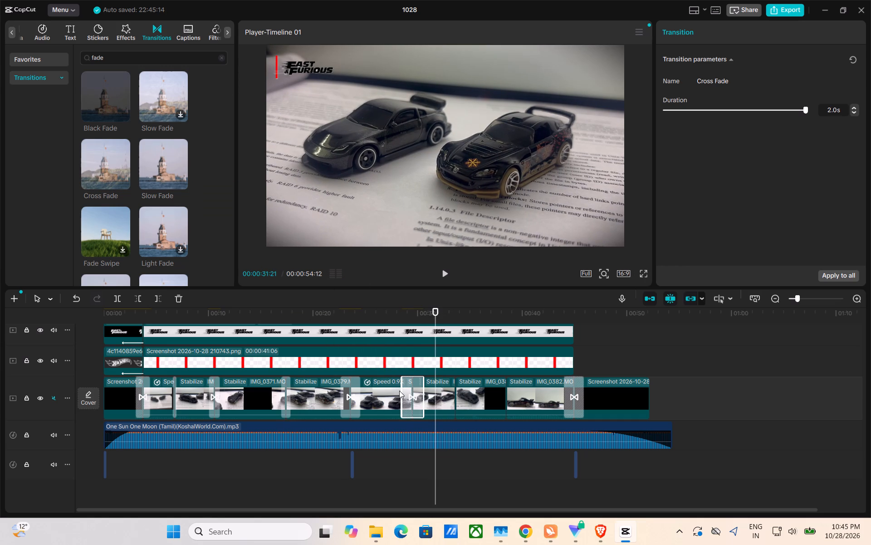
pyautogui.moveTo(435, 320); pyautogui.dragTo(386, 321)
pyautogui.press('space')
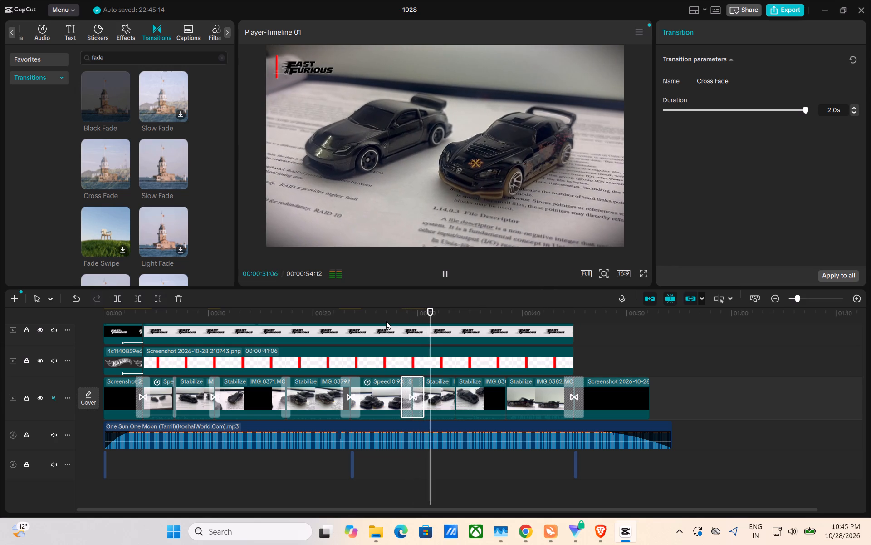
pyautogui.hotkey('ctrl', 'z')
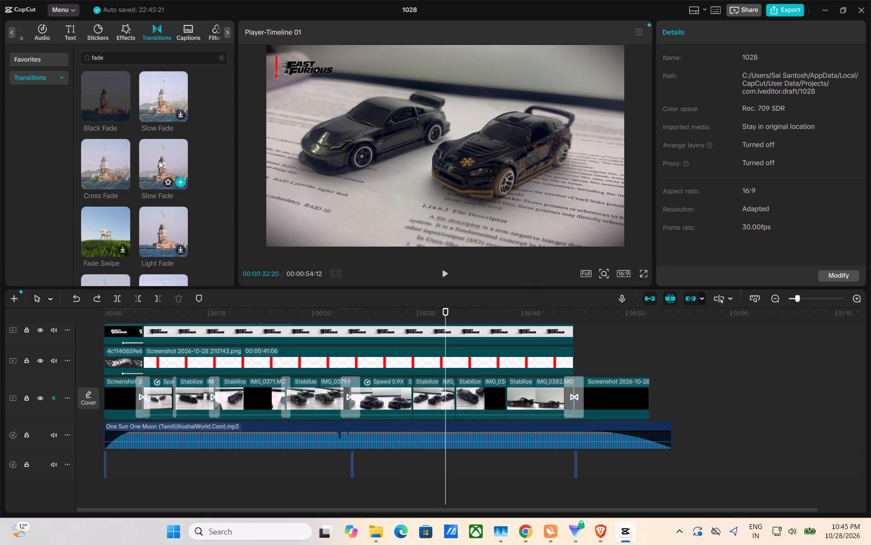
# Add the Black Fade transition at the cut after the 0.9X speed clip and play back that section.
pyautogui.scroll(-1, 159, 161)
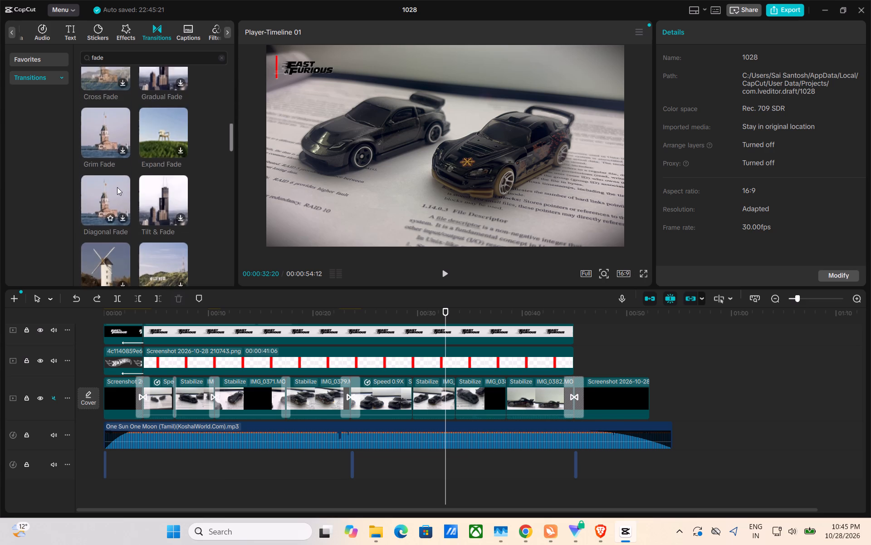
pyautogui.click(99, 91)
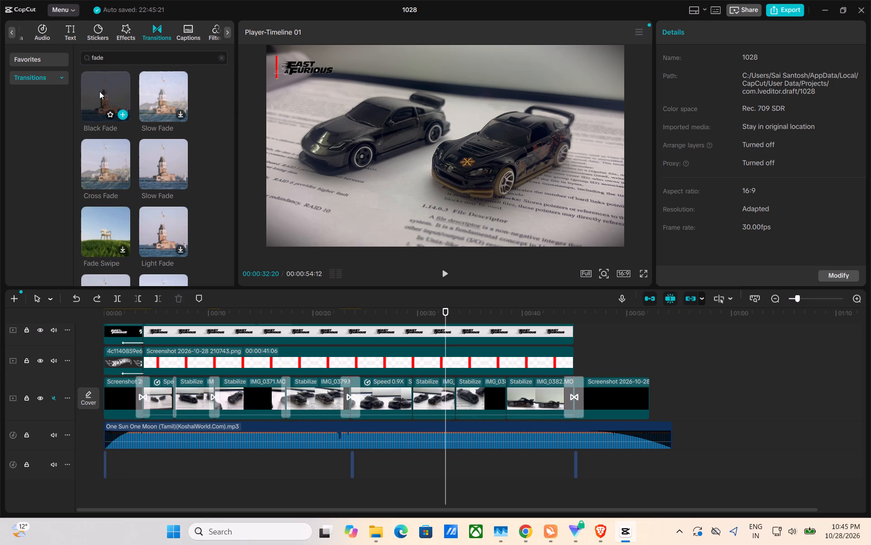
pyautogui.moveTo(99, 91); pyautogui.dragTo(450, 385)
pyautogui.moveTo(450, 385); pyautogui.dragTo(411, 394)
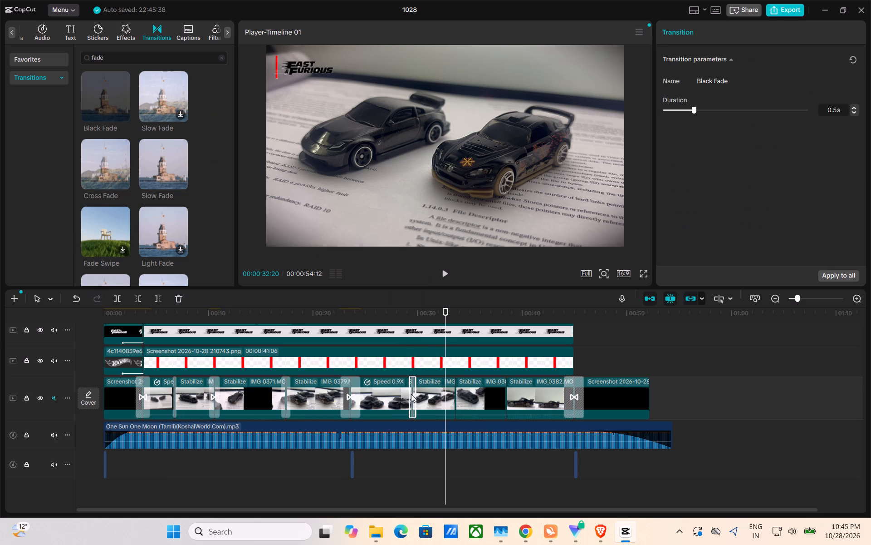
pyautogui.moveTo(445, 317); pyautogui.dragTo(390, 322)
pyautogui.press('space')
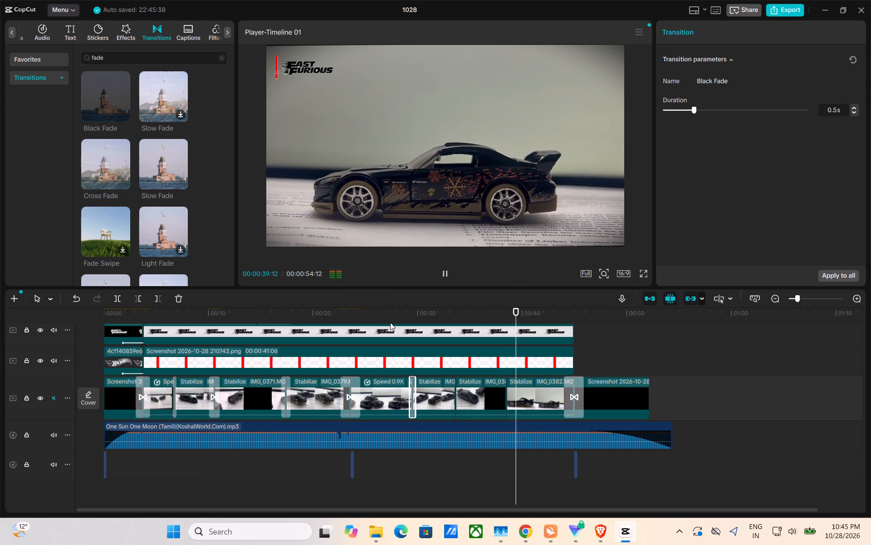
pyautogui.press('space')
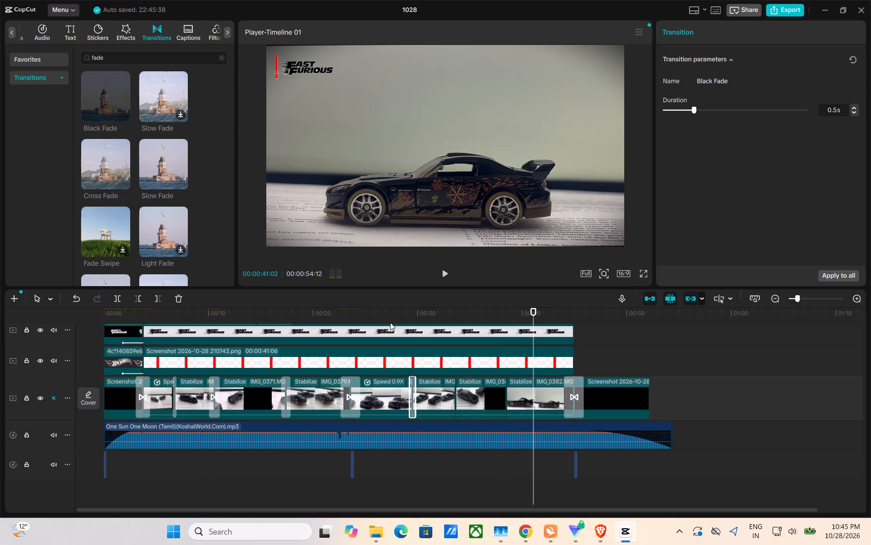
# Watch the video from the beginning in full screen to check the transitions.
pyautogui.moveTo(533, 310); pyautogui.dragTo(0, 369)
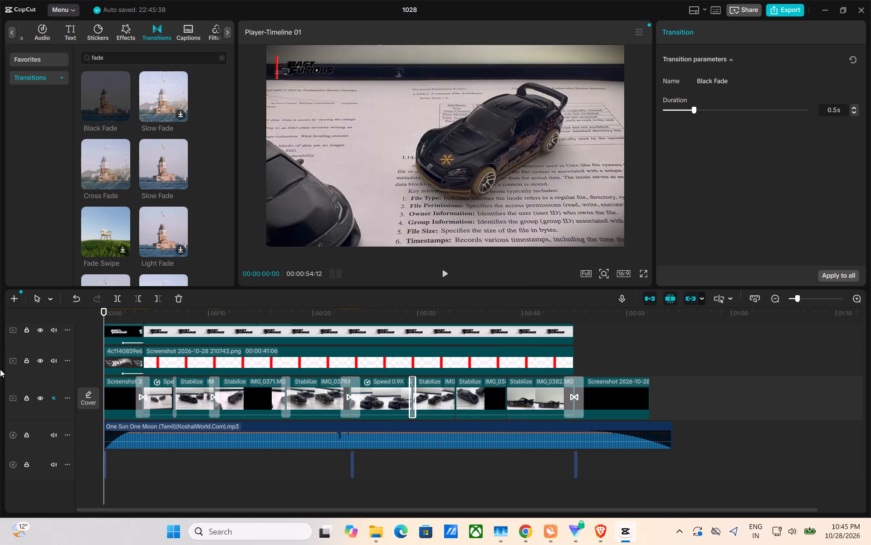
pyautogui.press('space')
pyautogui.click(644, 272)
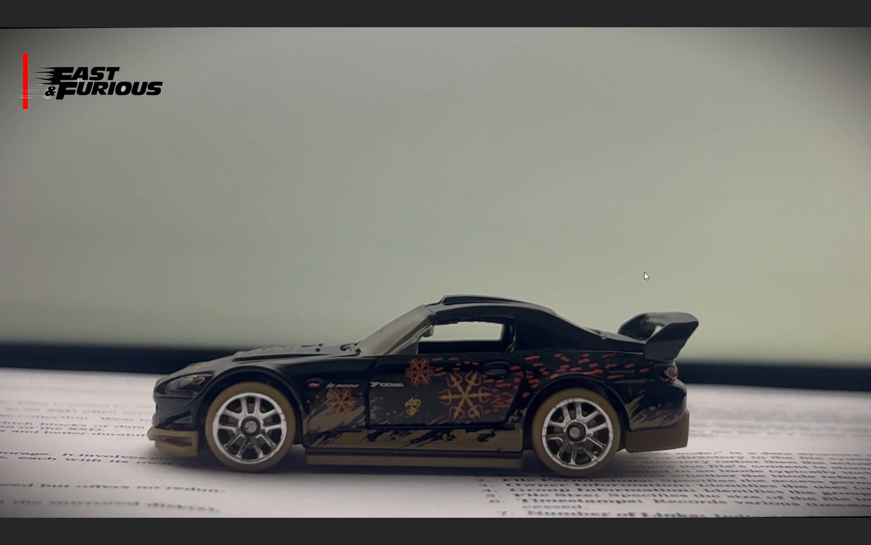
pyautogui.press('Escape')
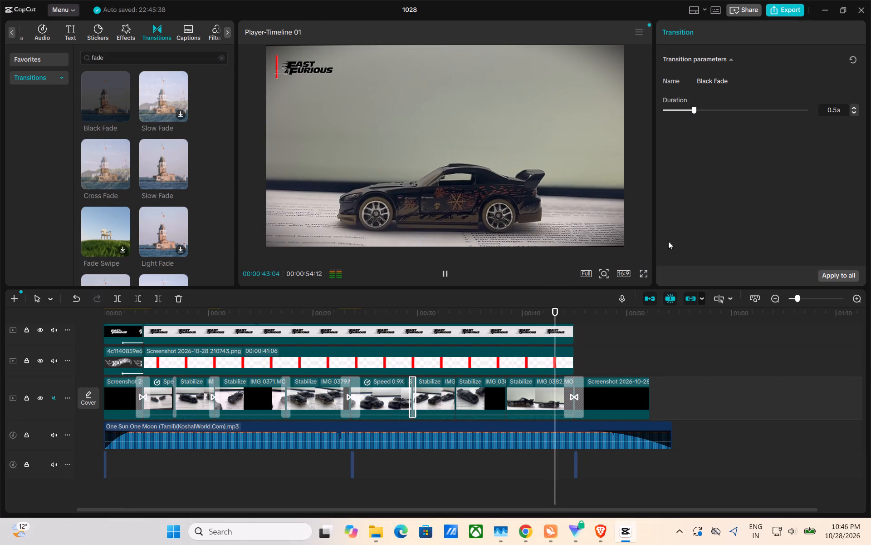
# Add the Black Fade transition at the cut just before the IMG_0382 clip.
pyautogui.moveTo(573, 320); pyautogui.dragTo(534, 327)
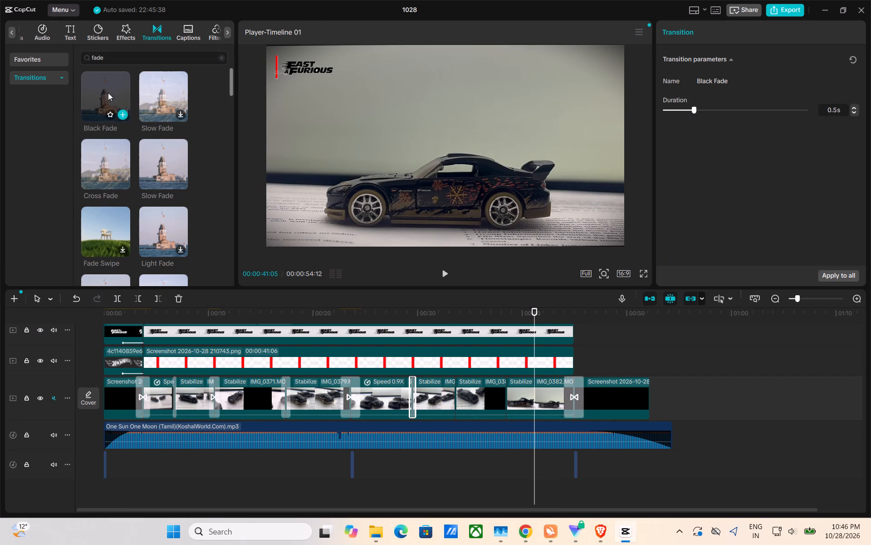
pyautogui.moveTo(98, 91); pyautogui.dragTo(505, 393)
# Review the Black Fade after the 0.9X speed clip and set its duration to 1.0 s.
pyautogui.moveTo(530, 318); pyautogui.dragTo(516, 322)
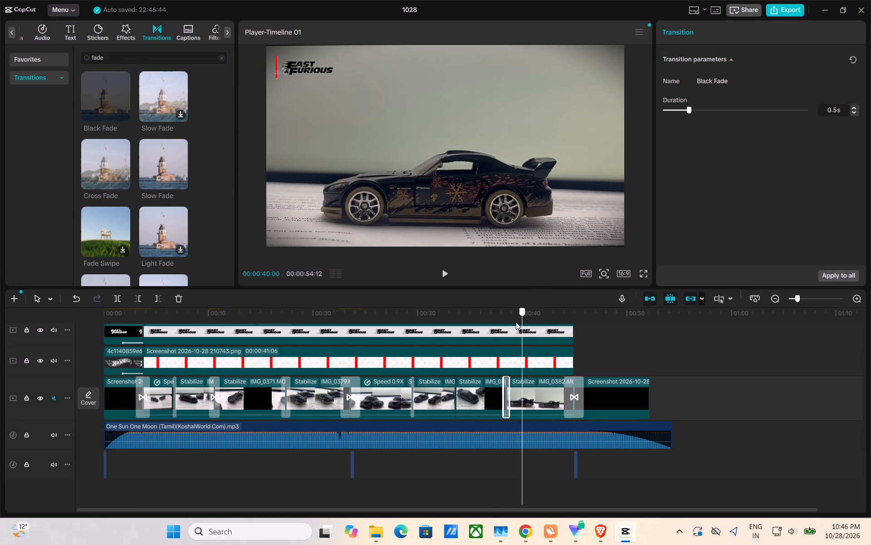
pyautogui.moveTo(516, 322); pyautogui.dragTo(396, 335)
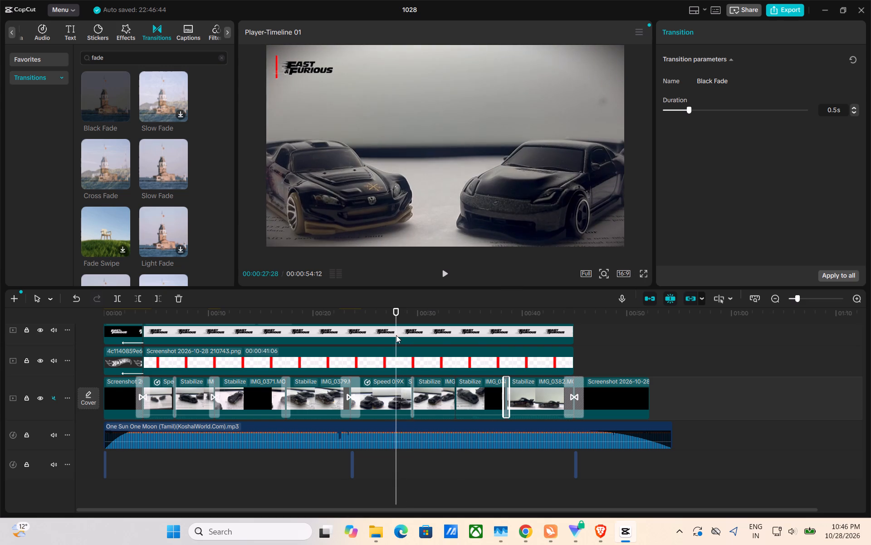
pyautogui.press('space')
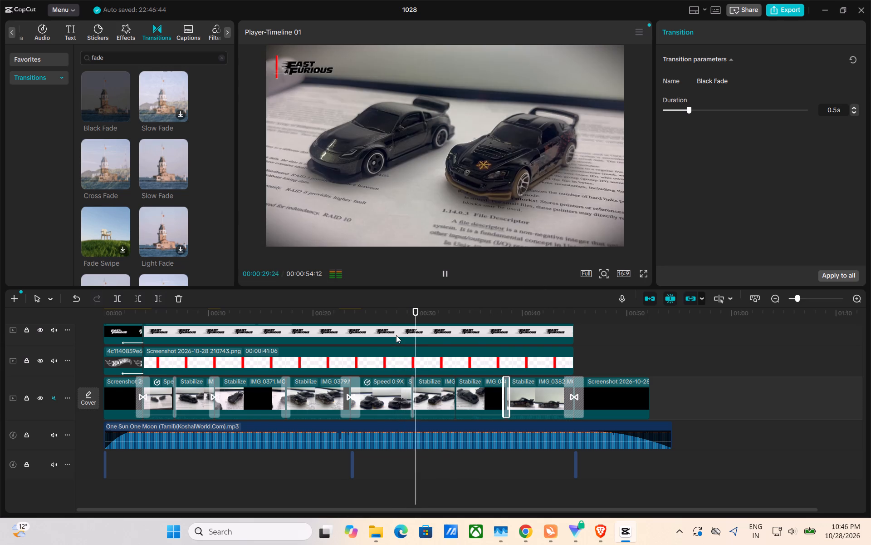
pyautogui.press('space')
pyautogui.click(411, 379)
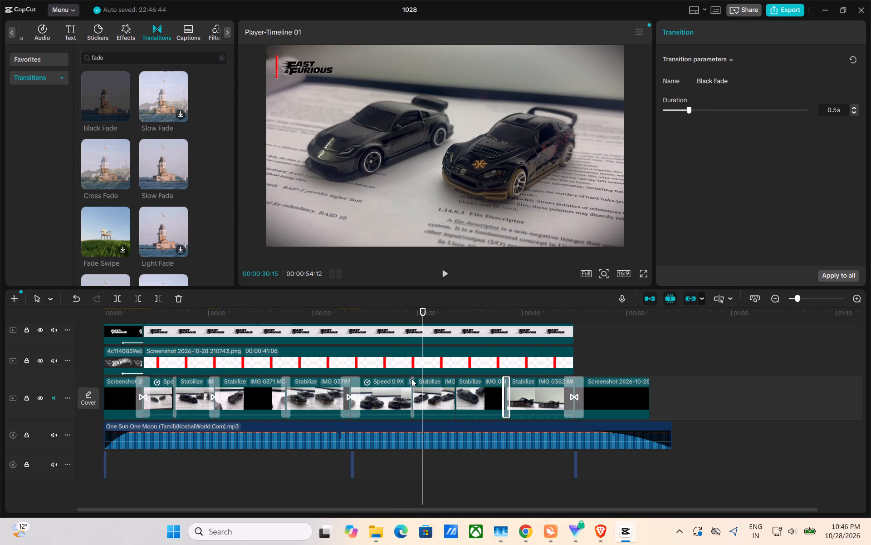
pyautogui.moveTo(697, 108); pyautogui.dragTo(729, 111)
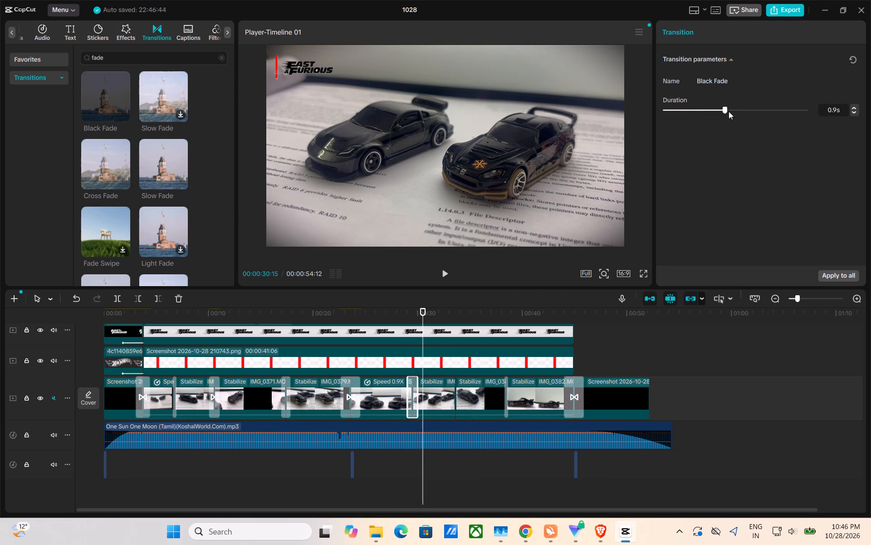
pyautogui.moveTo(729, 111); pyautogui.dragTo(734, 111)
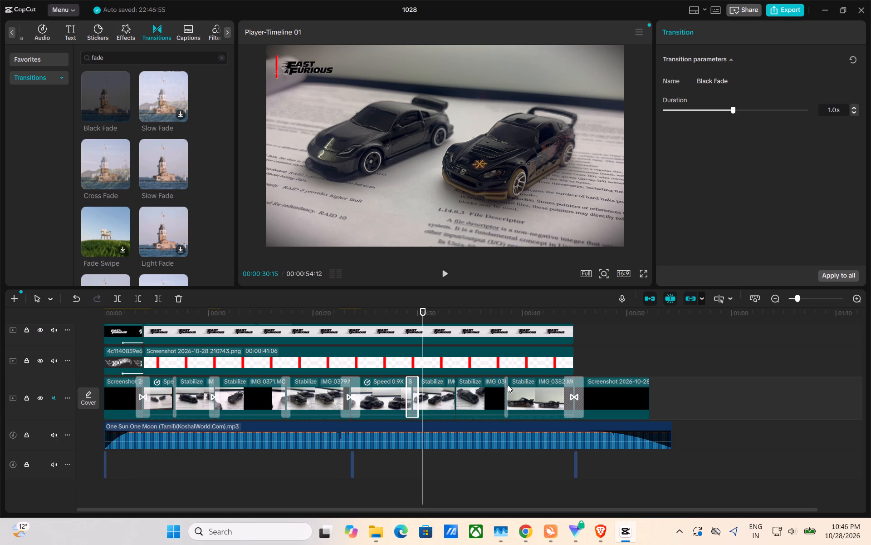
# Set the Black Fade before the IMG_0382 clip to 1.0 s and play back that part of the video.
pyautogui.click(508, 385)
pyautogui.click(723, 110)
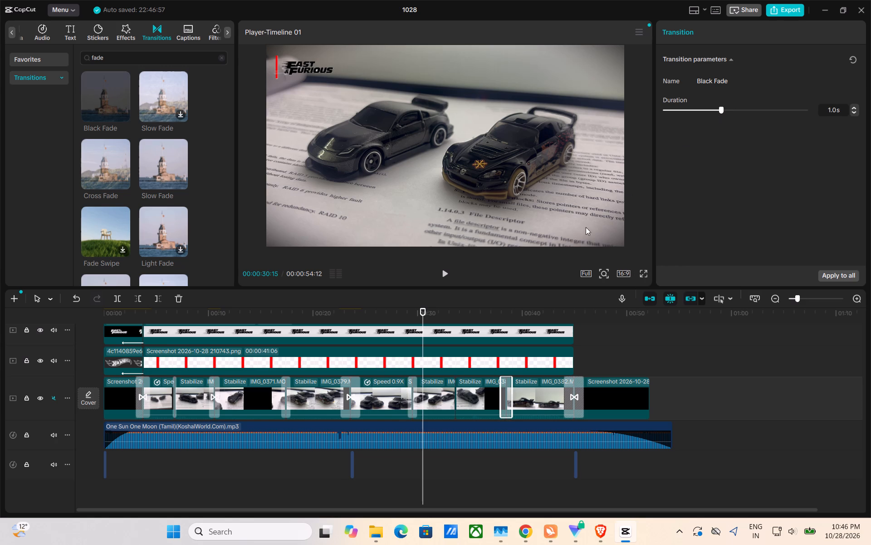
pyautogui.press('space')
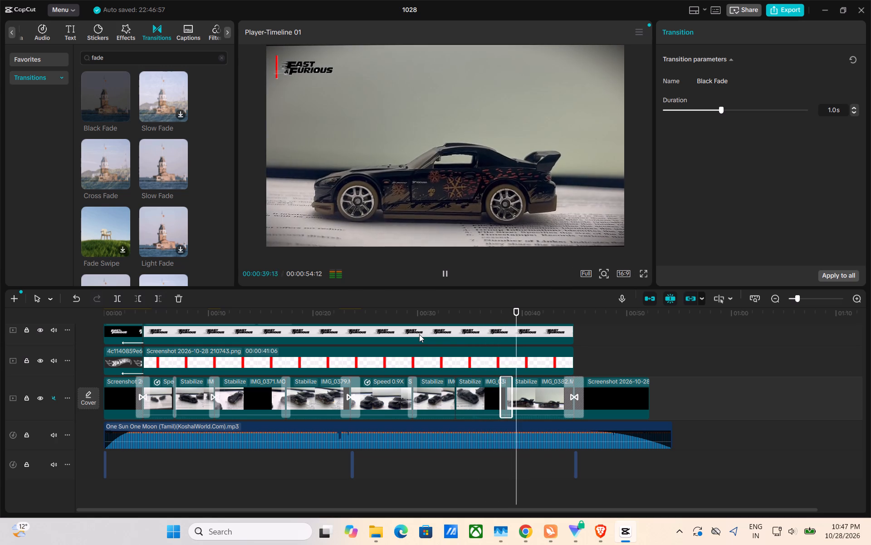
# Play back the video from the opening Hot Wheels x Fast & Furious title.
pyautogui.moveTo(531, 318); pyautogui.dragTo(437, 318)
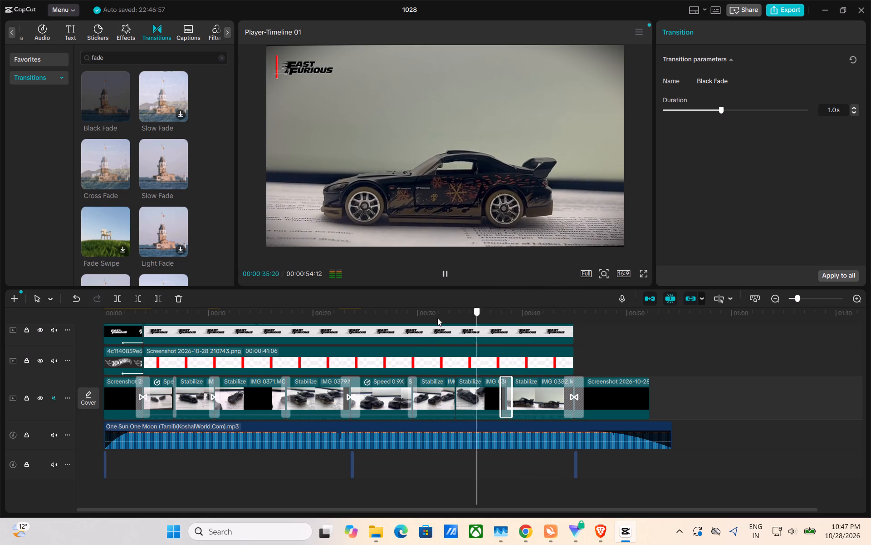
pyautogui.moveTo(437, 318); pyautogui.dragTo(108, 361)
pyautogui.press('space')
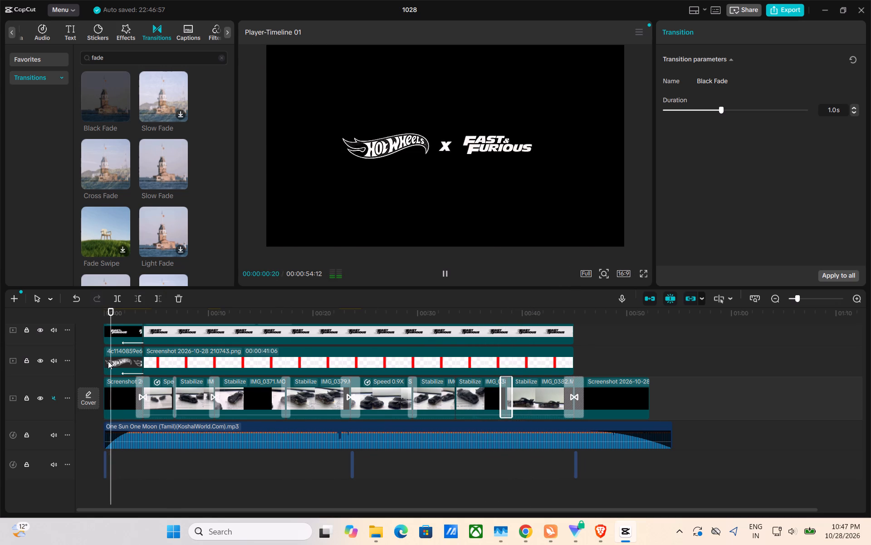
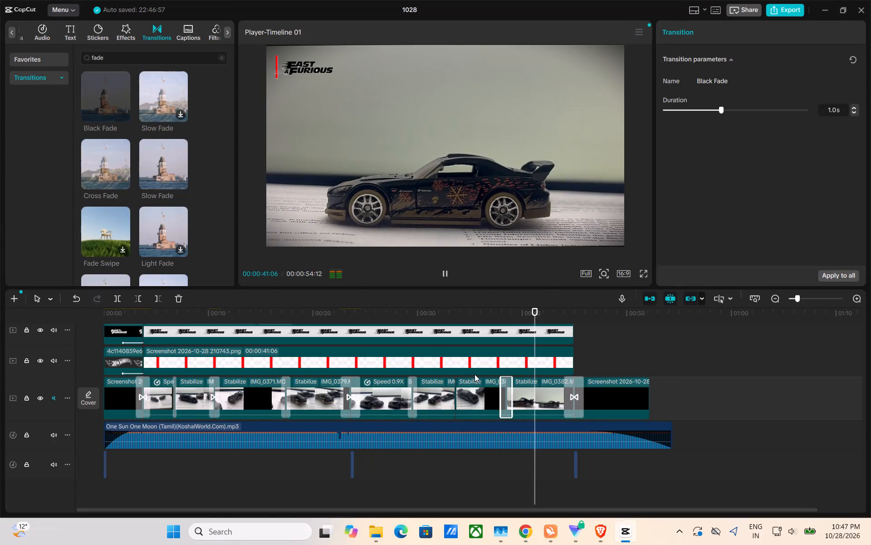
# Shorten the Black Fade transition just before the IMG_0382 clip to 0.1 s.
pyautogui.click(502, 386)
pyautogui.doubleClick(503, 387)
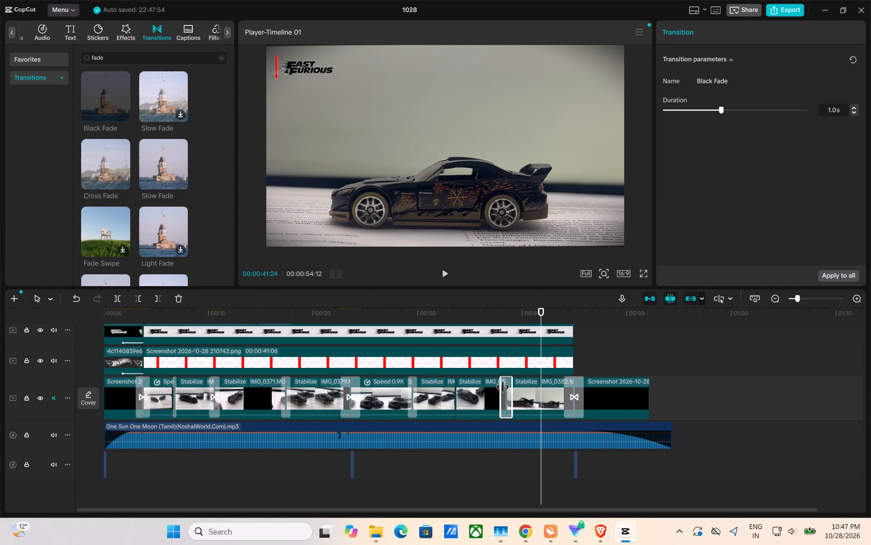
pyautogui.click(512, 393)
pyautogui.doubleClick(512, 393)
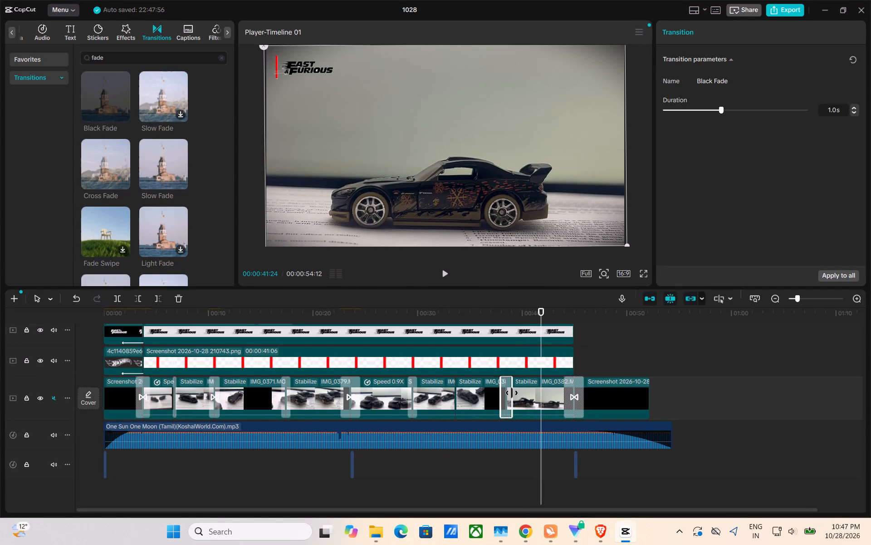
pyautogui.click(606, 341)
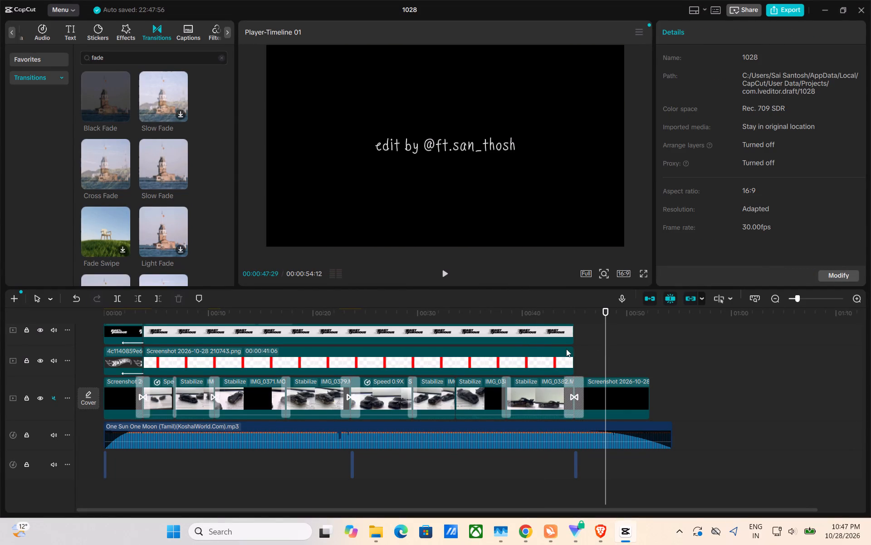
pyautogui.doubleClick(504, 381)
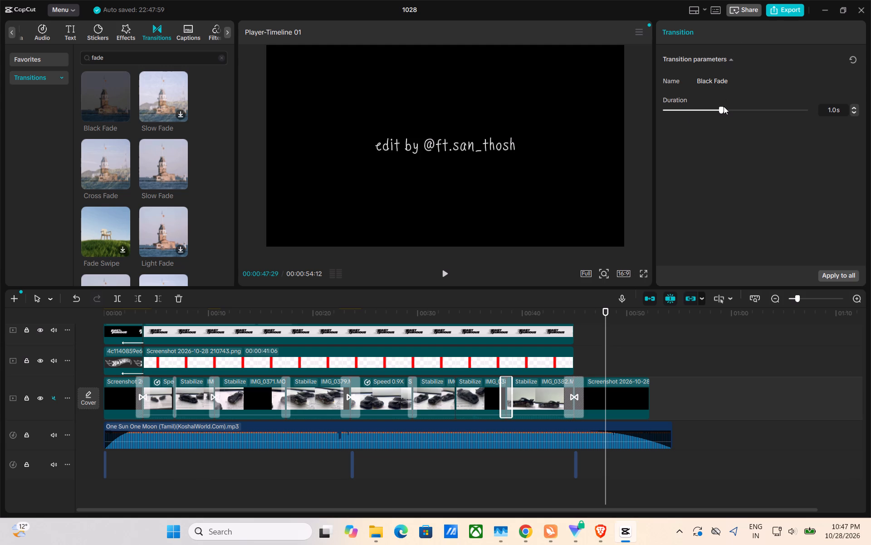
pyautogui.moveTo(724, 106); pyautogui.dragTo(588, 147)
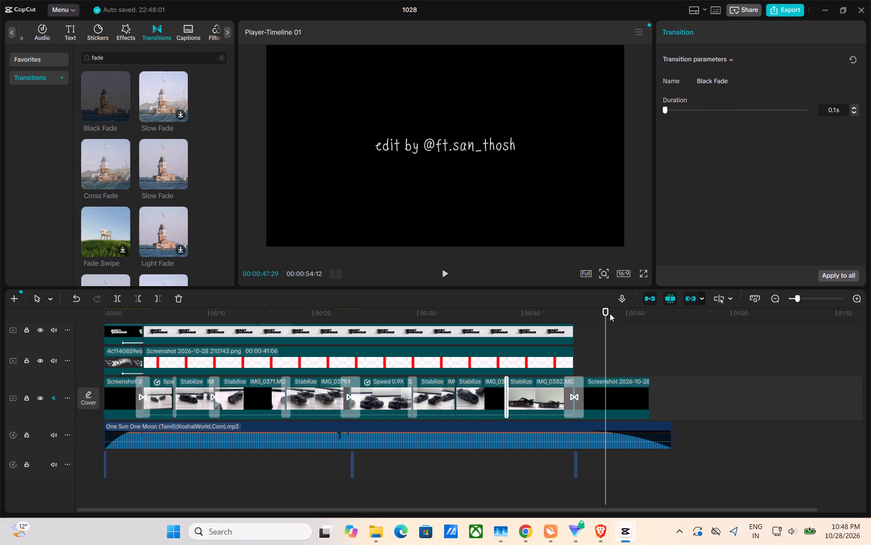
# Play back the video across the shortened Black Fade before the IMG_0382 clip and on through the closing credit.
pyautogui.moveTo(608, 315); pyautogui.dragTo(544, 322)
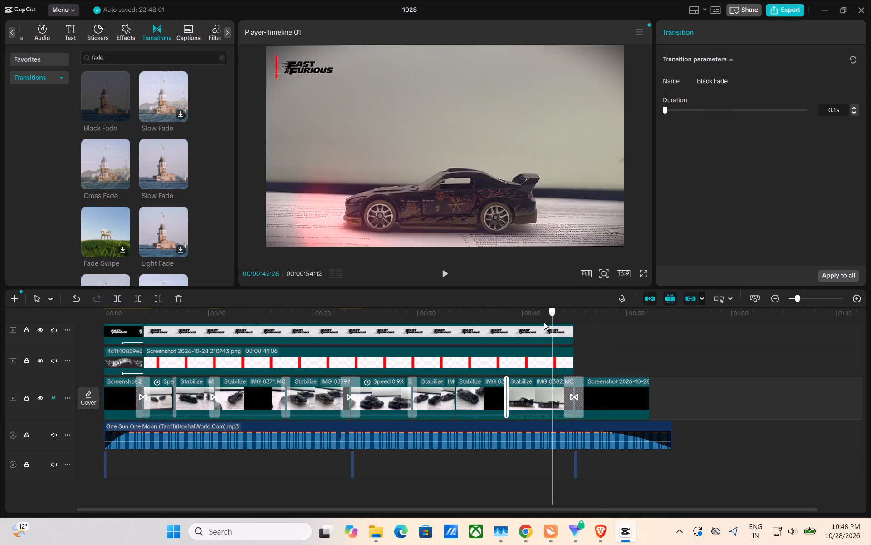
pyautogui.moveTo(544, 322); pyautogui.dragTo(491, 331)
pyautogui.press('space')
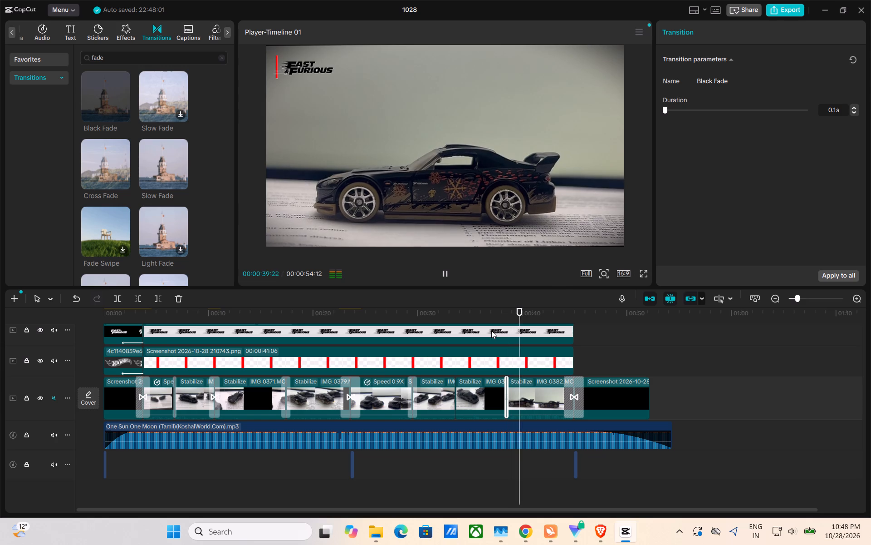
pyautogui.press('space')
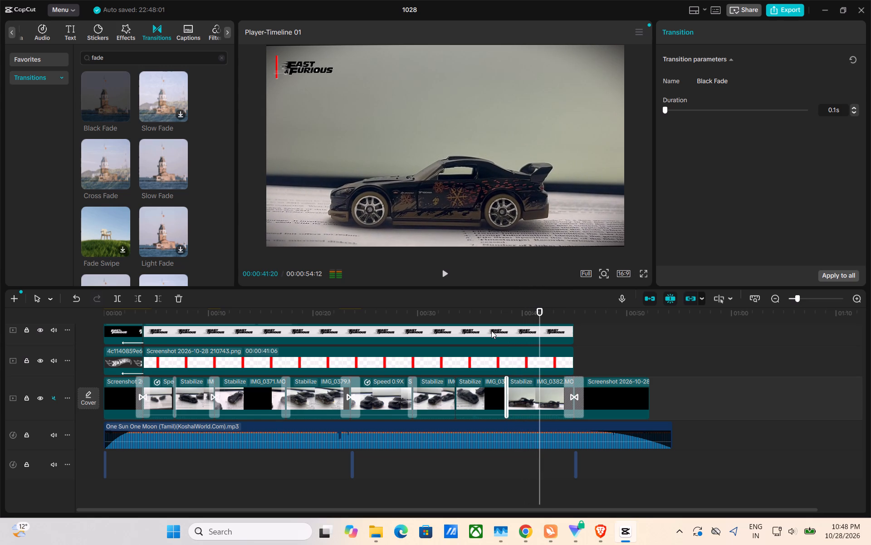
pyautogui.moveTo(535, 310); pyautogui.dragTo(485, 317)
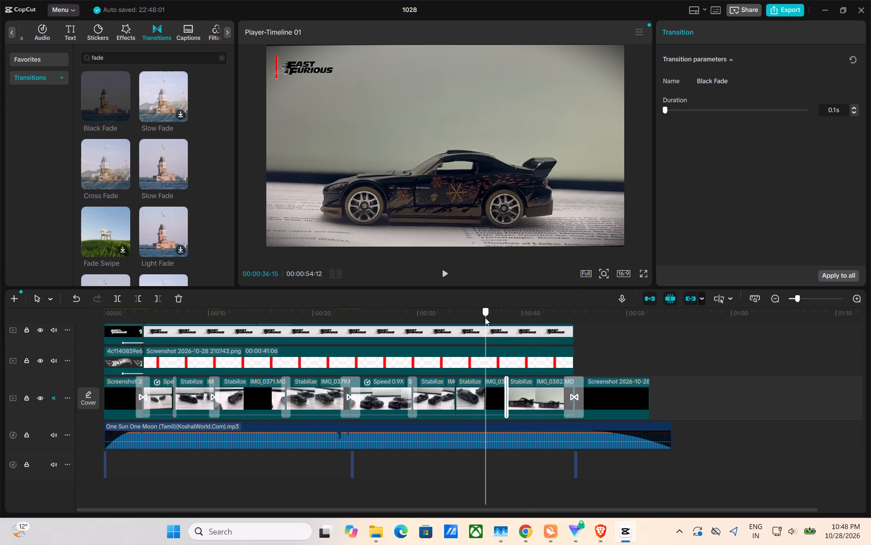
pyautogui.moveTo(485, 317); pyautogui.dragTo(484, 317)
pyautogui.press('space')
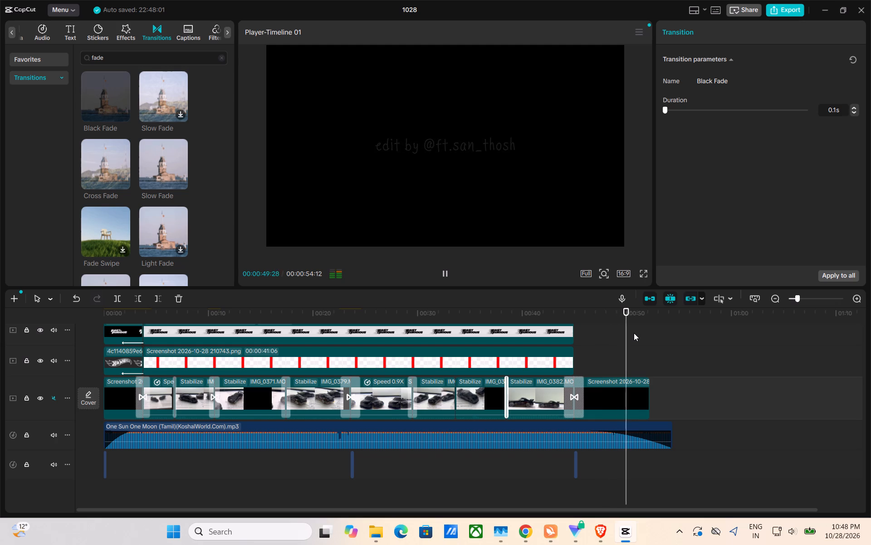
# Trim the end of the One Sun One Moon music track to about 00:00:52:10, matching the end of the closing credit clip.
pyautogui.click(662, 427)
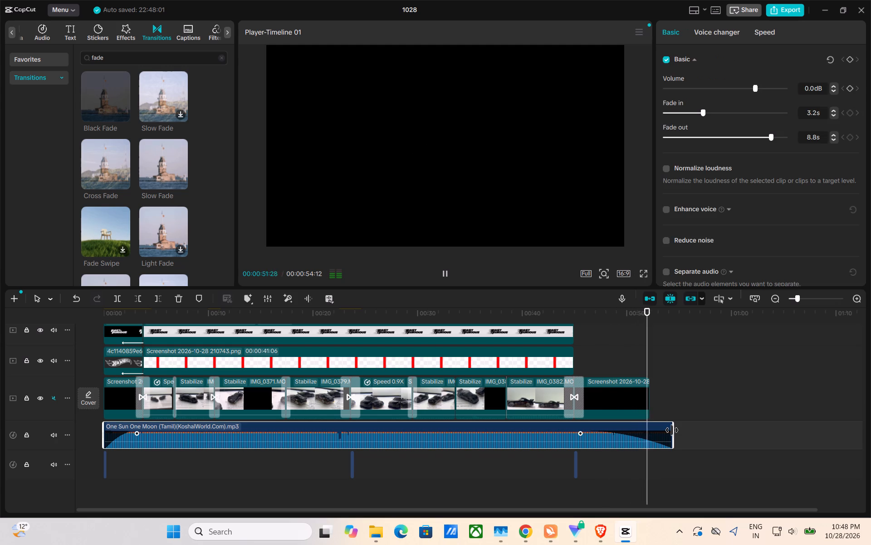
pyautogui.moveTo(672, 430); pyautogui.dragTo(651, 433)
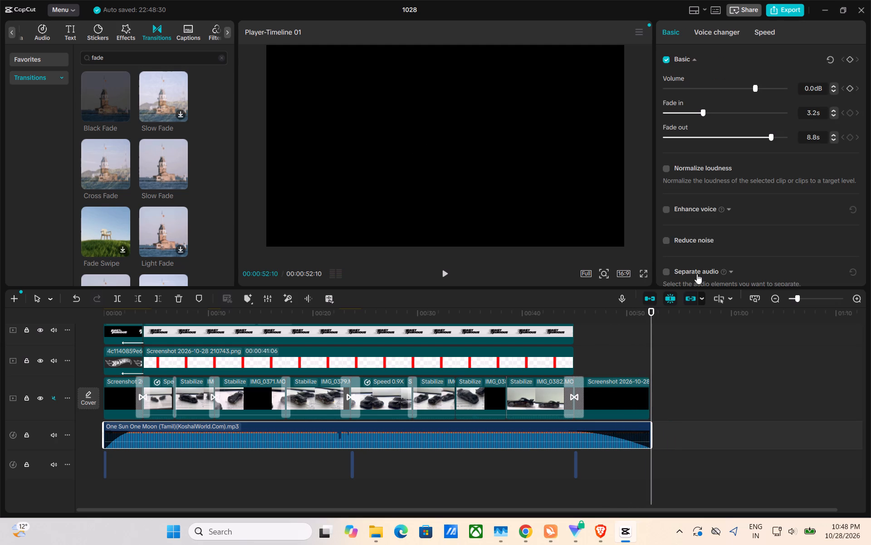
# Open the export settings for the 1028 project.
pyautogui.click(777, 9)
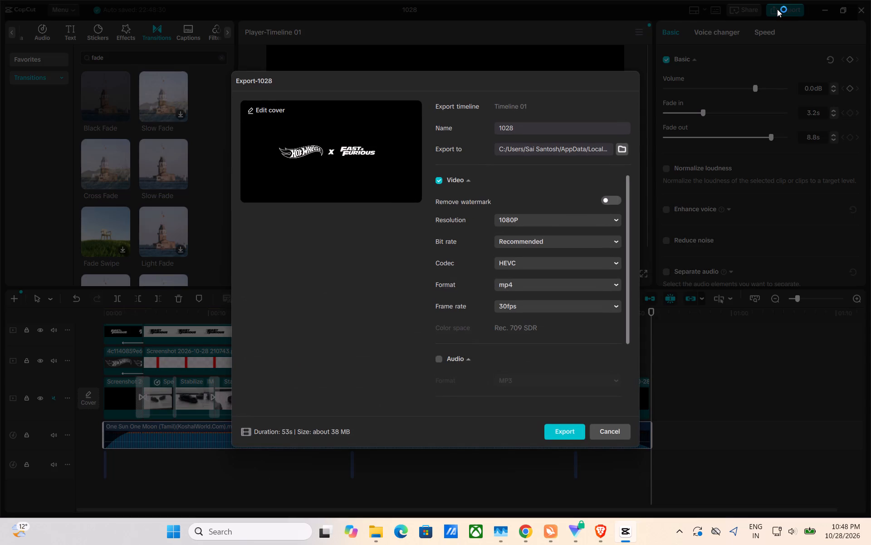
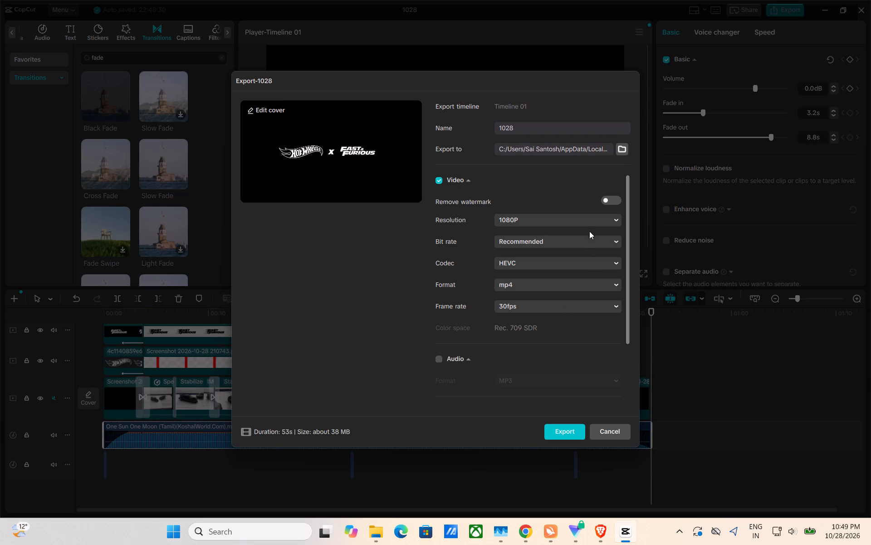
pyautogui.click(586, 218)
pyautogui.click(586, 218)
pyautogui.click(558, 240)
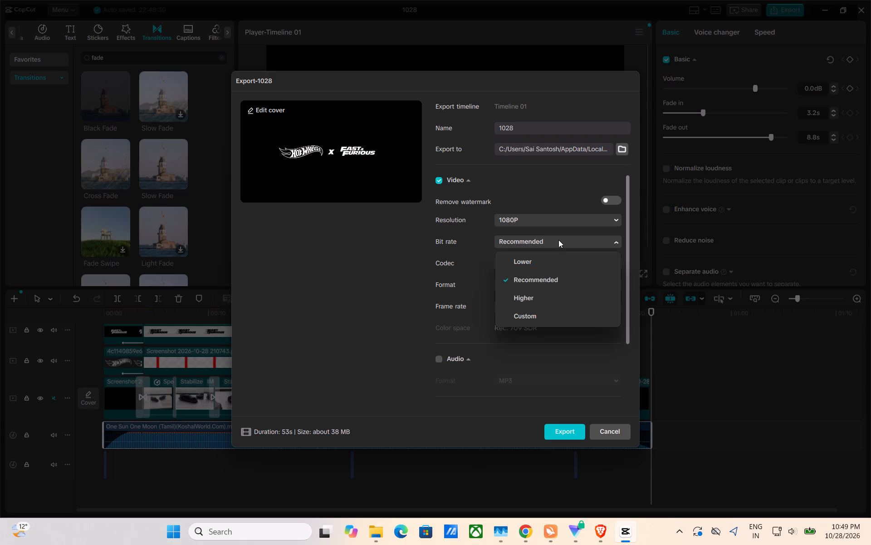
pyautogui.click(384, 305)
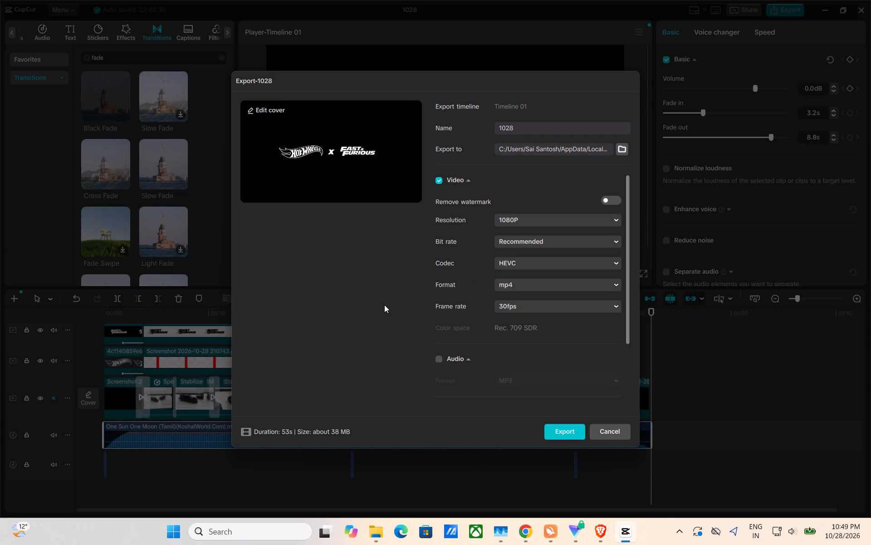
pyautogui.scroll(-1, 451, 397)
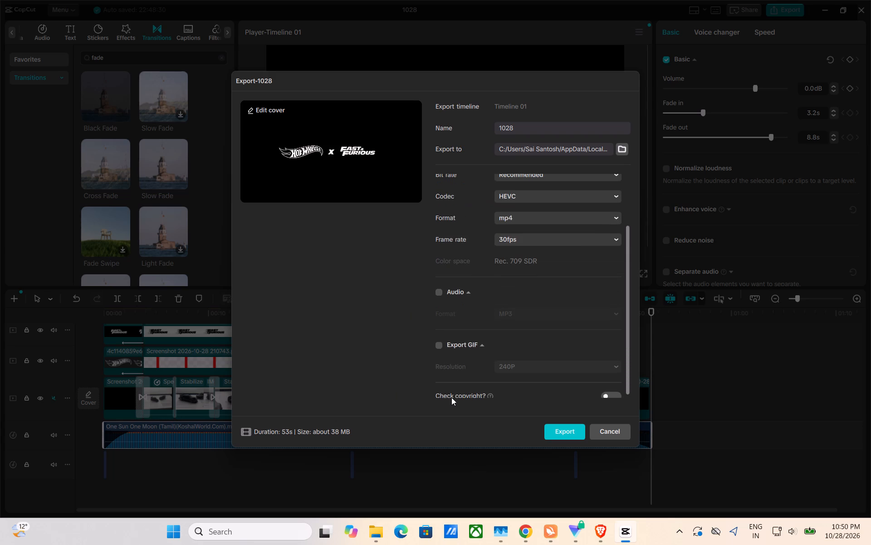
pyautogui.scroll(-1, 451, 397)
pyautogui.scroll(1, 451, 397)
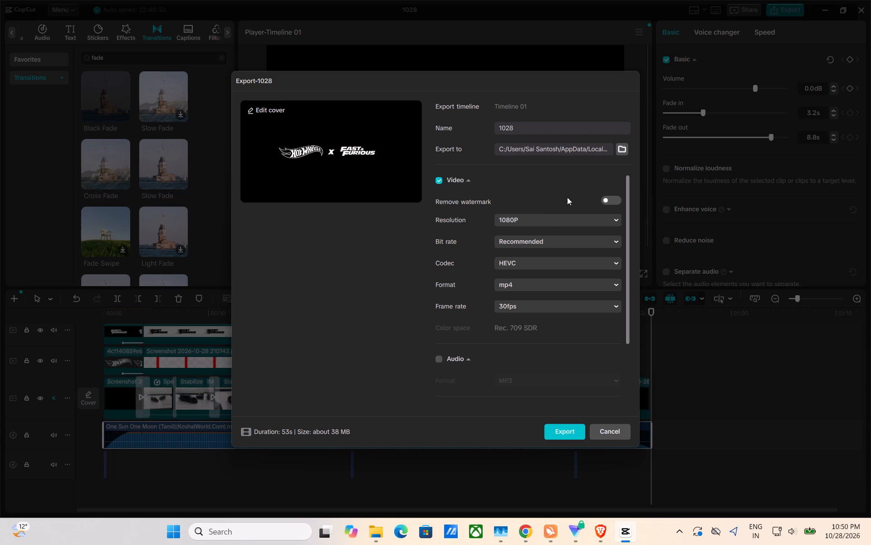
# Set the export's video bit rate to Higher and its codec to H.264.
pyautogui.click(563, 237)
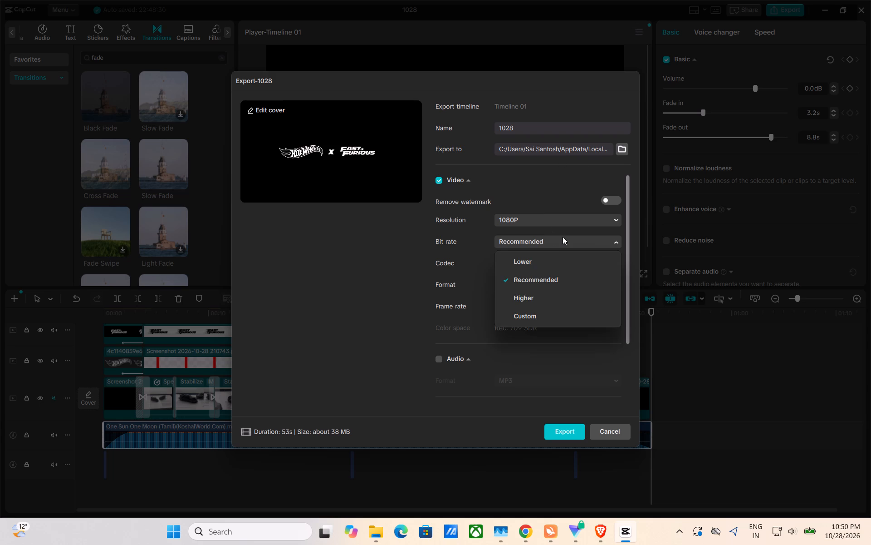
pyautogui.click(520, 297)
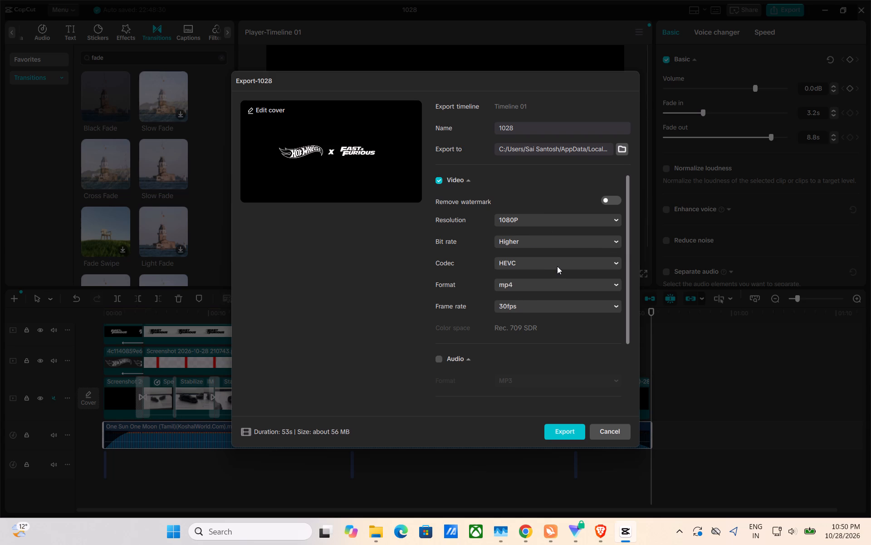
pyautogui.click(557, 266)
pyautogui.click(557, 265)
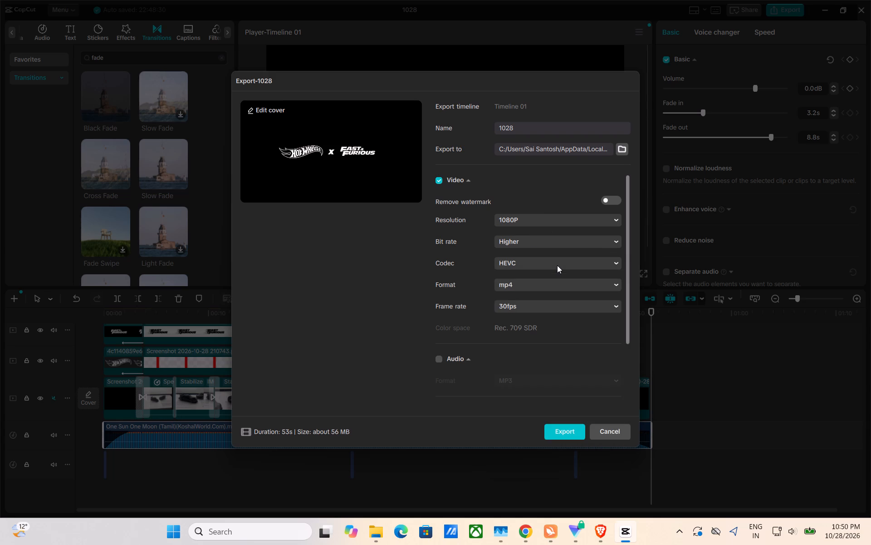
pyautogui.click(557, 265)
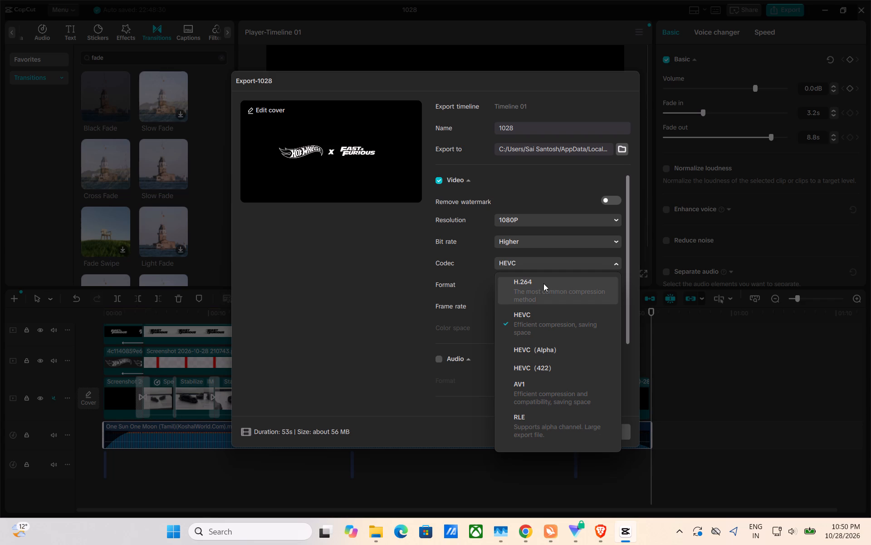
pyautogui.click(543, 283)
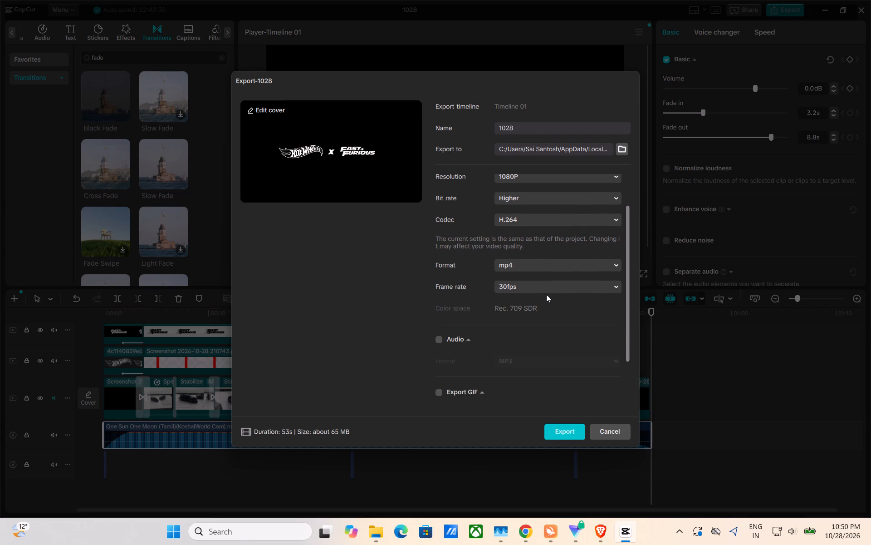
# Enable the separate audio export and set its format to AAC.
pyautogui.scroll(-1, 546, 294)
pyautogui.click(442, 293)
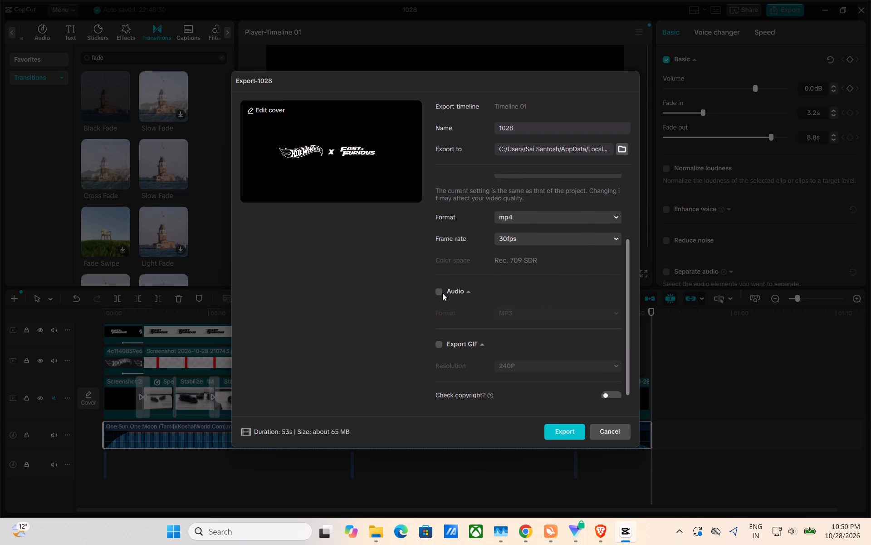
pyautogui.click(439, 293)
pyautogui.click(514, 307)
pyautogui.click(516, 370)
pyautogui.scroll(-1, 523, 368)
pyautogui.scroll(2, 523, 368)
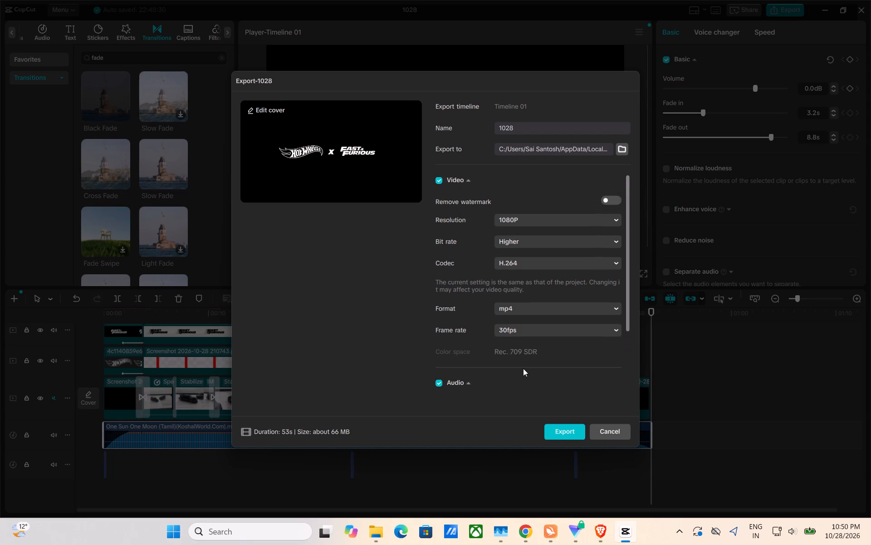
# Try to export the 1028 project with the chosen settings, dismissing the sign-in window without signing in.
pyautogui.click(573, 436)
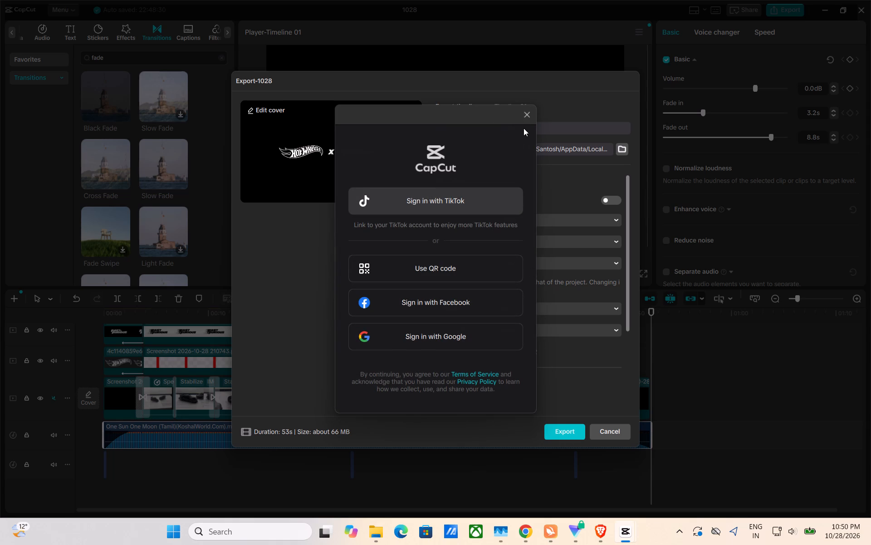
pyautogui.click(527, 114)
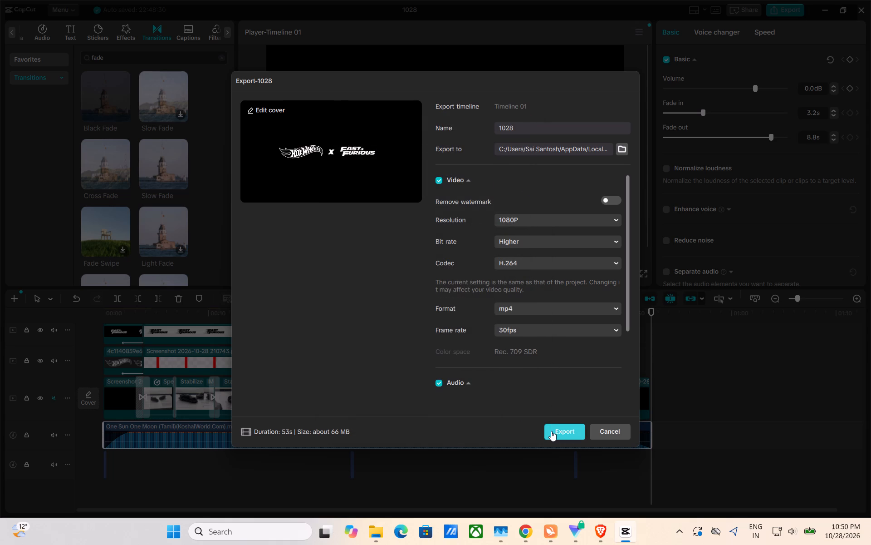
# Try again to export the 1028 project as a 1080P, 30fps mp4 with the chosen settings.
pyautogui.rightClick(551, 431)
pyautogui.click(551, 431)
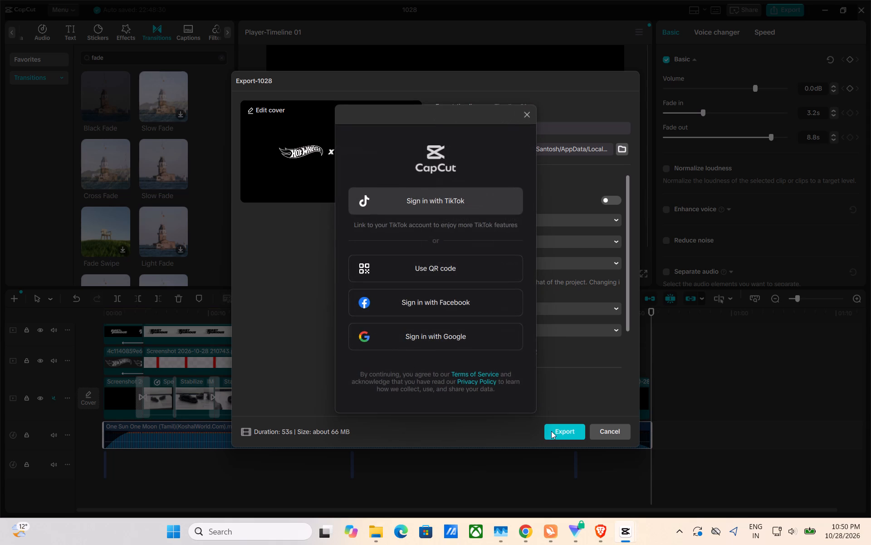
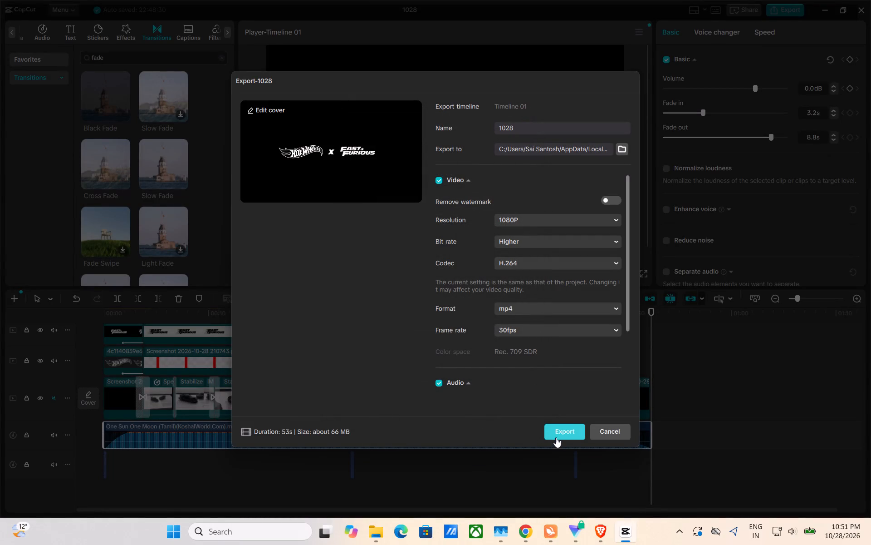
# Retry exporting the 1028 project as a 1080P, 30fps mp4 with the chosen settings.
pyautogui.doubleClick(556, 437)
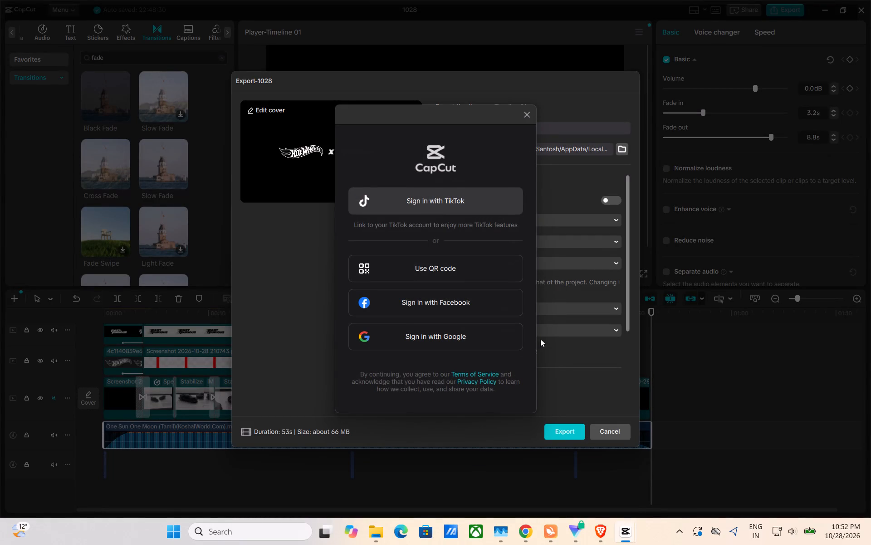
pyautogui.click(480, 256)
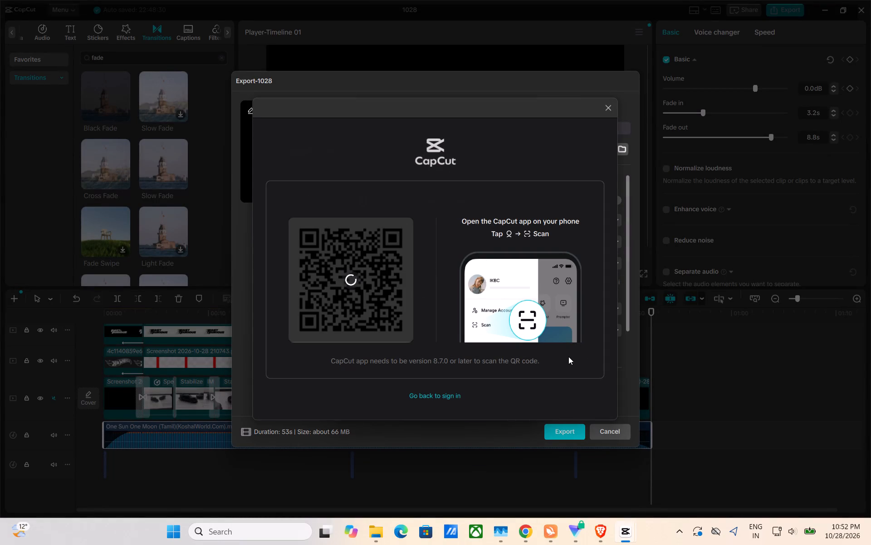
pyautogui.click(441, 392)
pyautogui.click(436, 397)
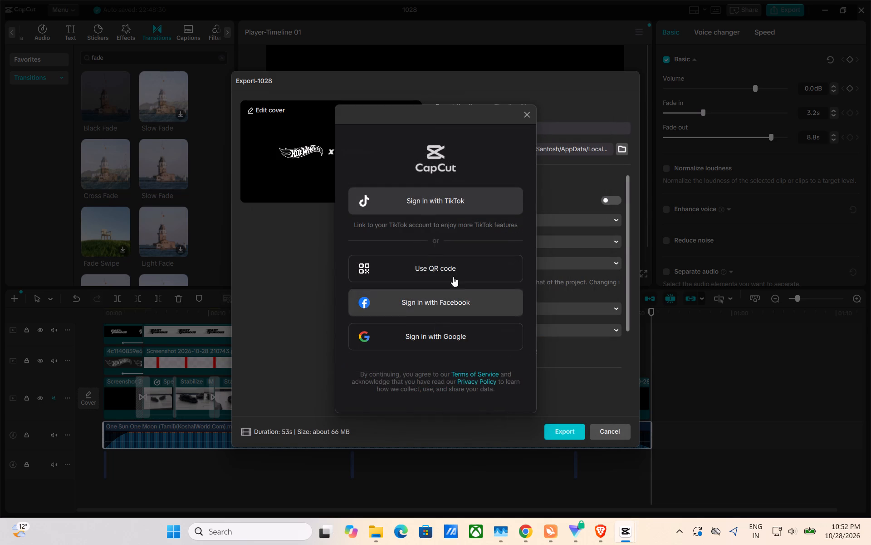
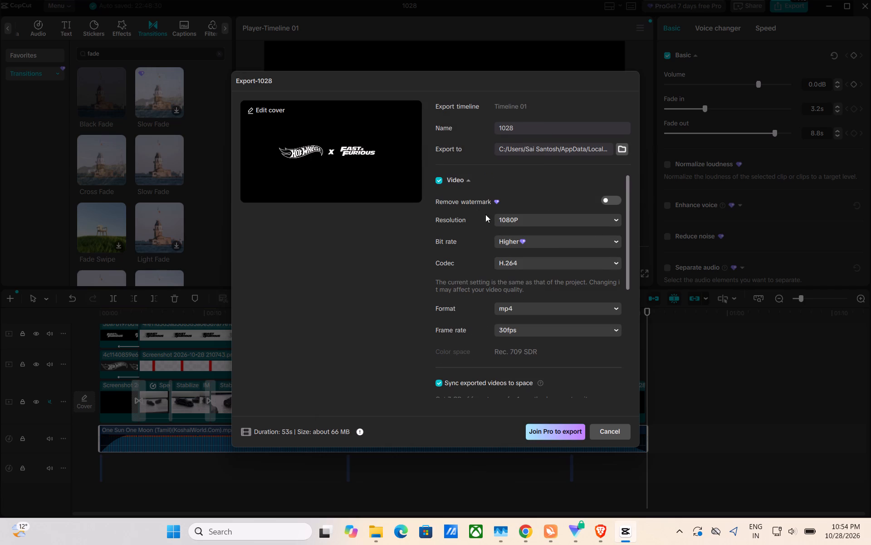
# Review the export's video settings, the available bit rate options, and the audio, GIF and caption settings.
pyautogui.click(442, 177)
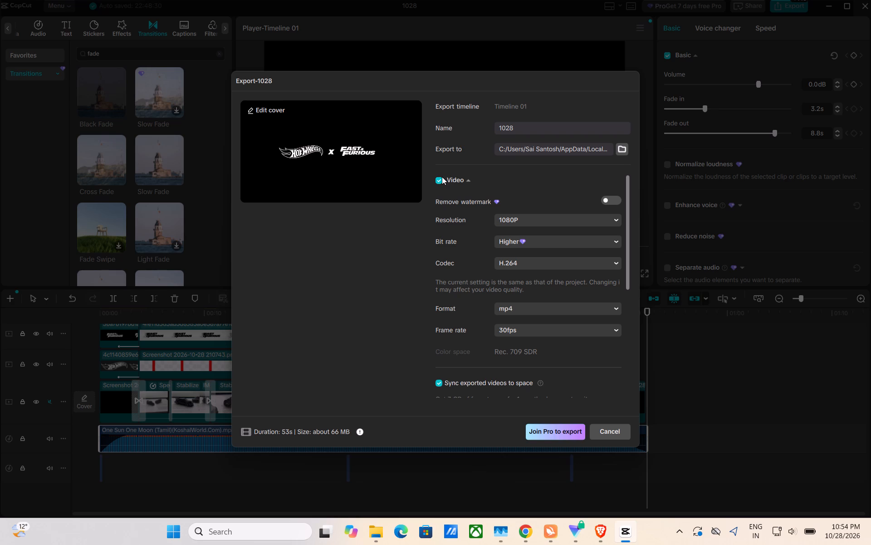
pyautogui.click(438, 179)
pyautogui.click(438, 179)
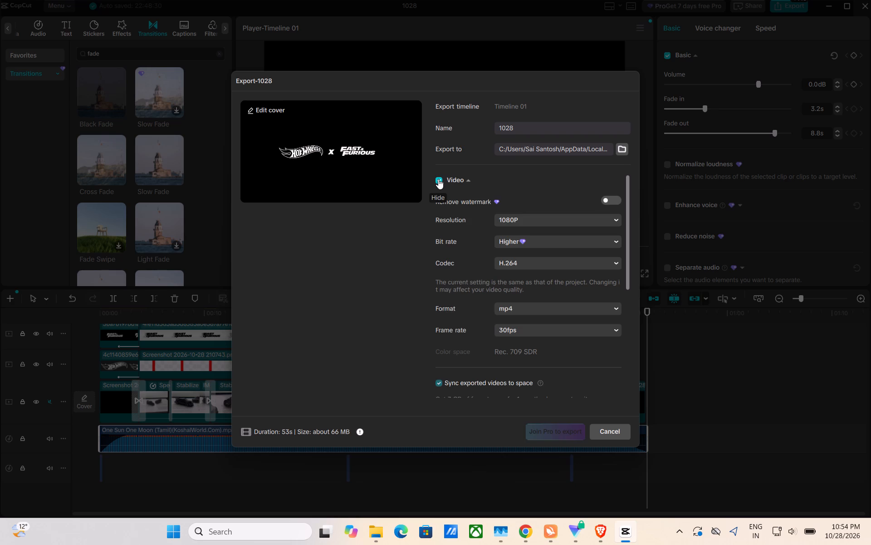
pyautogui.click(592, 237)
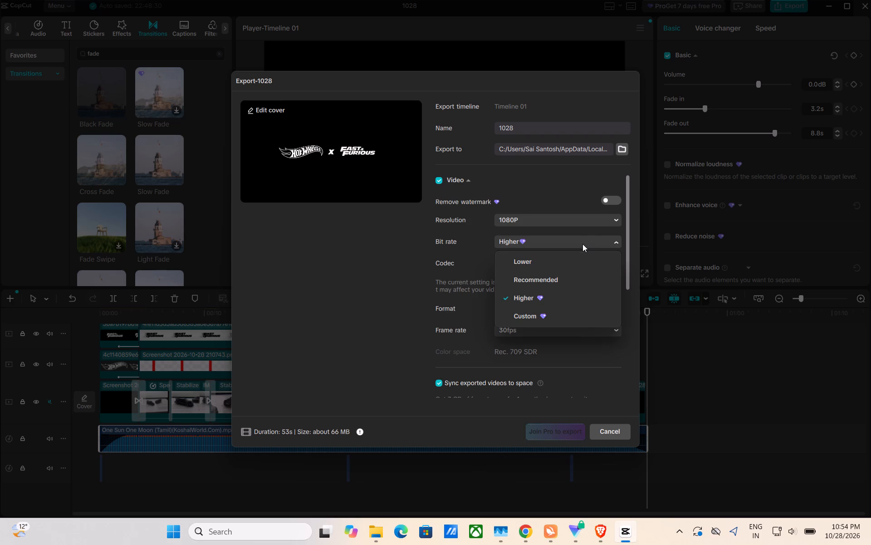
pyautogui.click(584, 246)
pyautogui.click(594, 236)
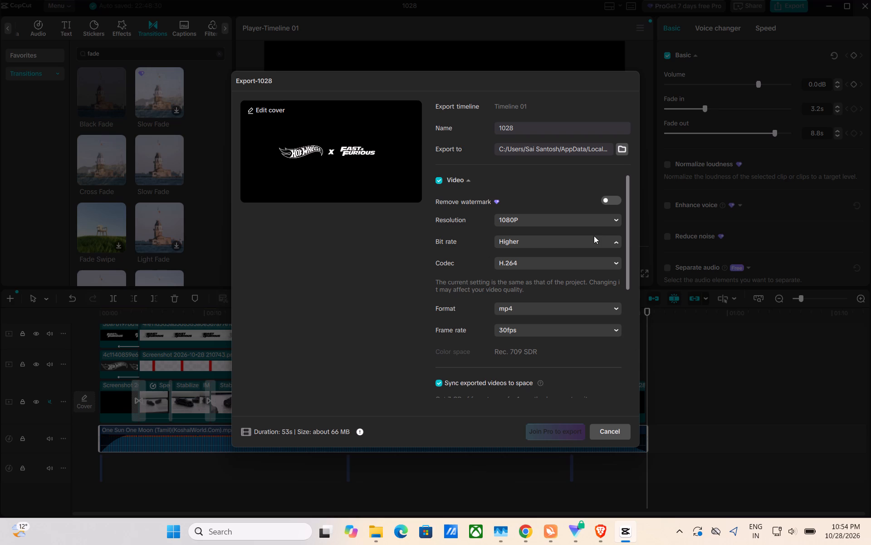
pyautogui.scroll(-1, 601, 249)
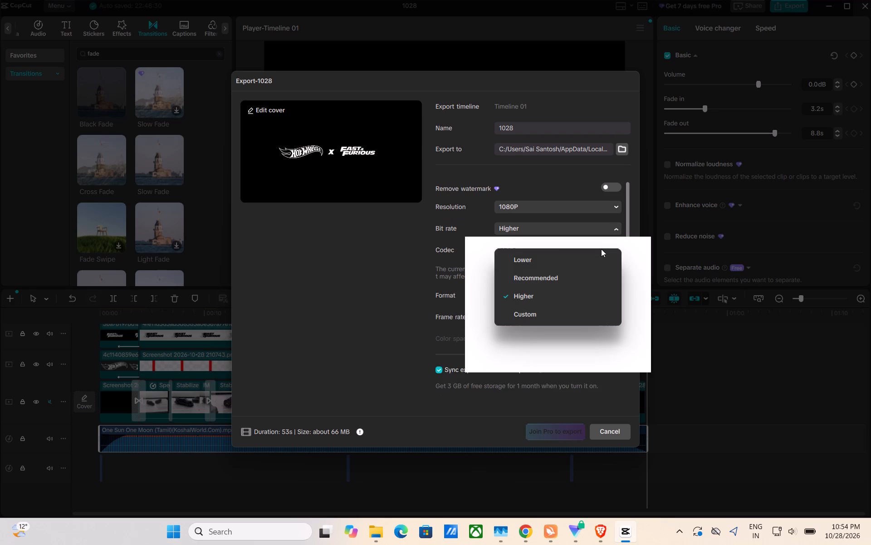
pyautogui.click(388, 287)
pyautogui.scroll(-4, 502, 363)
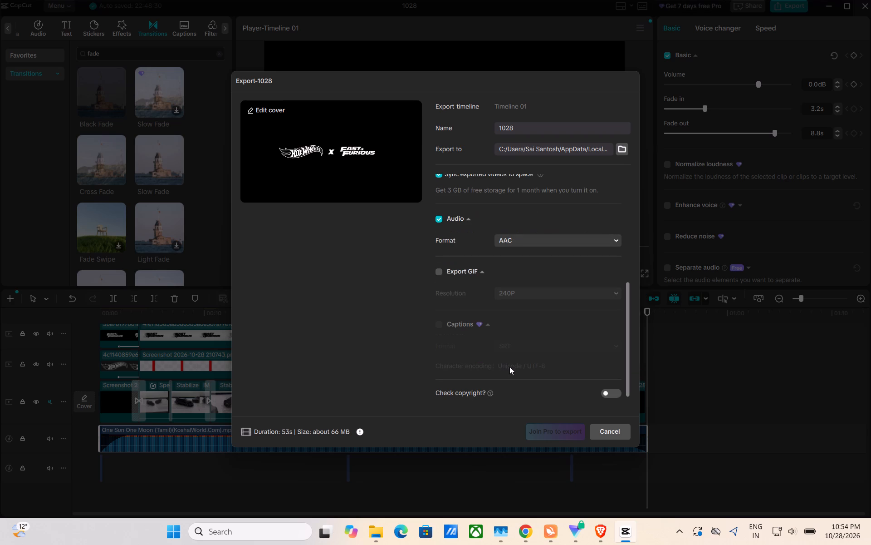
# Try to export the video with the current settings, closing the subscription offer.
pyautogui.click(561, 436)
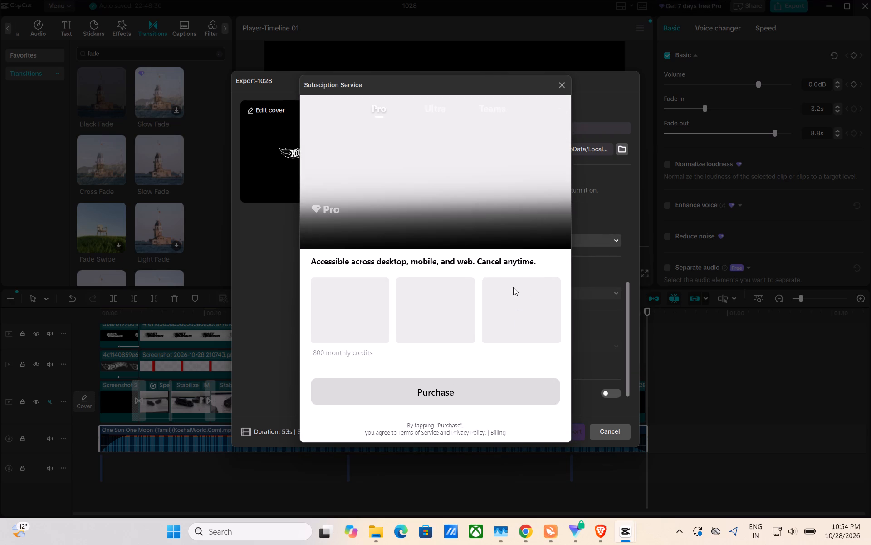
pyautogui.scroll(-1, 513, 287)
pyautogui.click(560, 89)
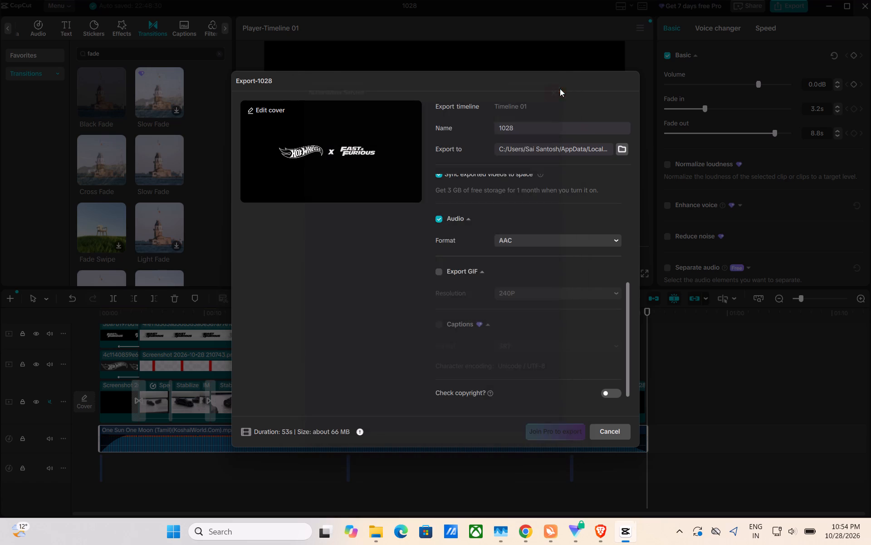
# Collapse the Video export settings and set the audio export format to MP3.
pyautogui.scroll(2, 536, 272)
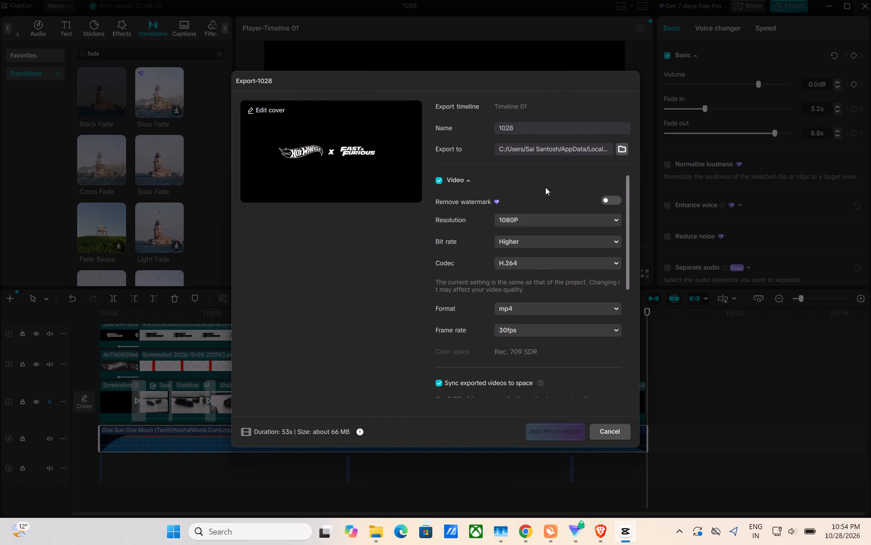
pyautogui.scroll(1, 536, 222)
pyautogui.click(471, 179)
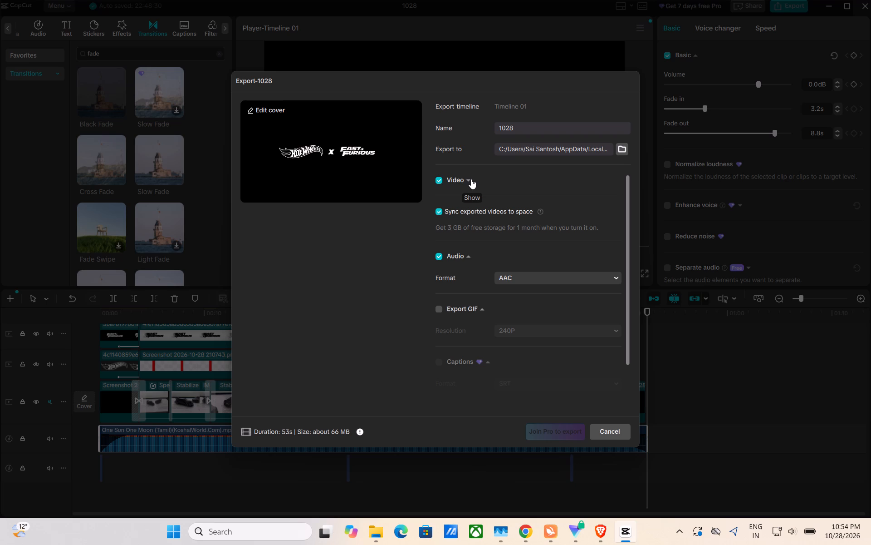
pyautogui.click(515, 277)
pyautogui.click(515, 304)
pyautogui.scroll(4, 515, 304)
# Switch to the Brave browser and search the web for "y" in a new tab.
pyautogui.click(426, 107)
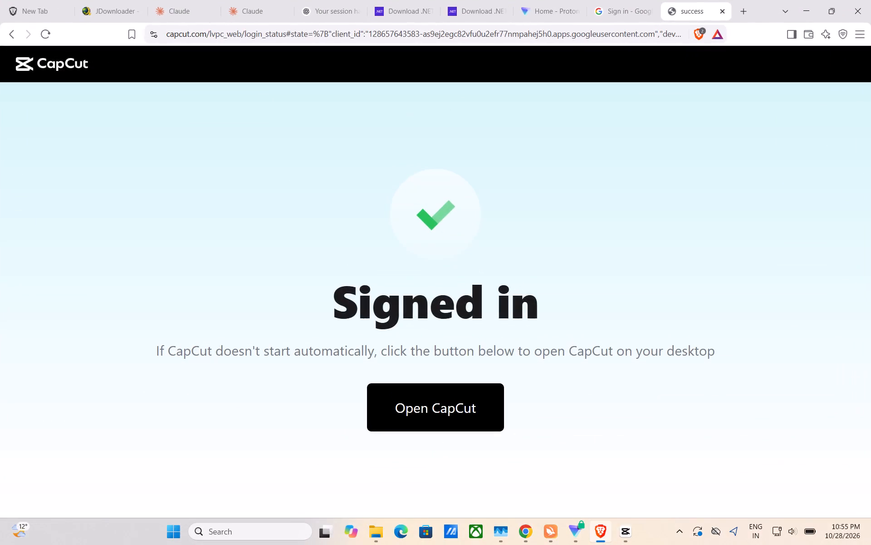
pyautogui.click(737, 10)
pyautogui.press('y')
pyautogui.press('Return')
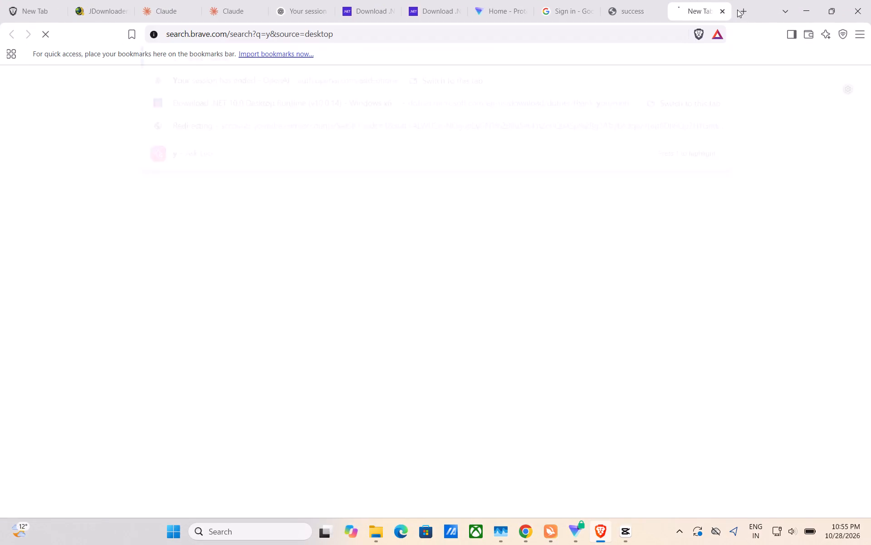
pyautogui.click(464, 161)
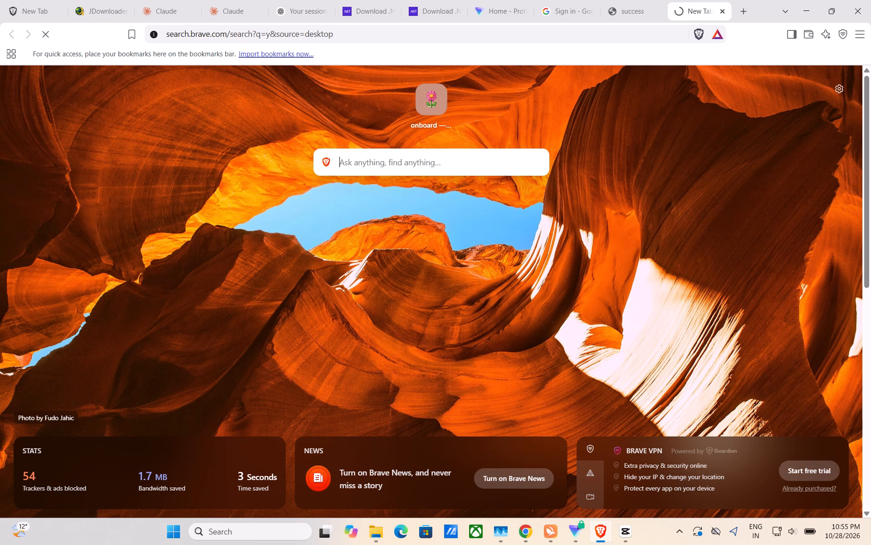
pyautogui.press('y')
pyautogui.press('Return')
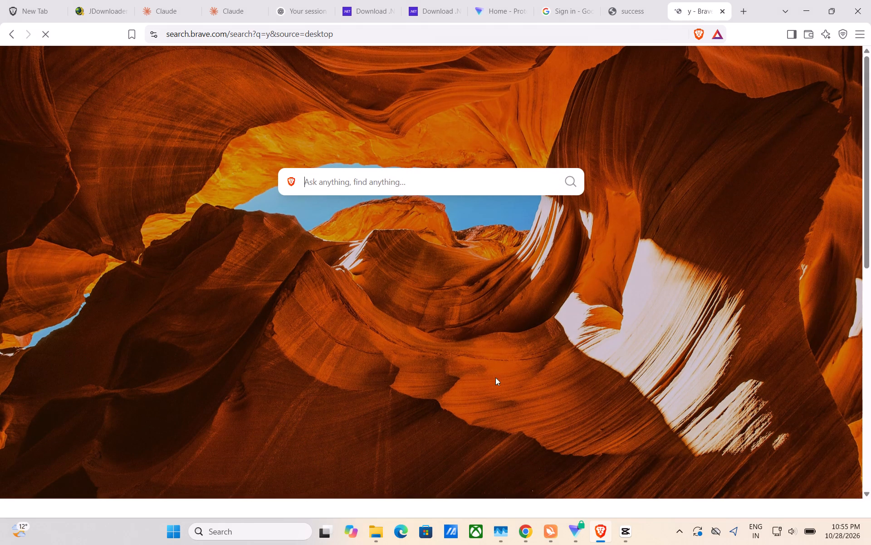
# Check the VPN connection in Proton VPN and close its window.
pyautogui.click(575, 524)
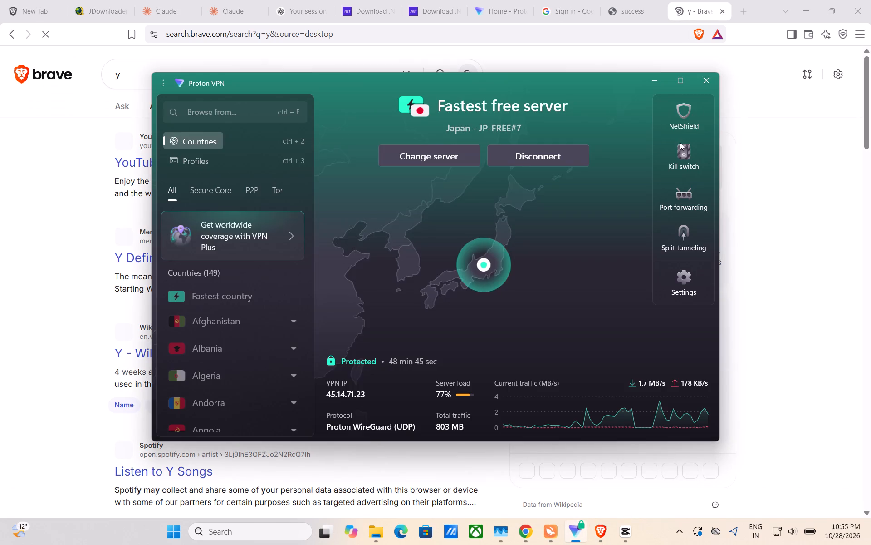
pyautogui.click(703, 76)
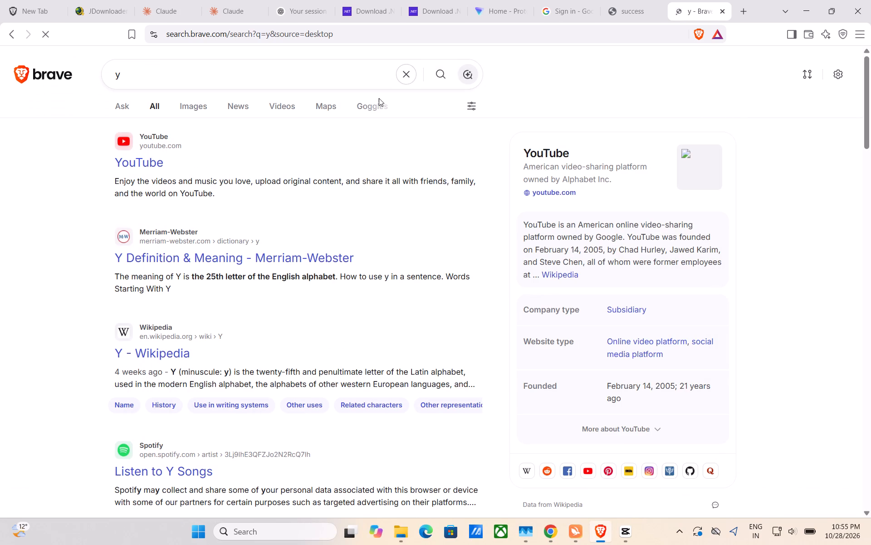
# Open the YouTube site from the search results in Brave.
pyautogui.click(157, 166)
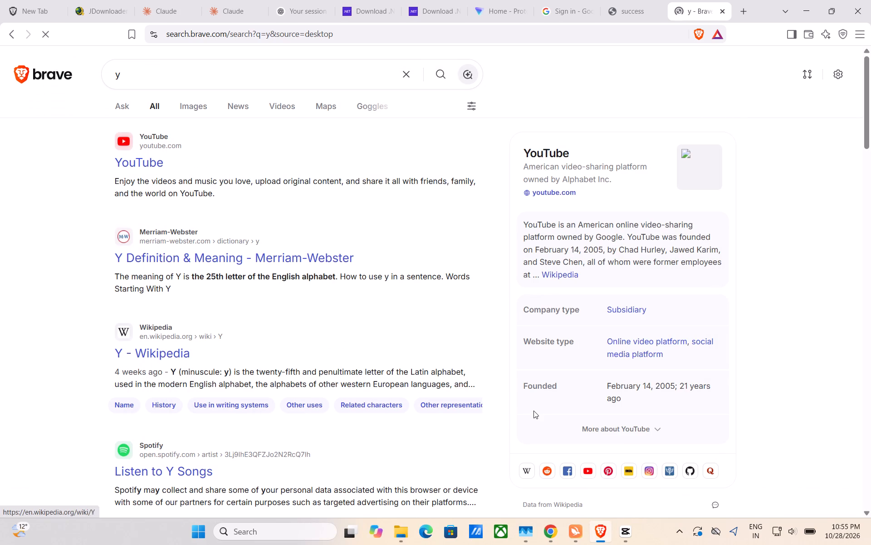
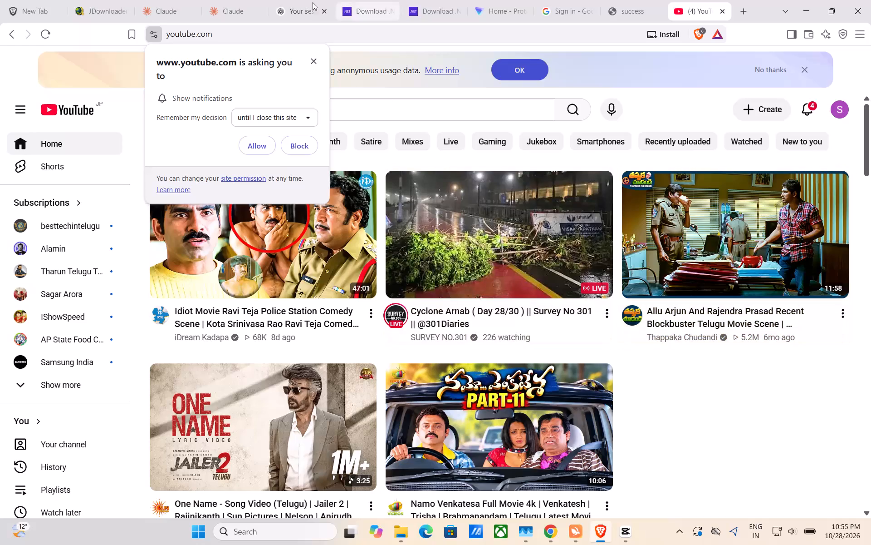
# Dismiss YouTube's request to show notifications.
pyautogui.click(316, 63)
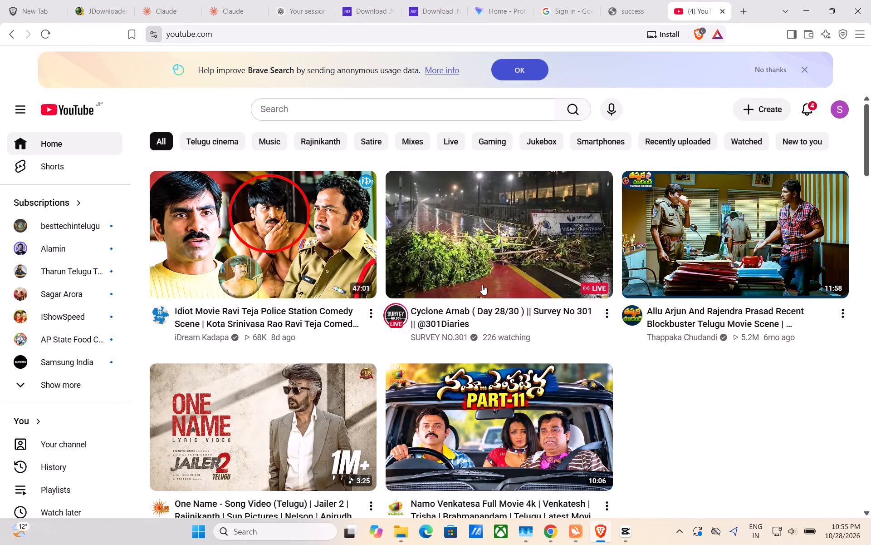
# Switch to CapCut, review the export settings and cancel the export of project 1028.
pyautogui.click(620, 526)
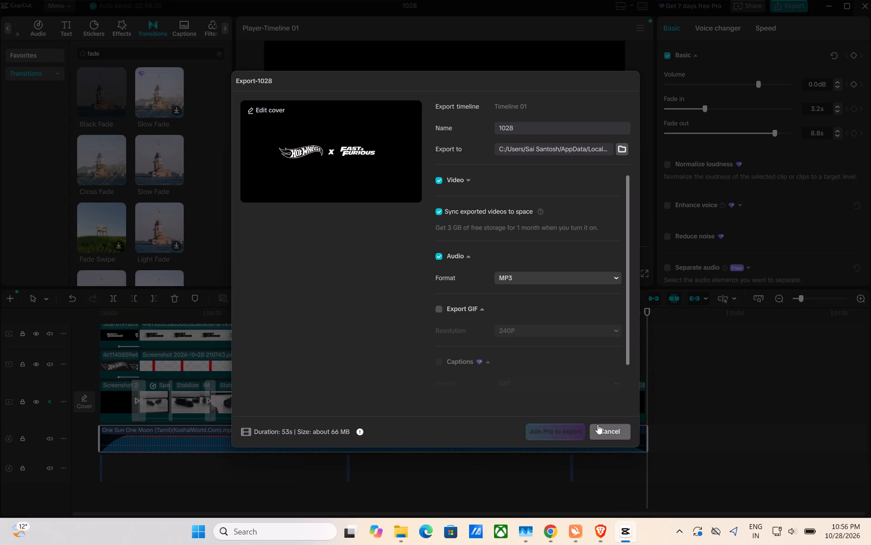
pyautogui.scroll(-2, 542, 321)
pyautogui.scroll(2, 542, 321)
pyautogui.click(610, 430)
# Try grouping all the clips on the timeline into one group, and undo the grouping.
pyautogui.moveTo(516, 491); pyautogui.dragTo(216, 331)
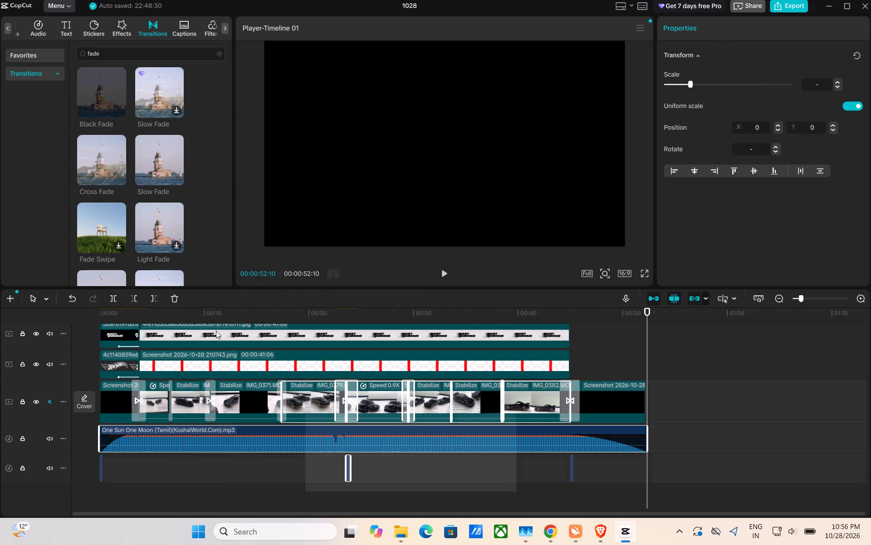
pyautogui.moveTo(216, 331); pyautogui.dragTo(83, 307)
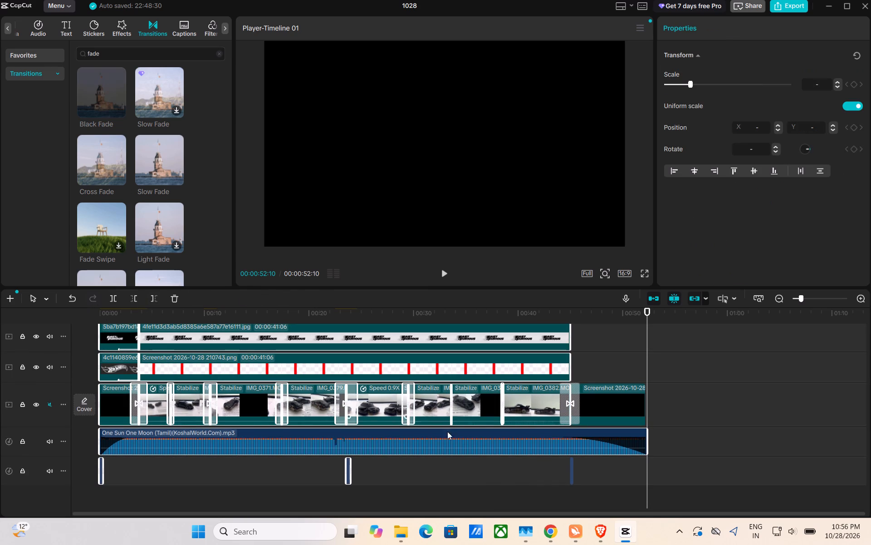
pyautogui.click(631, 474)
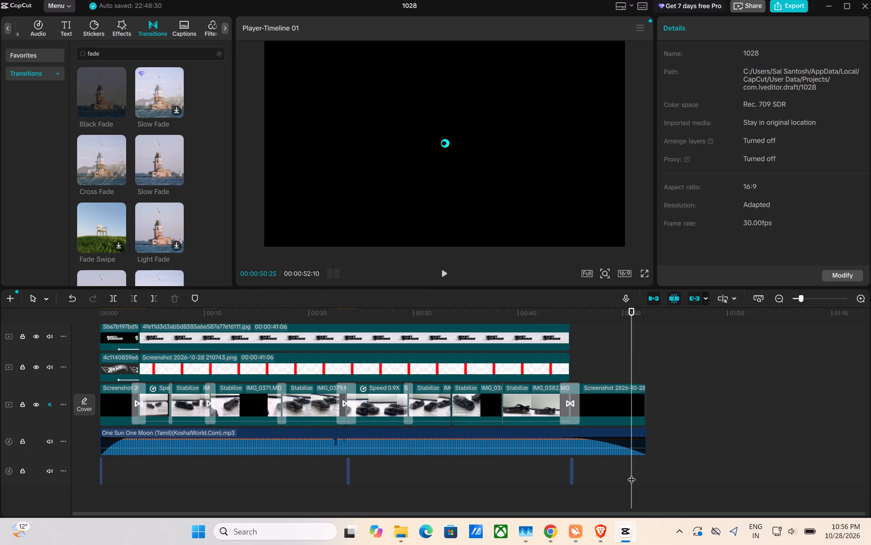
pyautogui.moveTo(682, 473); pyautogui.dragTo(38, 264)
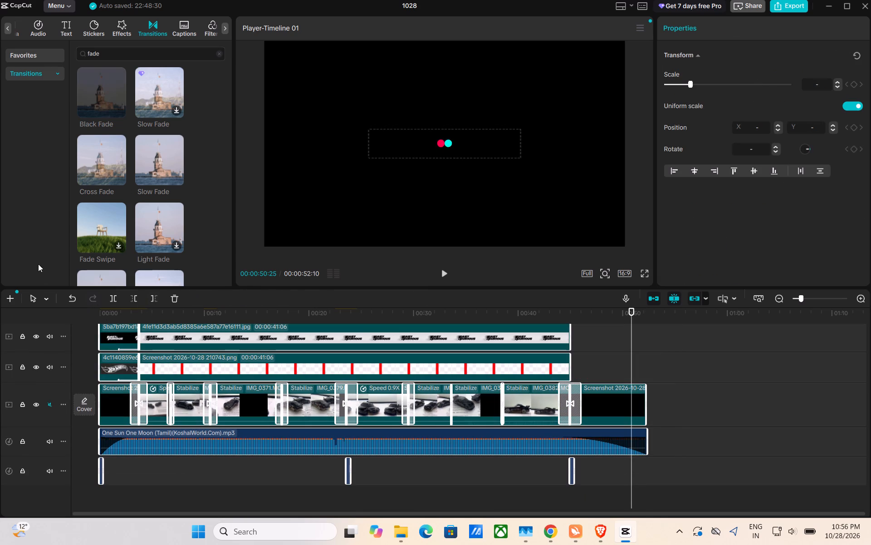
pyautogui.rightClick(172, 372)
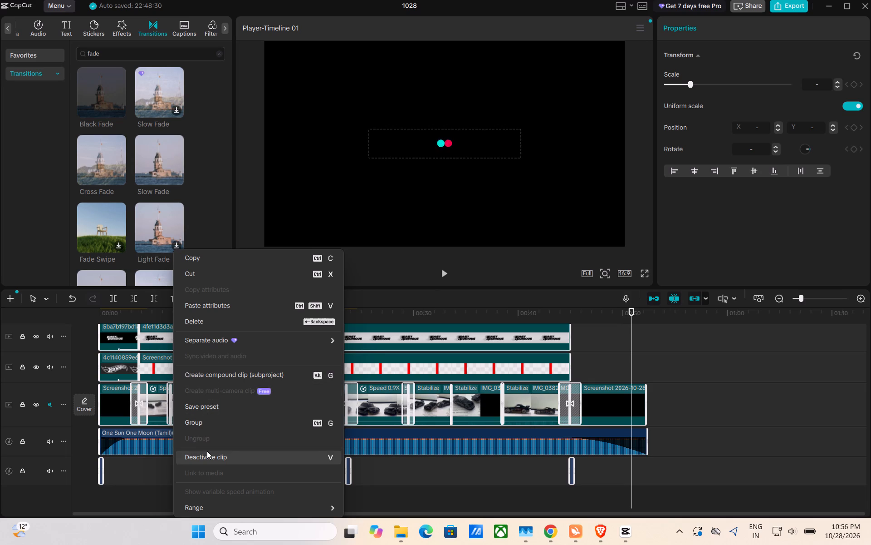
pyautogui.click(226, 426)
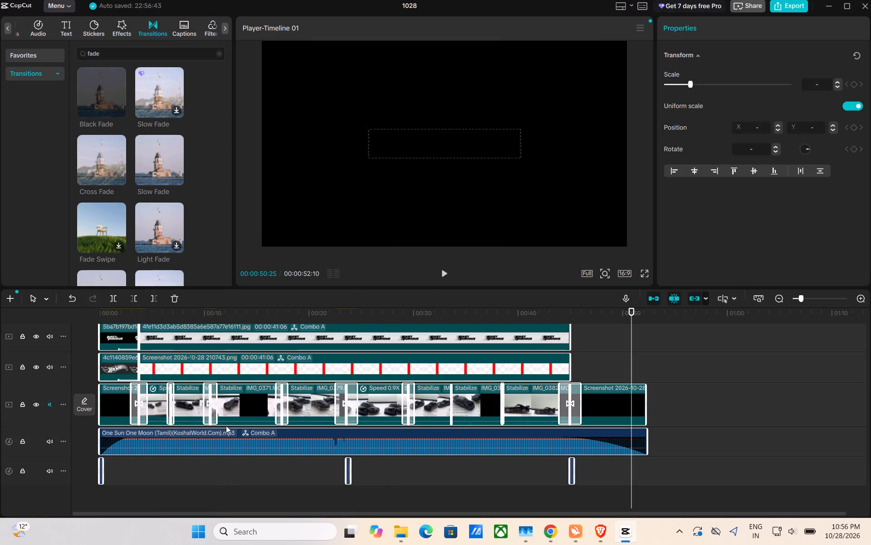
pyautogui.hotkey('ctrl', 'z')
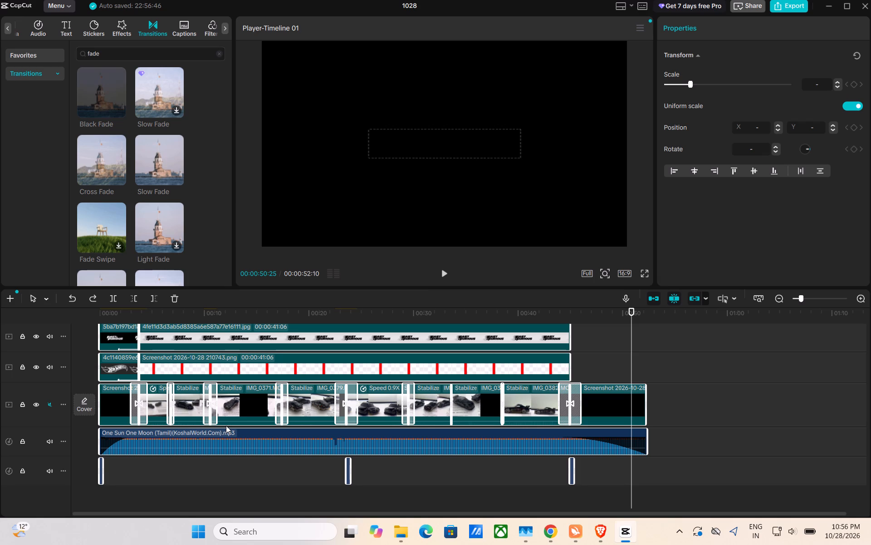
# Combine all video, overlay, text and audio clips on the timeline into one compound clip.
pyautogui.doubleClick(687, 375)
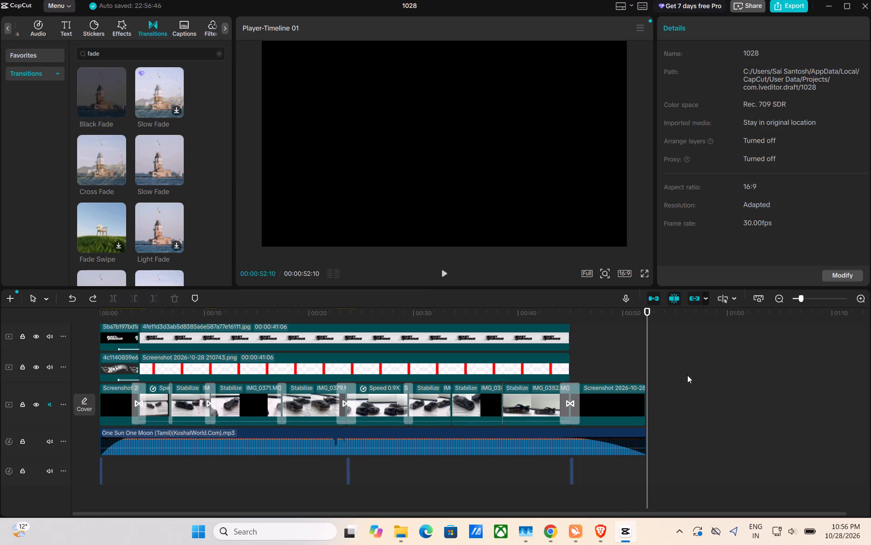
pyautogui.moveTo(650, 349); pyautogui.dragTo(632, 350)
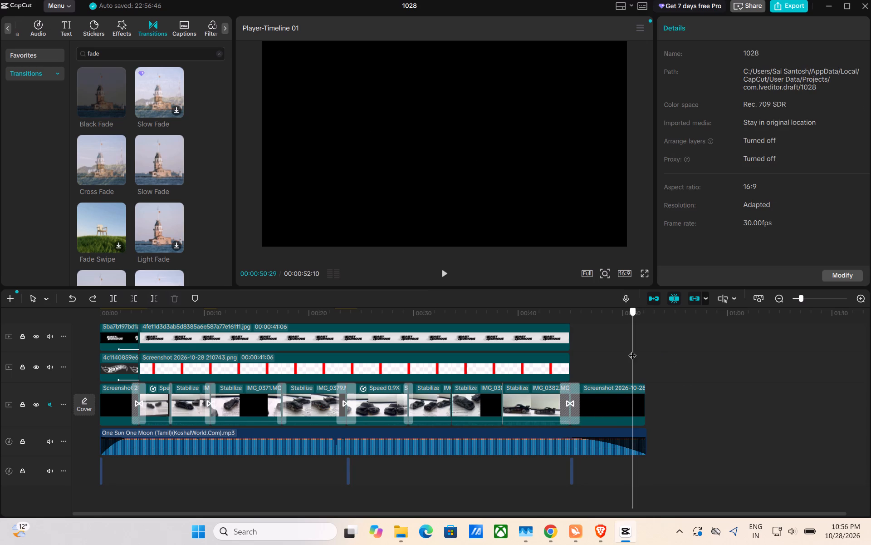
pyautogui.moveTo(632, 350); pyautogui.dragTo(147, 451)
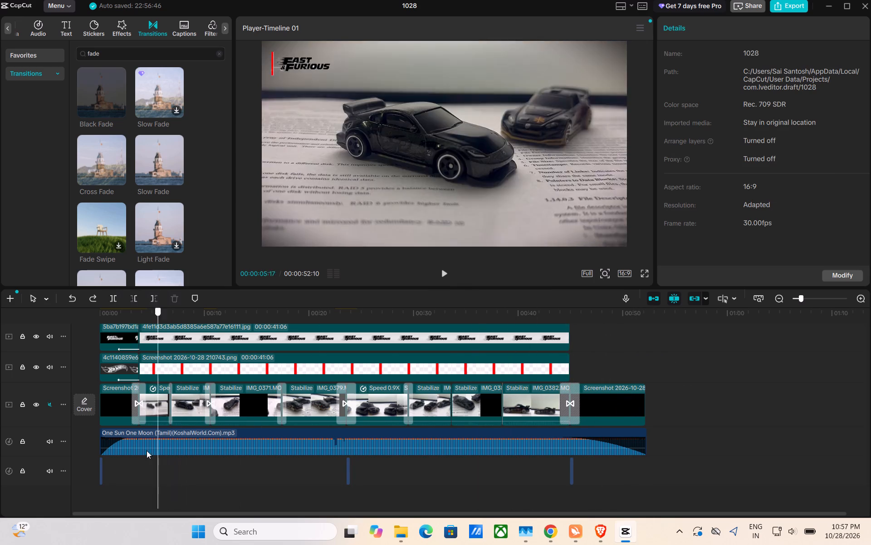
pyautogui.moveTo(147, 451); pyautogui.dragTo(506, 418)
pyautogui.moveTo(691, 478); pyautogui.dragTo(509, 459)
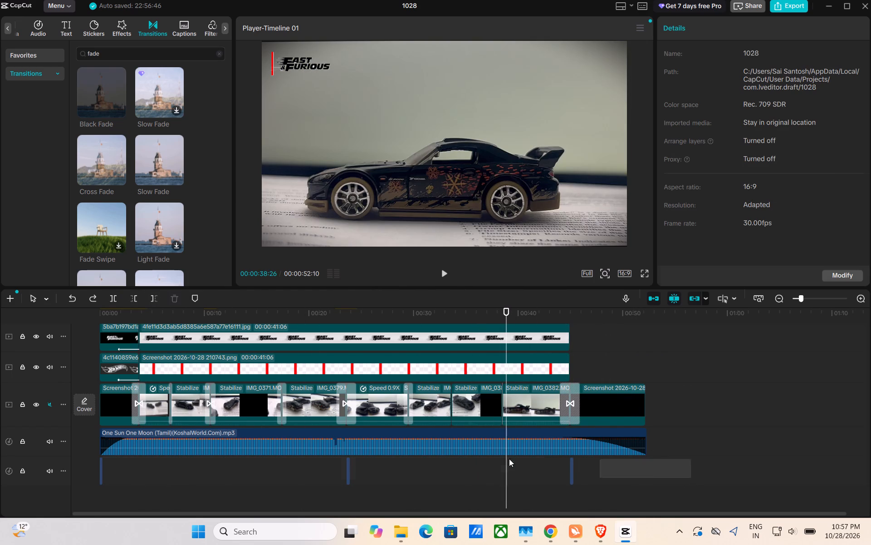
pyautogui.moveTo(509, 459); pyautogui.dragTo(75, 313)
pyautogui.rightClick(128, 333)
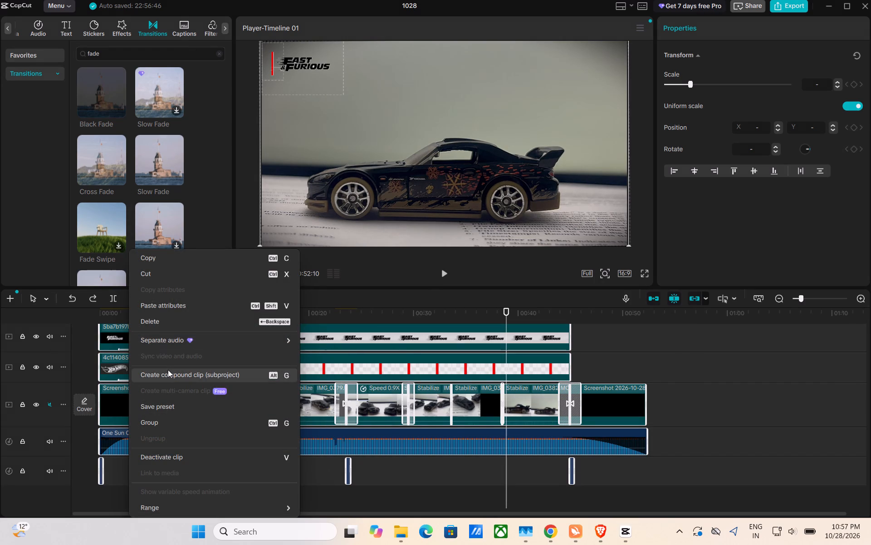
pyautogui.click(168, 370)
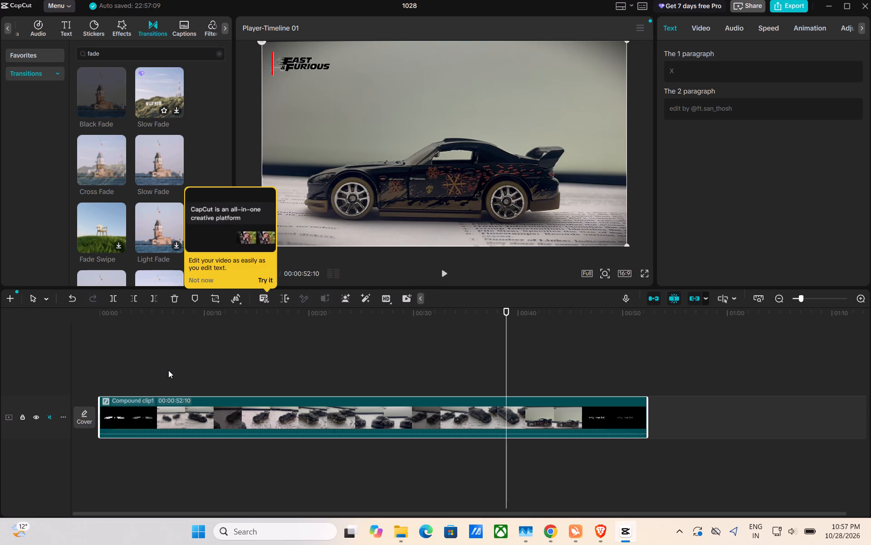
# Open the appdata folder through the Windows Run dialog.
pyautogui.press('super+r')
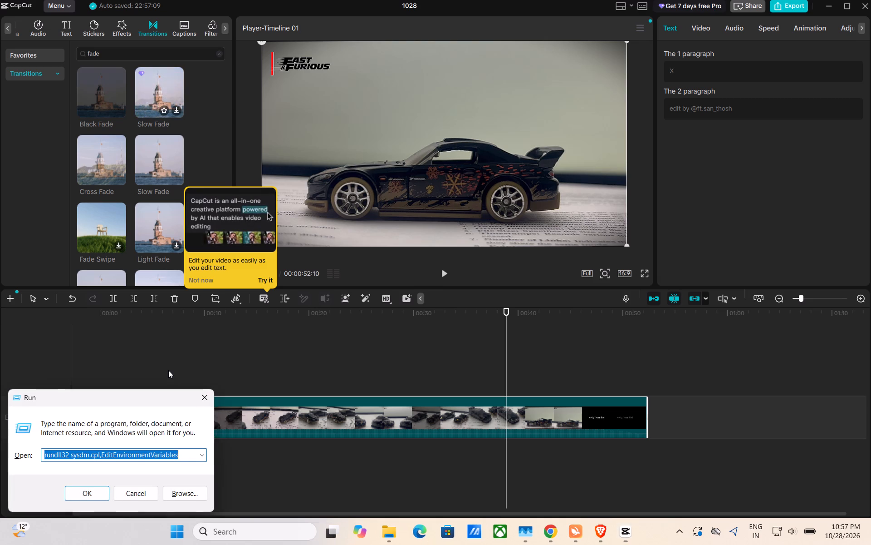
pyautogui.press('BackSpace')
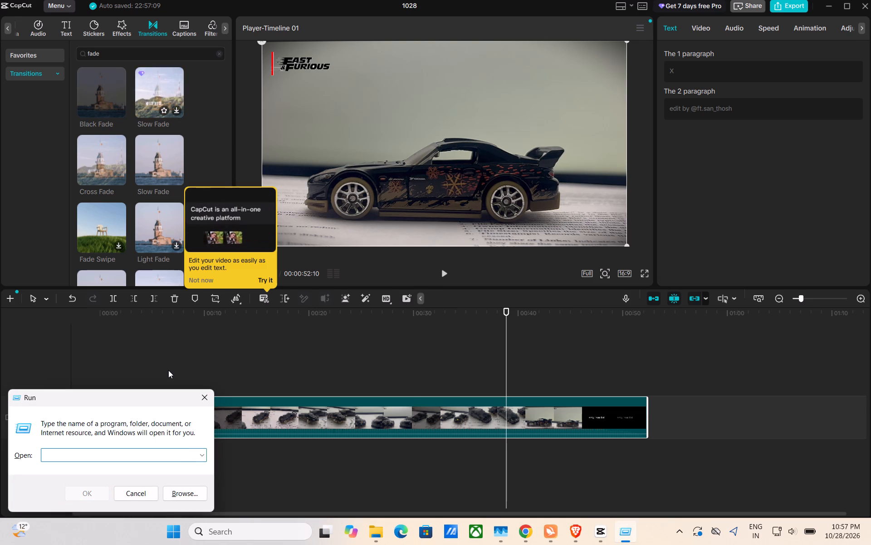
pyautogui.write('app')
pyautogui.press('s')
pyautogui.press('BackSpace')
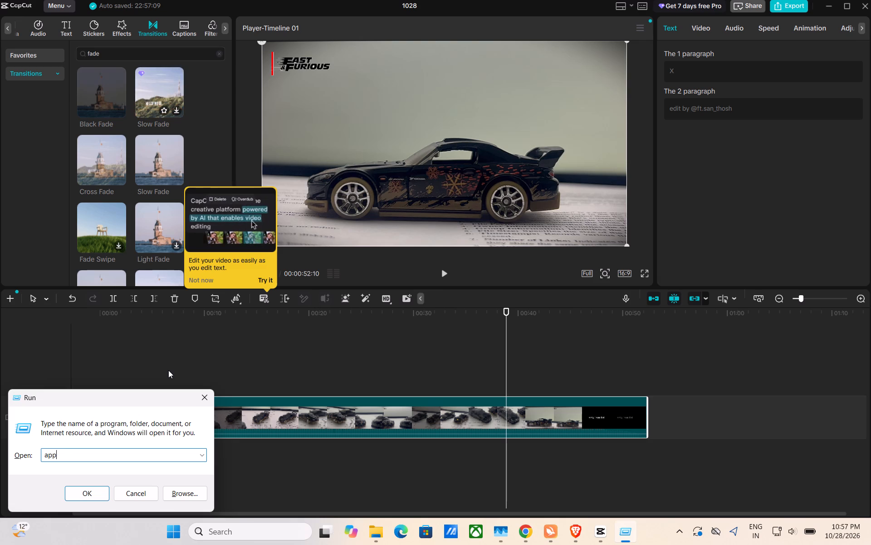
pyautogui.write('data')
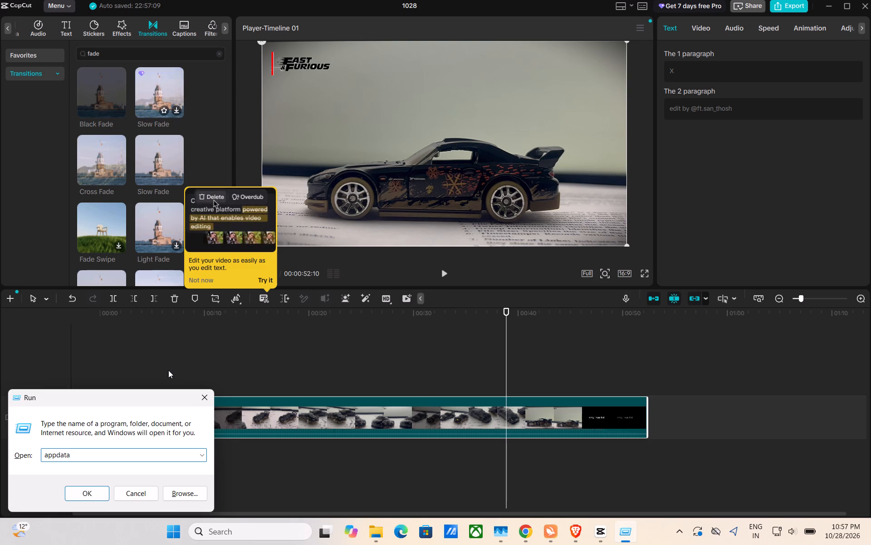
pyautogui.click(96, 491)
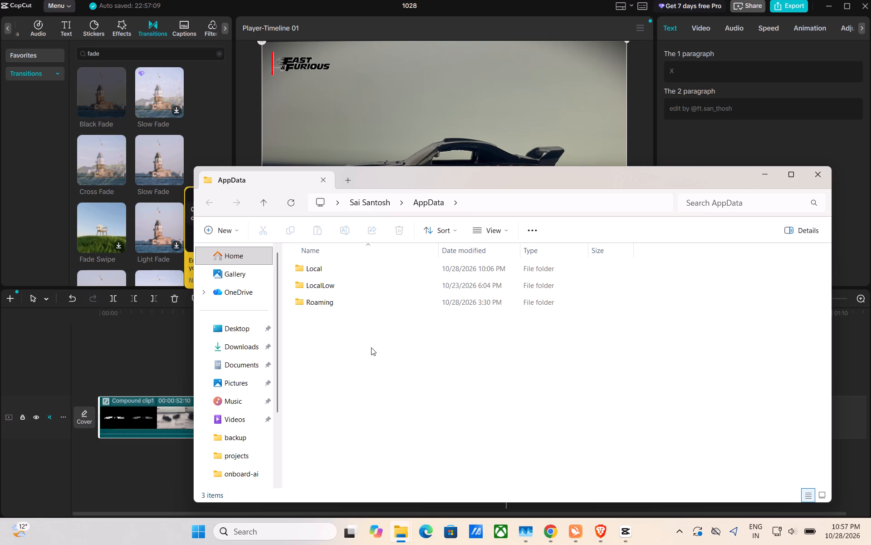
# Go into the Local, CapCut, User Data and Projects folders in File Explorer.
pyautogui.doubleClick(355, 269)
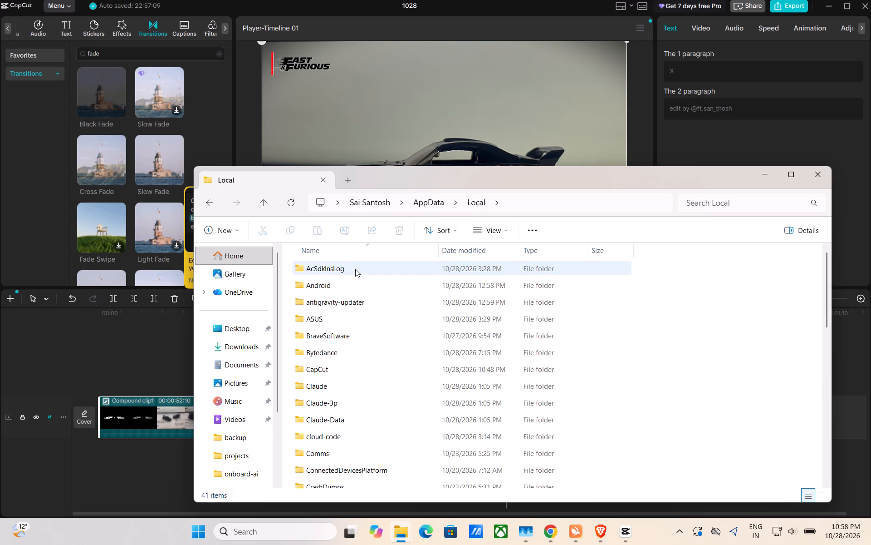
pyautogui.doubleClick(342, 368)
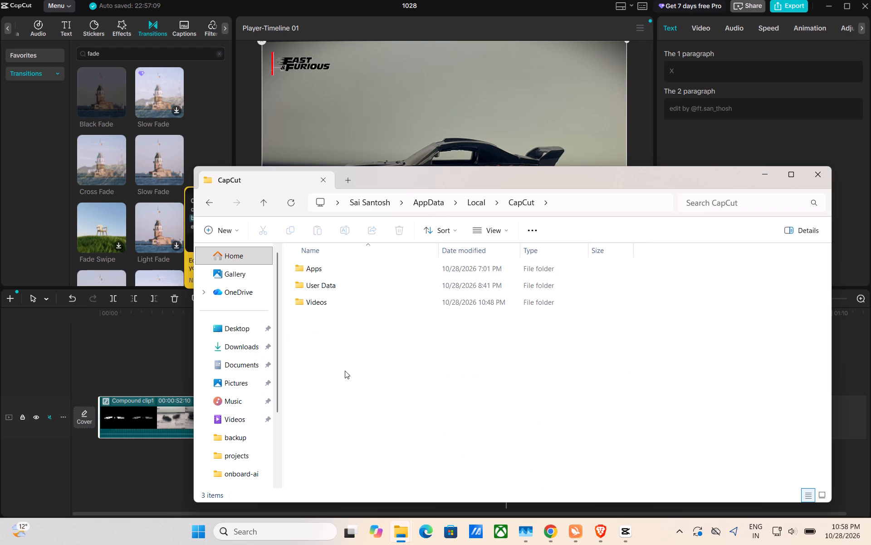
pyautogui.doubleClick(314, 286)
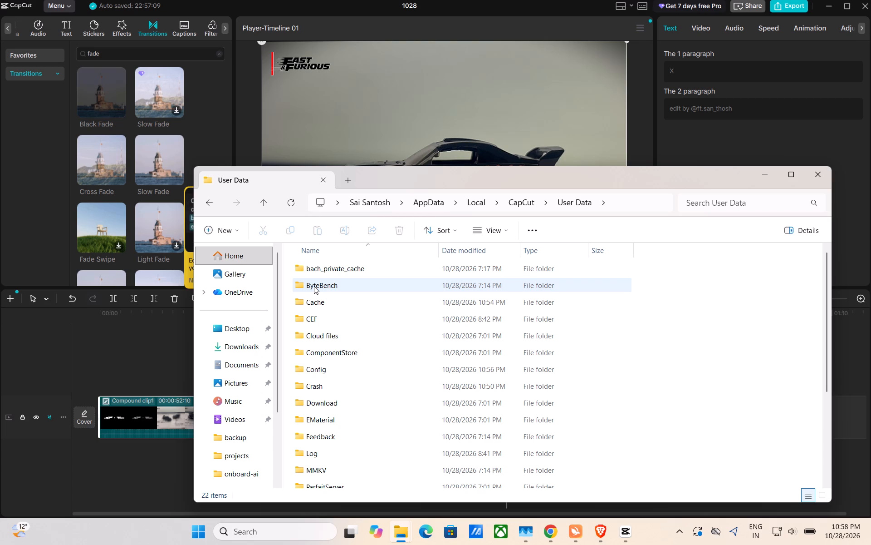
pyautogui.scroll(-2, 369, 374)
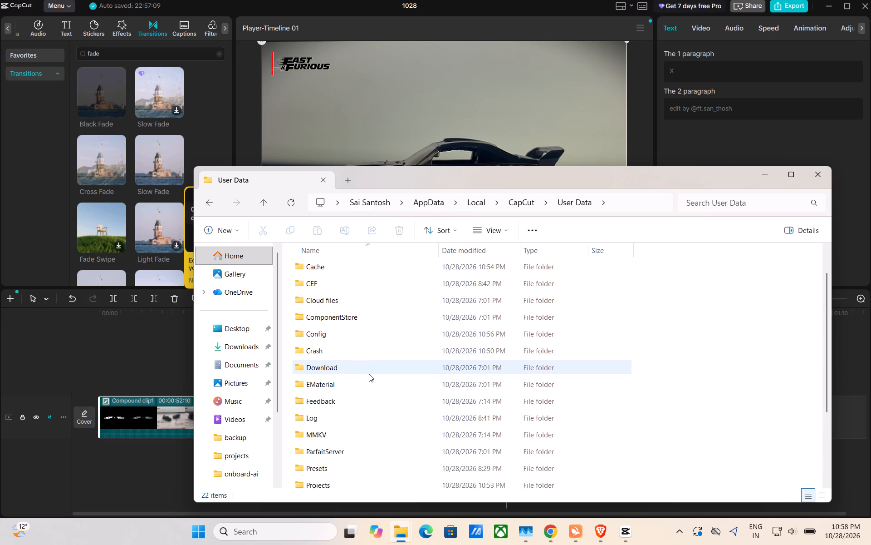
pyautogui.scroll(-1, 369, 374)
pyautogui.click(325, 431)
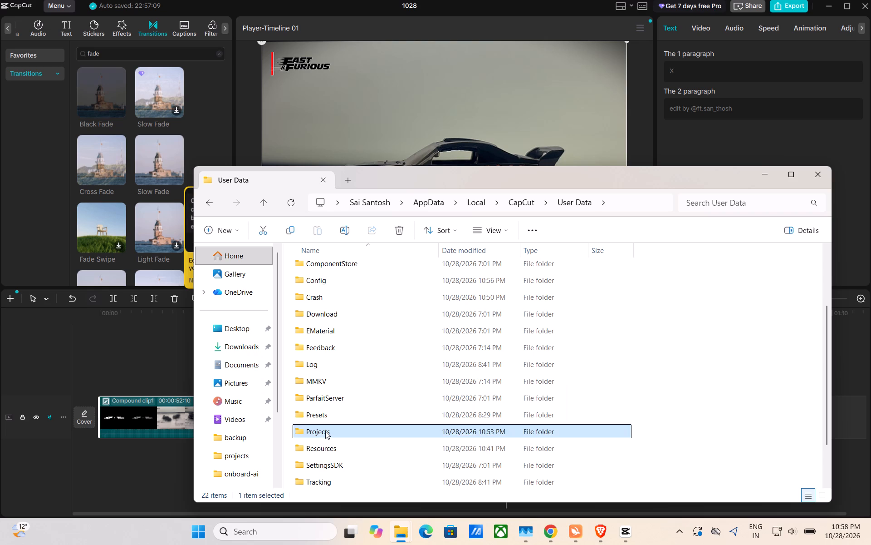
pyautogui.doubleClick(325, 431)
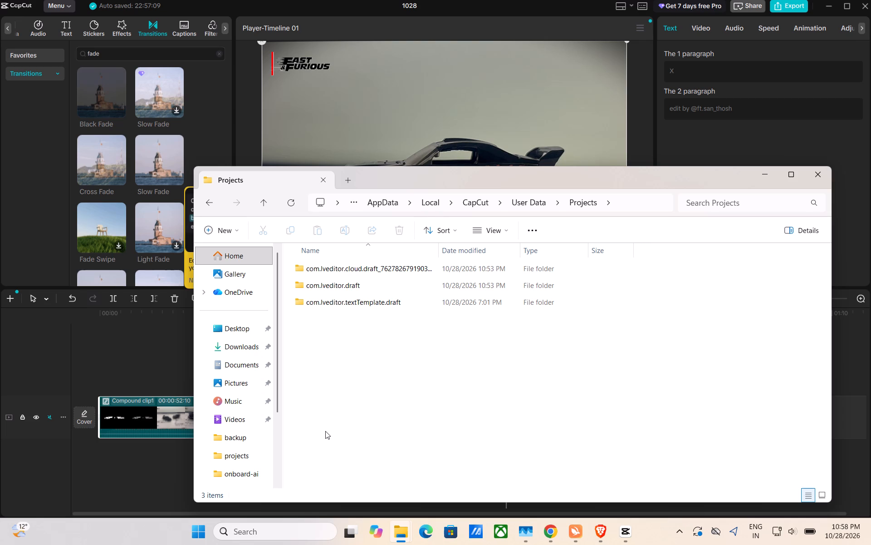
# Pin the com.lveditor.draft folder to Quick access.
pyautogui.rightClick(352, 287)
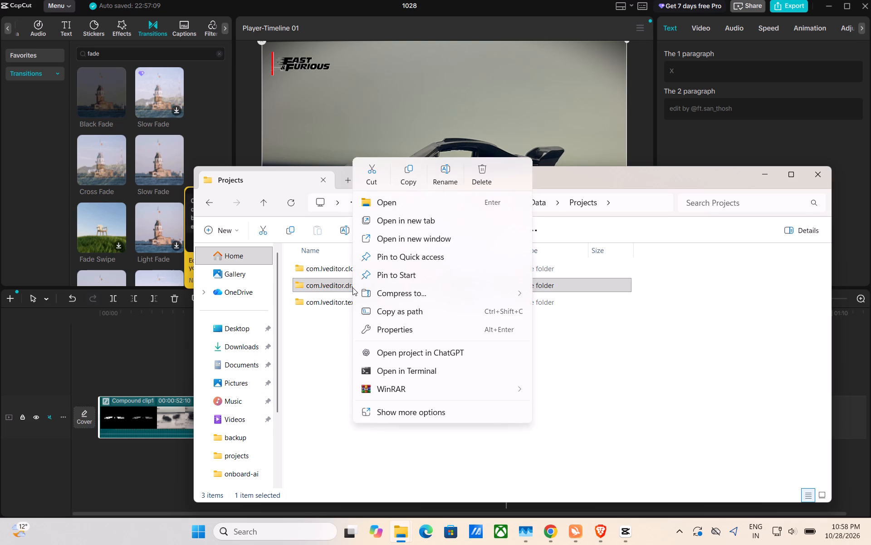
pyautogui.click(401, 255)
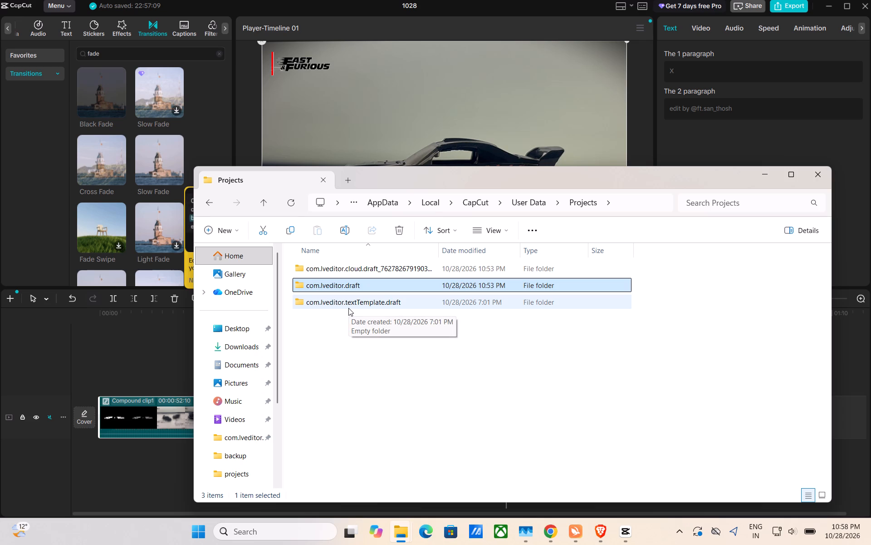
# Look through the com.lveditor.draft folder's 1028 project, checking Resources and its combination subfolder, and close File Explorer.
pyautogui.doubleClick(394, 287)
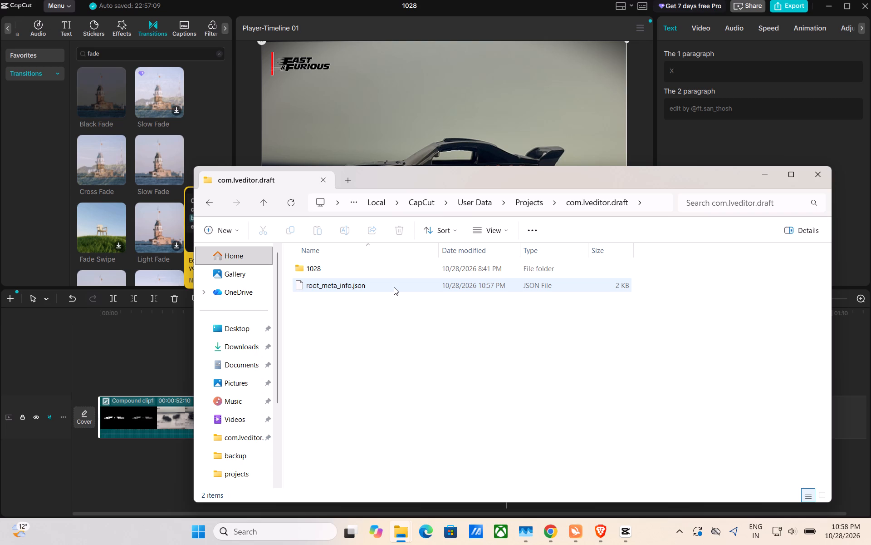
pyautogui.click(353, 273)
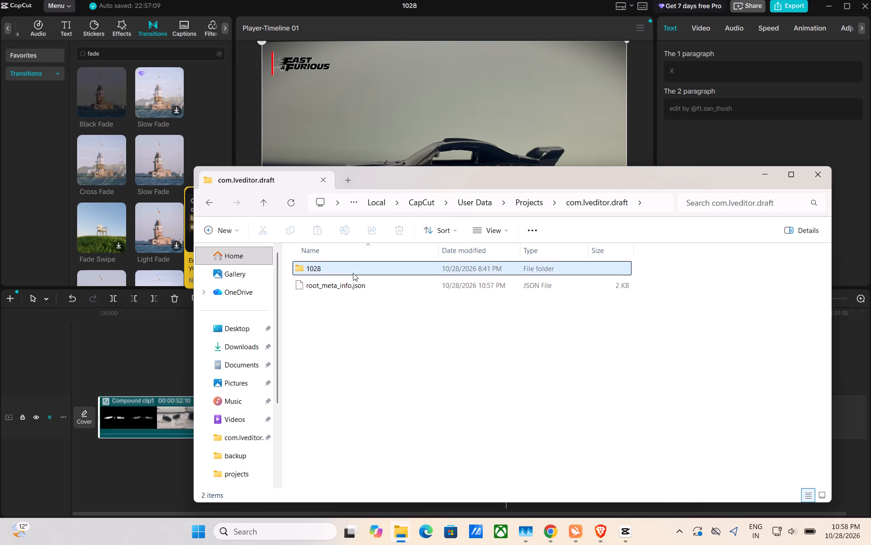
pyautogui.doubleClick(353, 273)
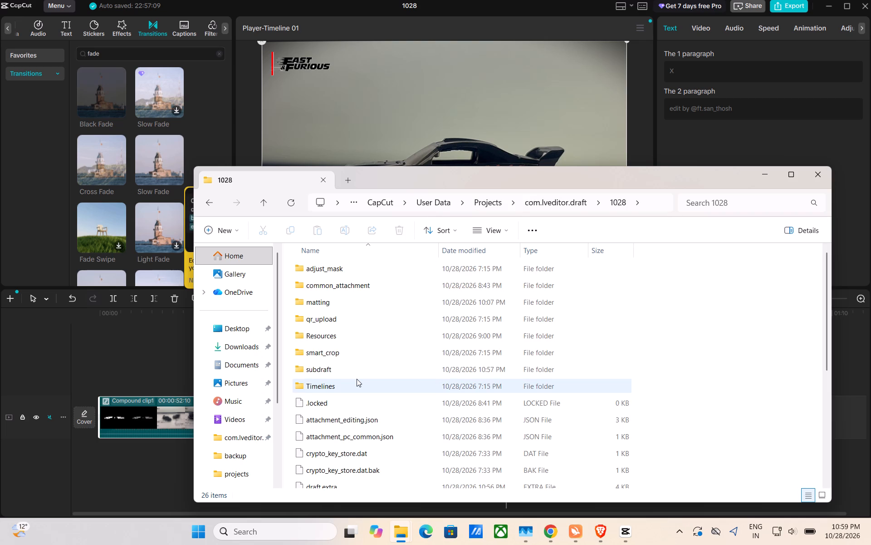
pyautogui.doubleClick(338, 332)
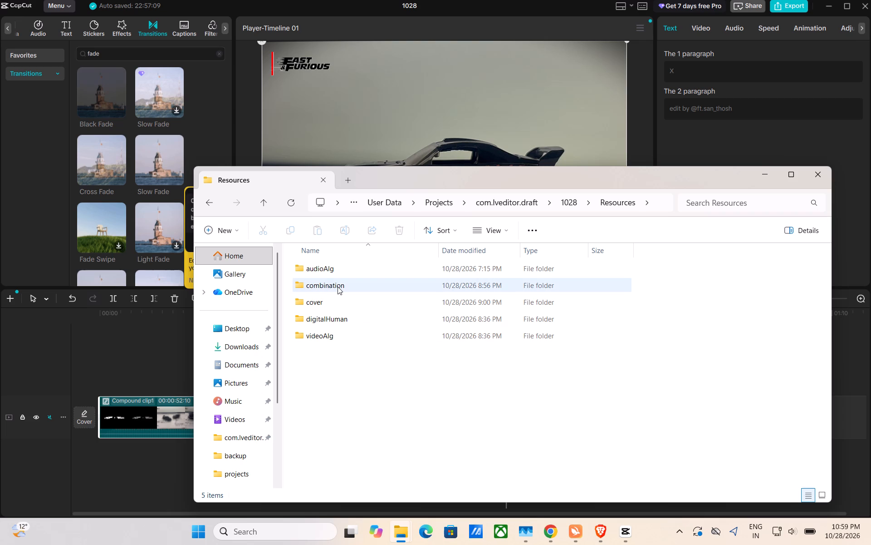
pyautogui.doubleClick(338, 287)
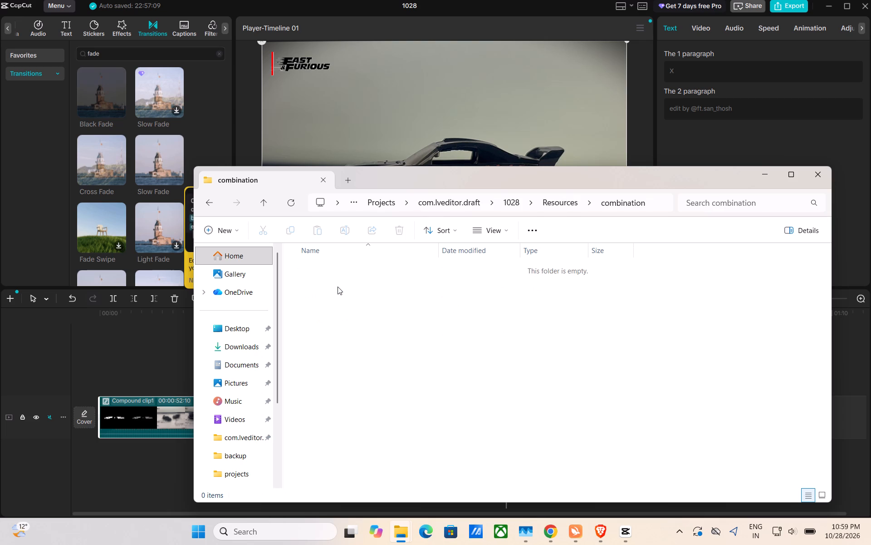
pyautogui.click(206, 205)
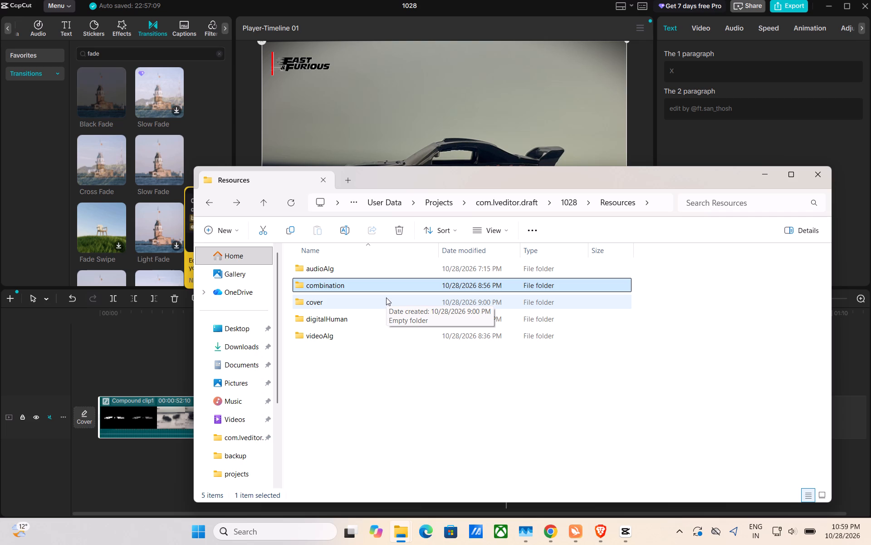
pyautogui.doubleClick(481, 282)
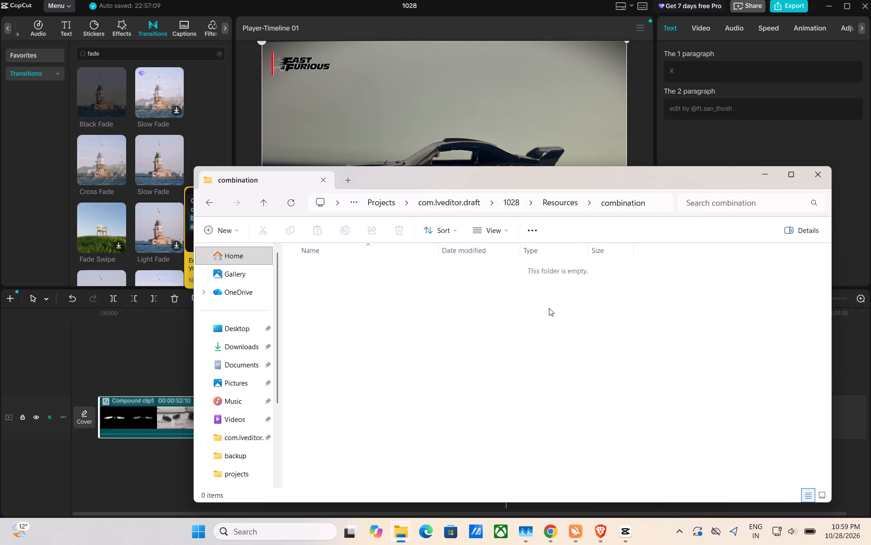
pyautogui.click(822, 175)
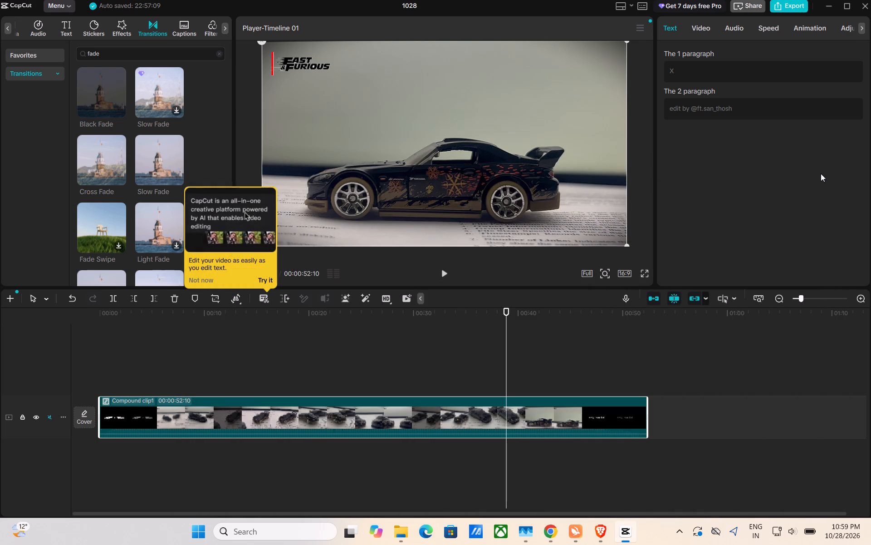
# Save the project in CapCut.
pyautogui.click(573, 173)
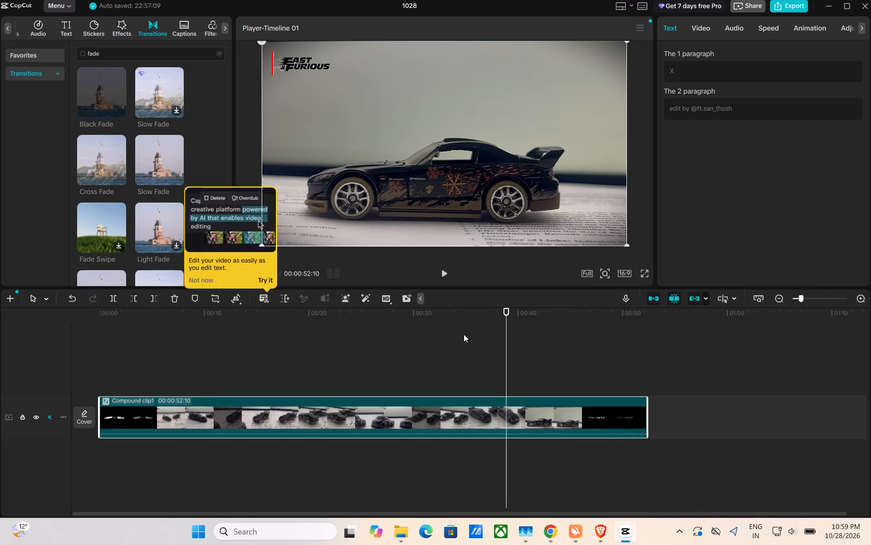
pyautogui.hotkey('ctrl', 's')
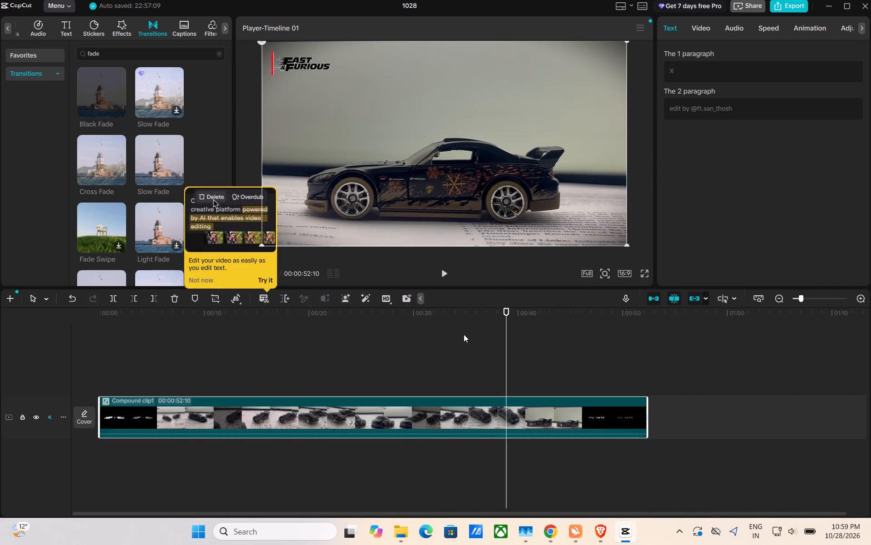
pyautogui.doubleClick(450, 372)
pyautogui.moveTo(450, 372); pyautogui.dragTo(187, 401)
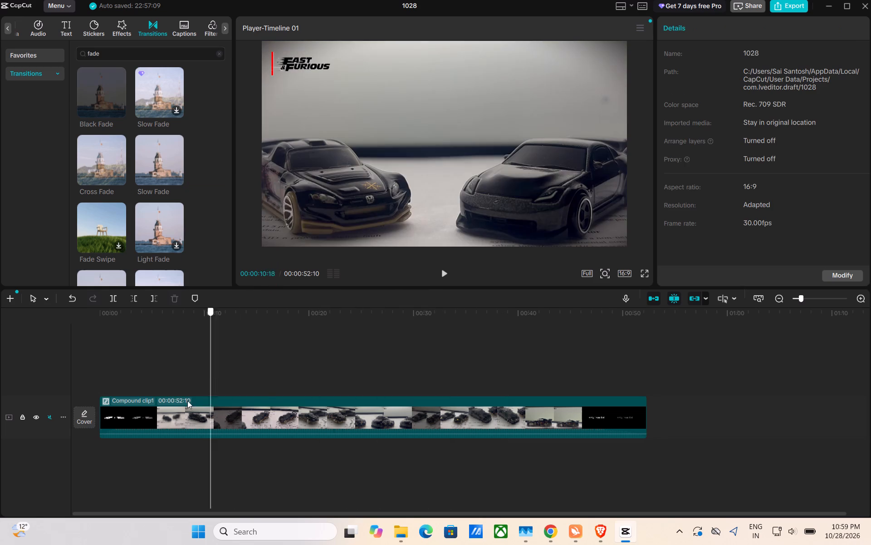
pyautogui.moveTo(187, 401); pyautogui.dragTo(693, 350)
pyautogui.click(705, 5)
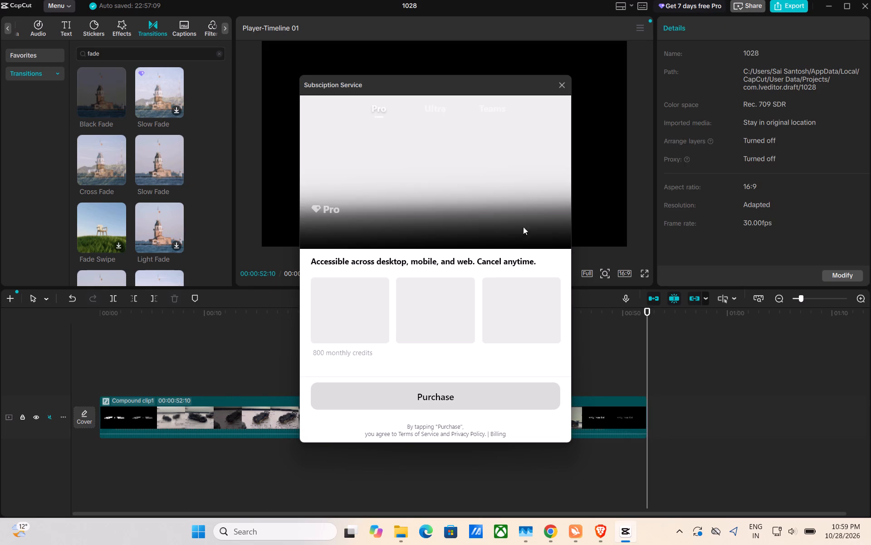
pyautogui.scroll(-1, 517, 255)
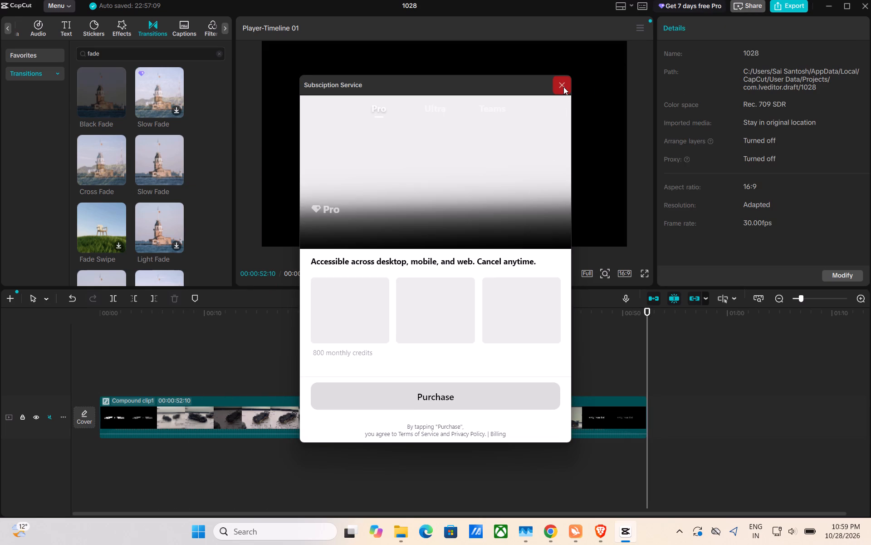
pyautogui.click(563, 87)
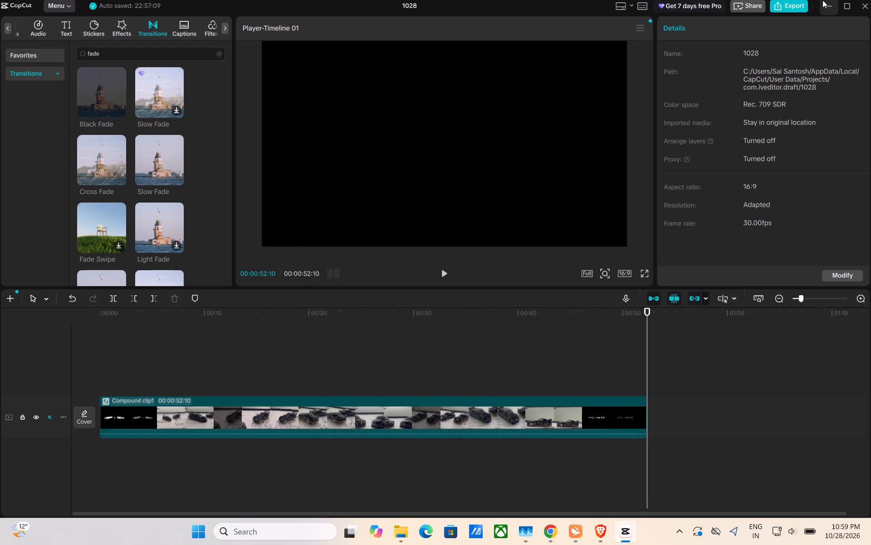
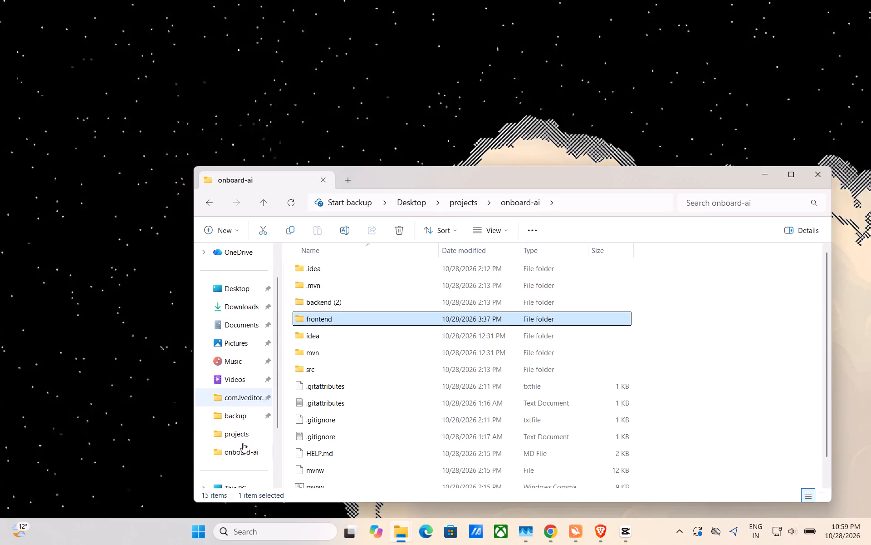
# Open the 1028 project folder inside the pinned com.lveditor.draft folder in File Explorer.
pyautogui.scroll(-1, 243, 443)
pyautogui.doubleClick(249, 393)
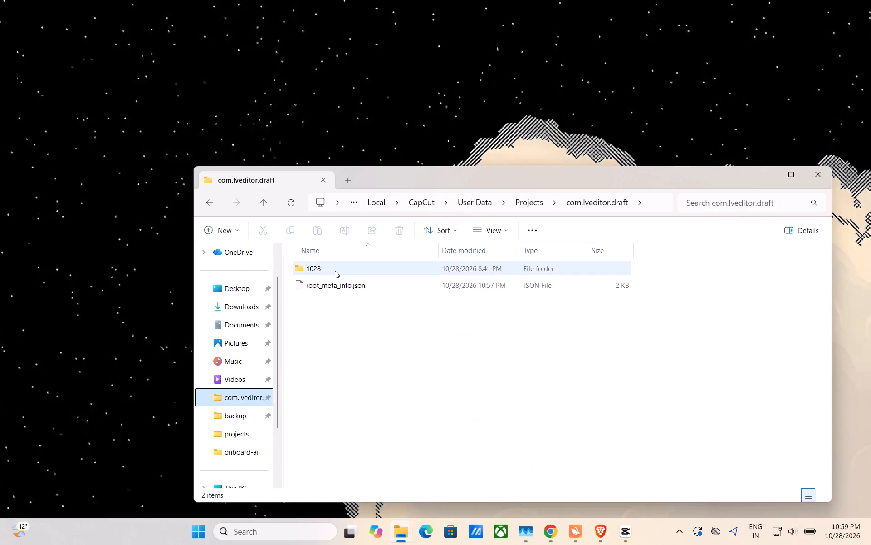
pyautogui.doubleClick(335, 271)
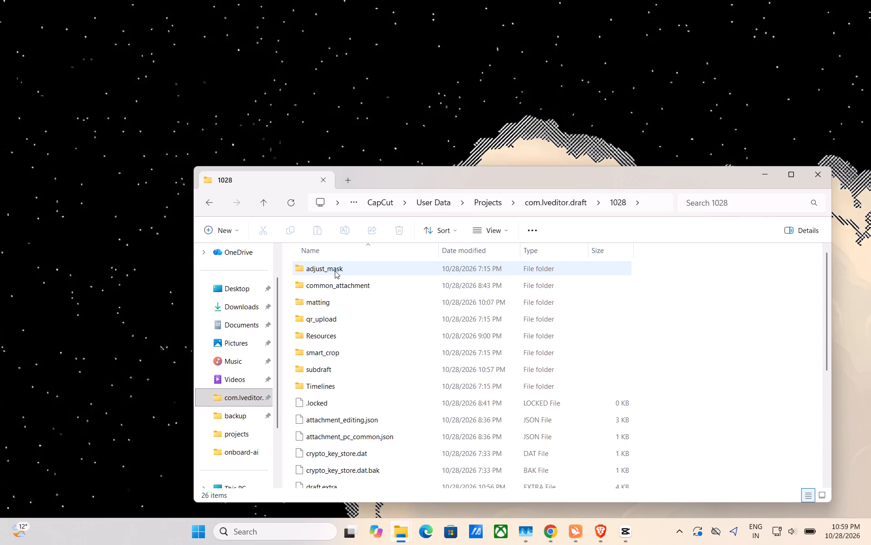
# Look through the 1028 project folder and recheck its Resources combination subfolder, refreshing it and reopening it from com.lveditor.draft.
pyautogui.scroll(-7, 381, 379)
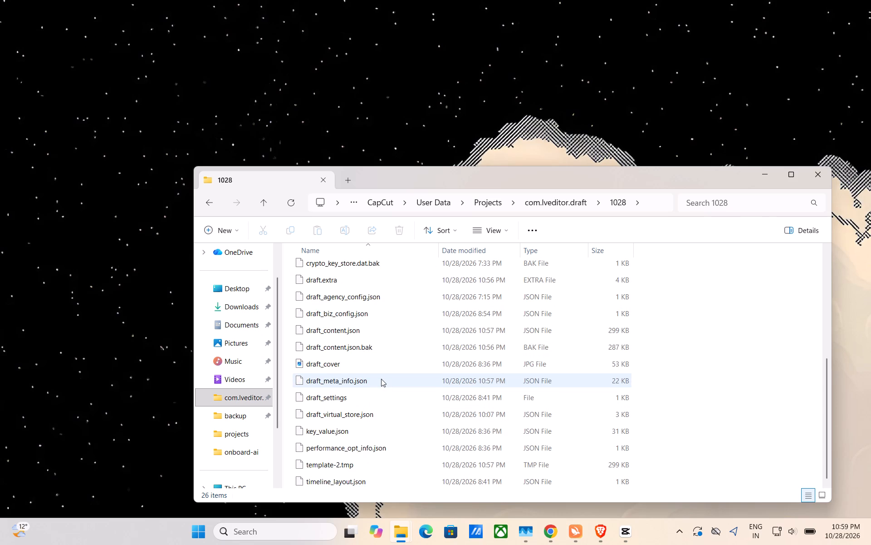
pyautogui.scroll(-3, 381, 379)
pyautogui.scroll(5, 381, 379)
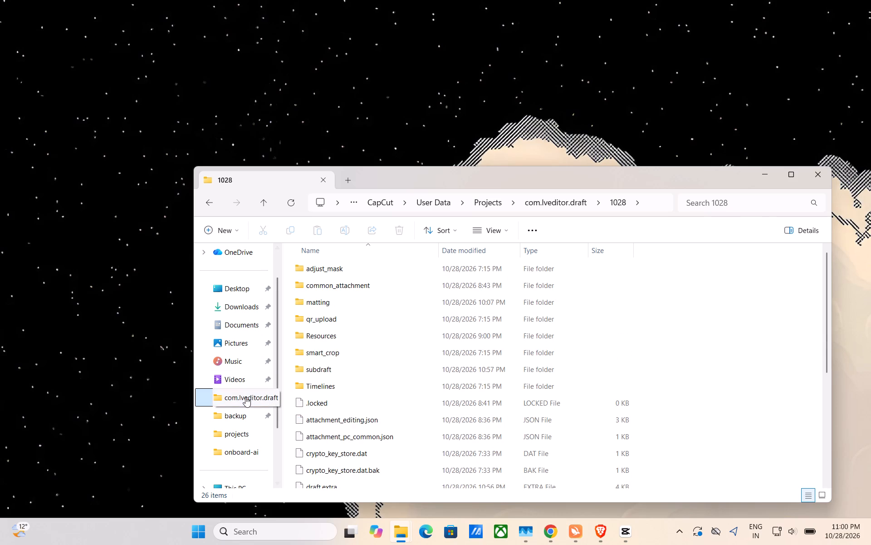
pyautogui.doubleClick(245, 397)
pyautogui.doubleClick(353, 268)
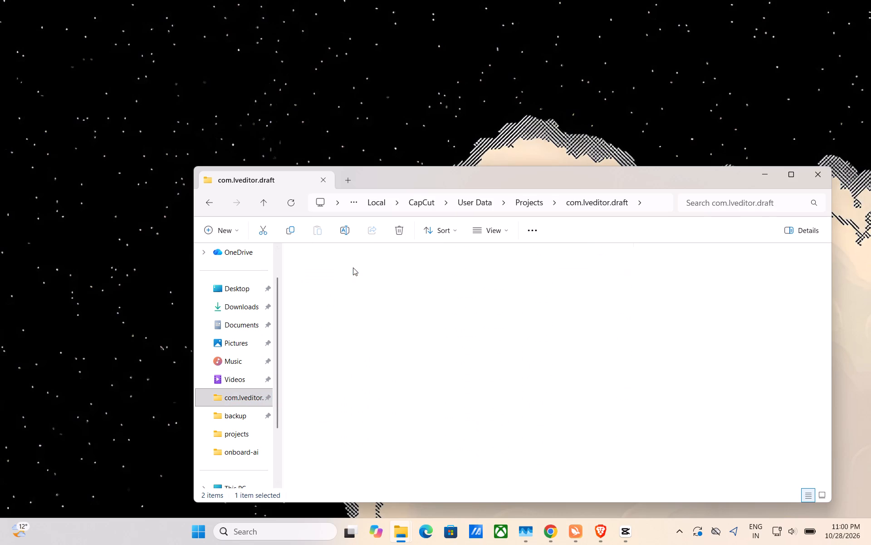
pyautogui.doubleClick(325, 333)
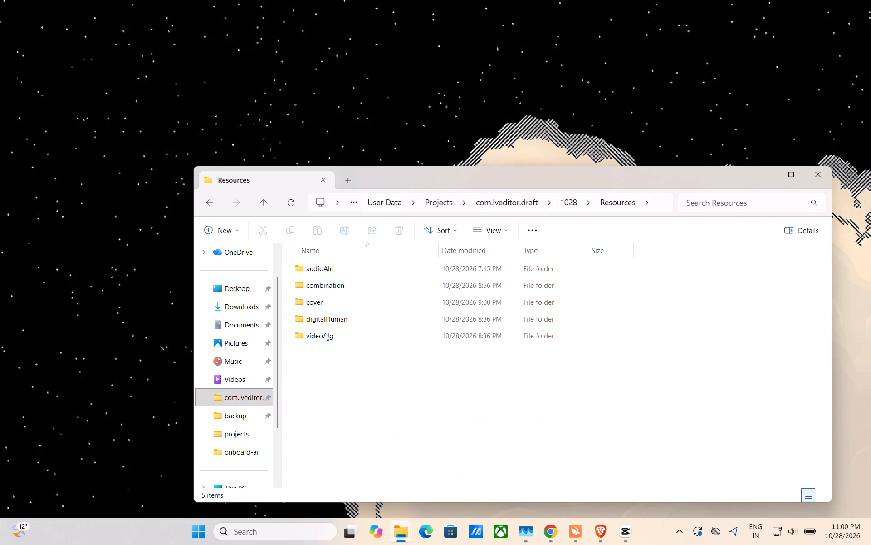
pyautogui.doubleClick(354, 289)
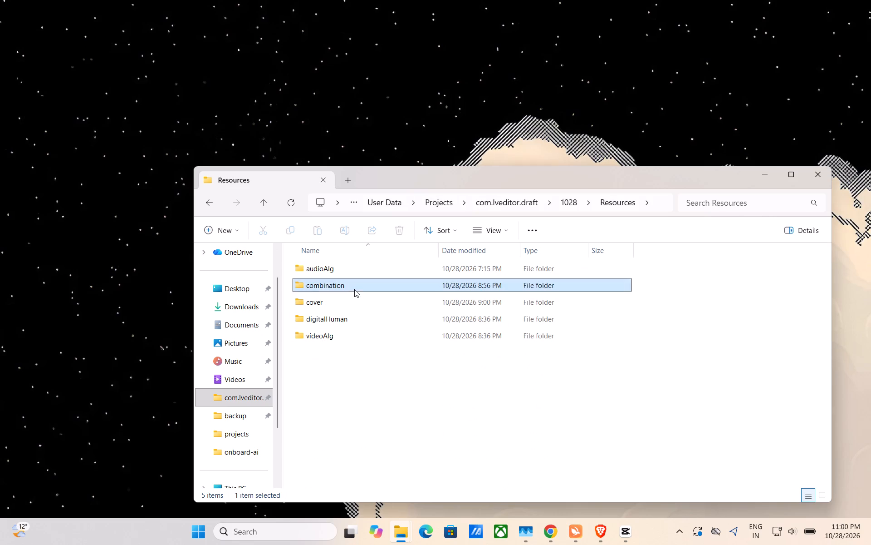
pyautogui.tripleClick(354, 289)
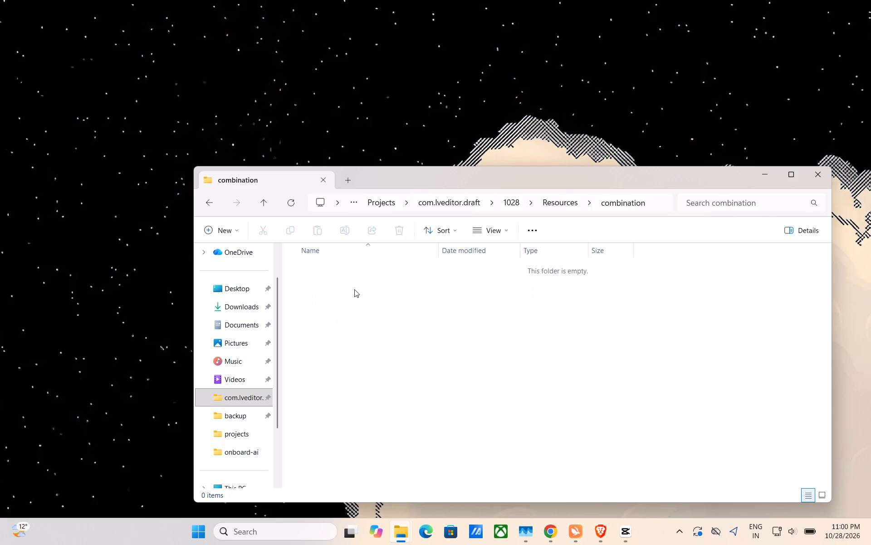
pyautogui.hotkey('ctrl', 'r')
pyautogui.doubleClick(236, 401)
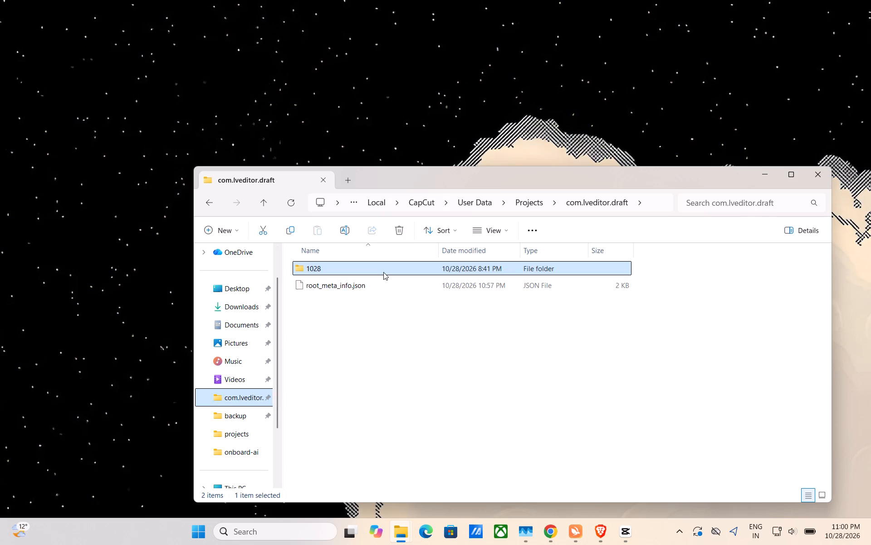
pyautogui.doubleClick(386, 269)
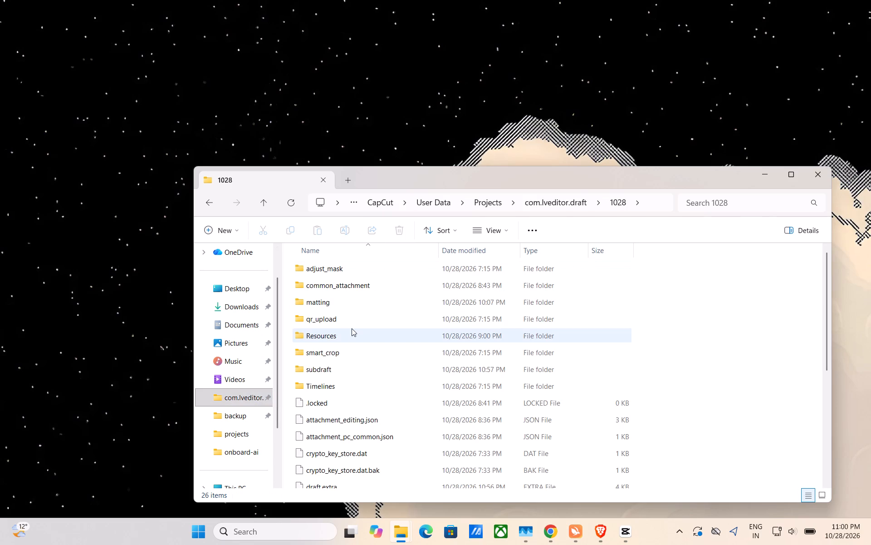
pyautogui.doubleClick(349, 333)
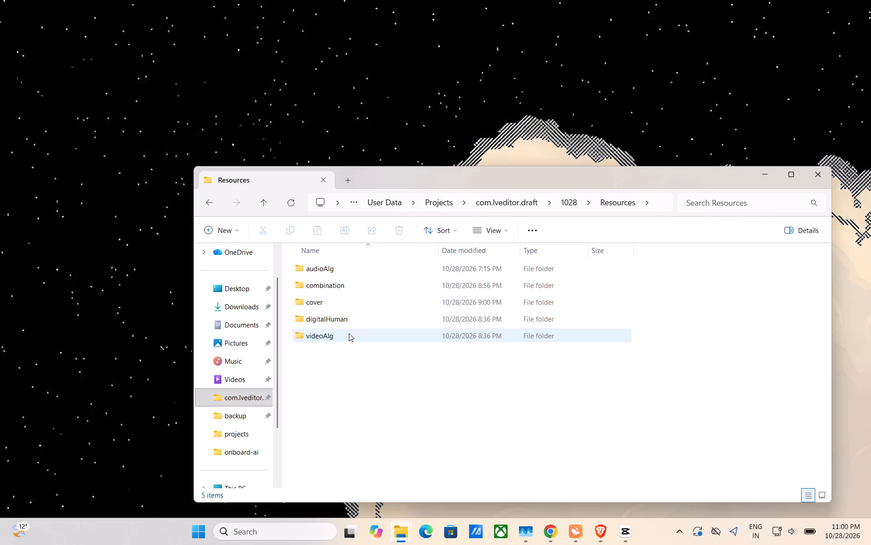
pyautogui.doubleClick(368, 289)
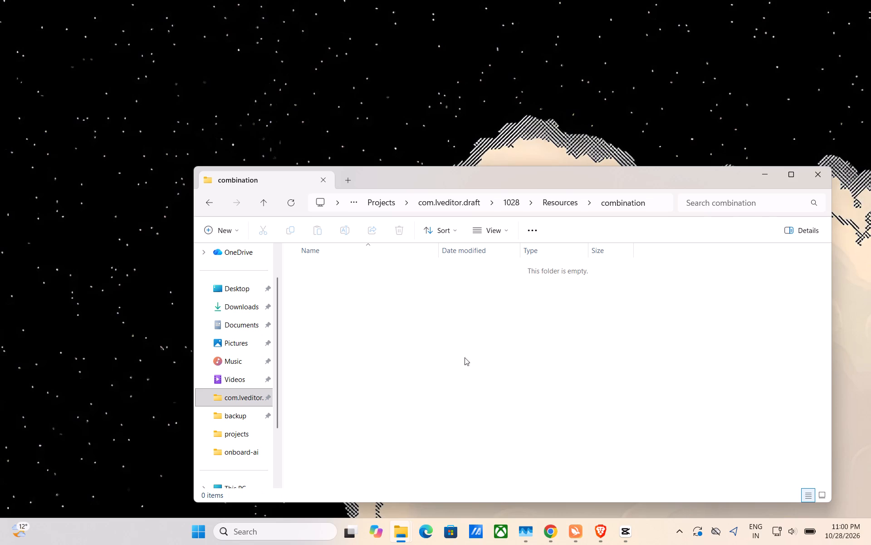
# Switch to CapCut, open the 7-day free Pro offer and review its plans, features and other services.
pyautogui.click(627, 528)
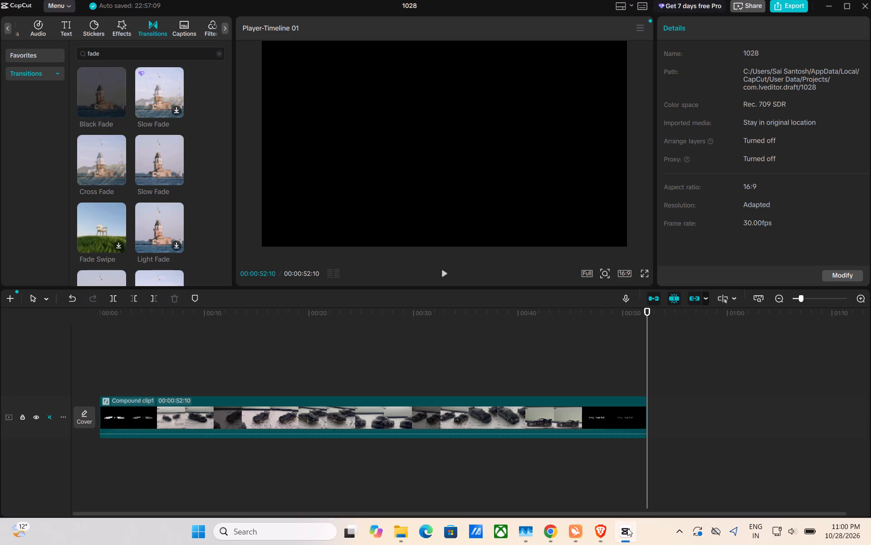
pyautogui.click(446, 160)
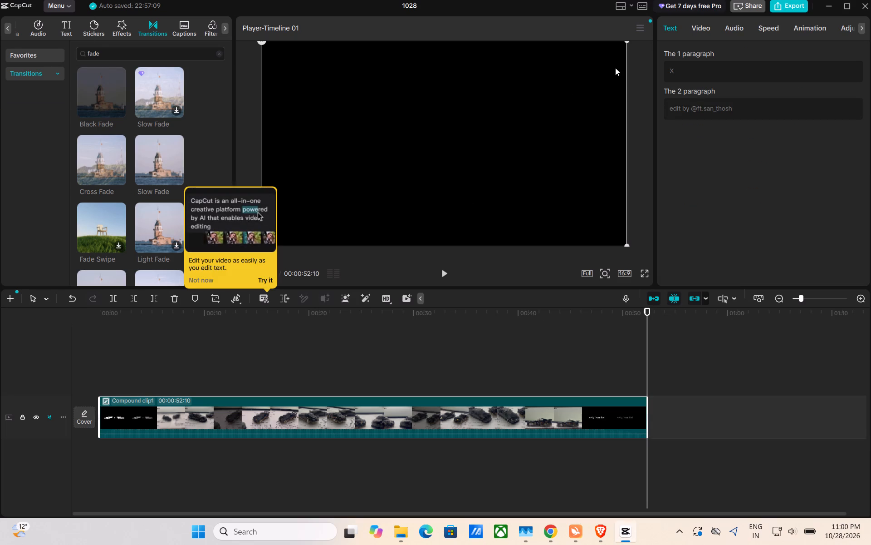
pyautogui.click(684, 11)
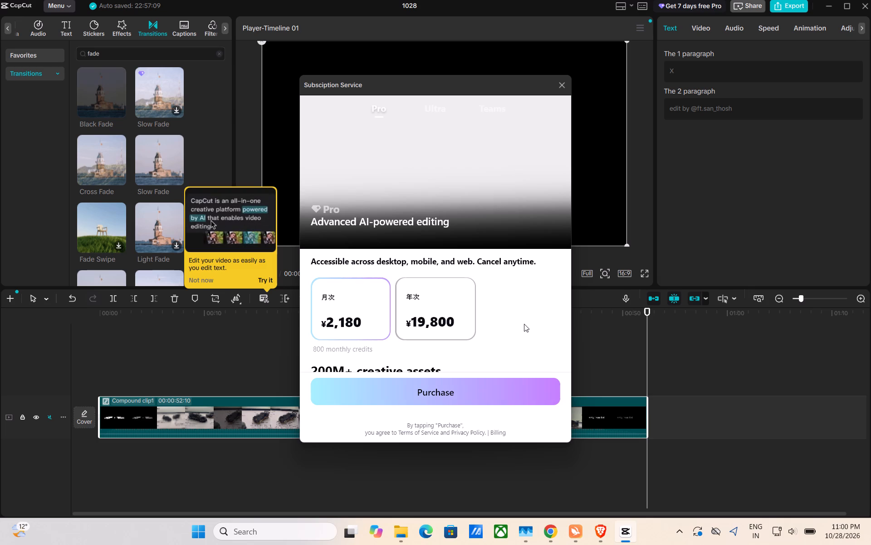
pyautogui.scroll(-4, 524, 324)
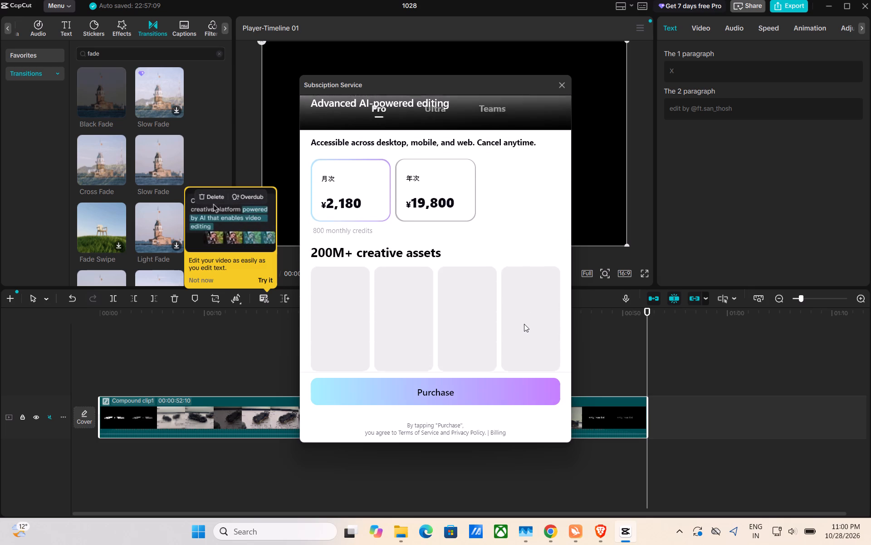
pyautogui.scroll(-2, 524, 324)
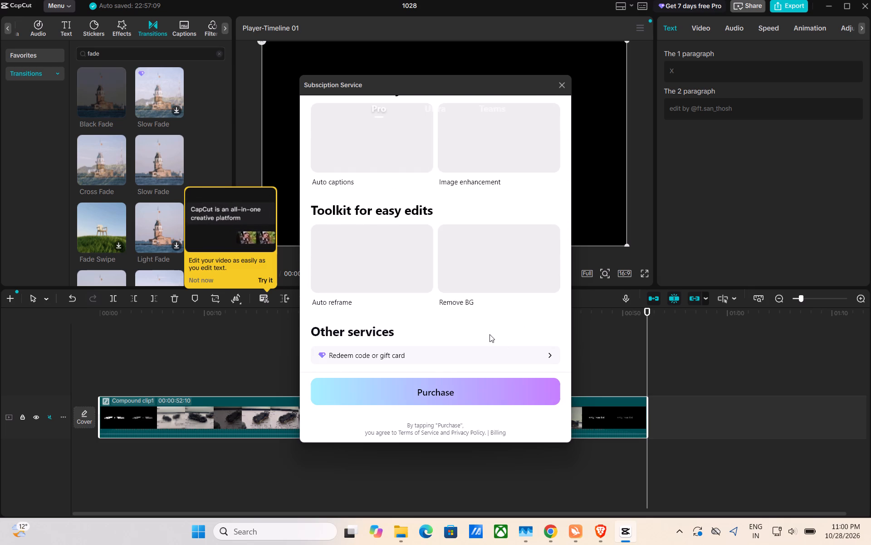
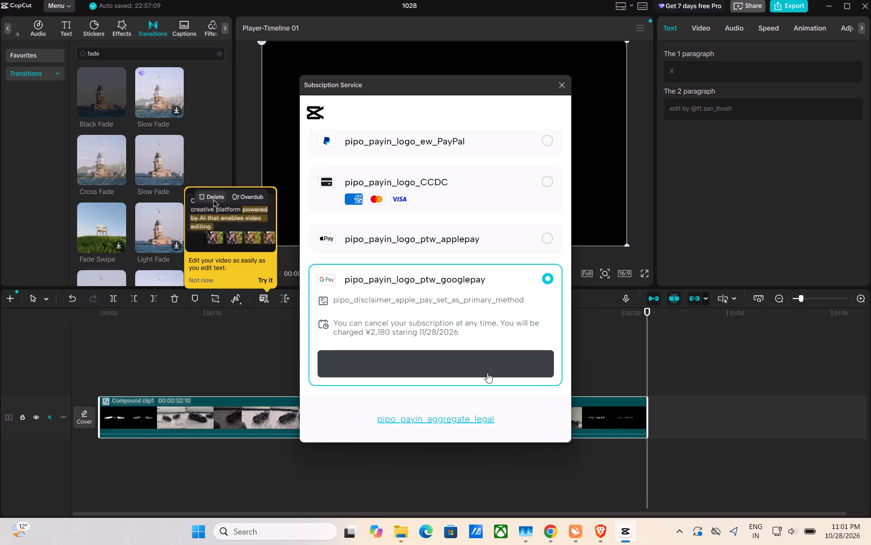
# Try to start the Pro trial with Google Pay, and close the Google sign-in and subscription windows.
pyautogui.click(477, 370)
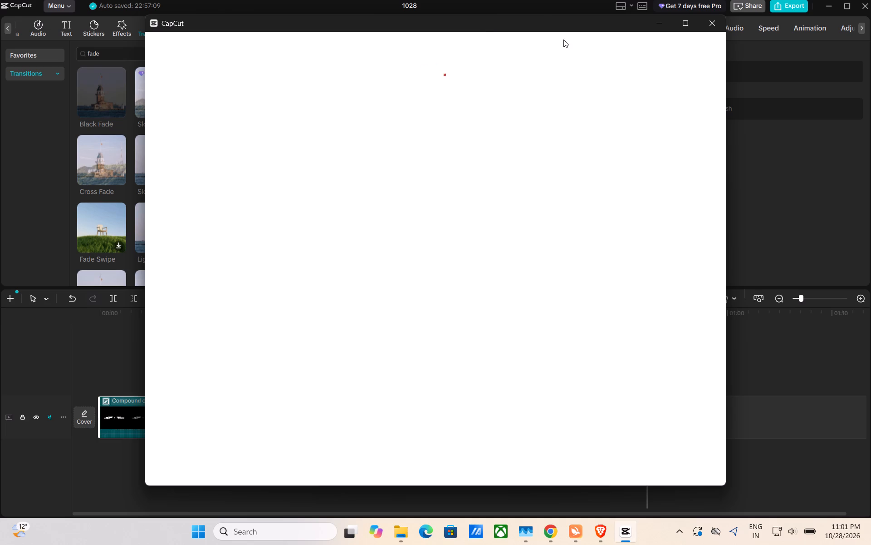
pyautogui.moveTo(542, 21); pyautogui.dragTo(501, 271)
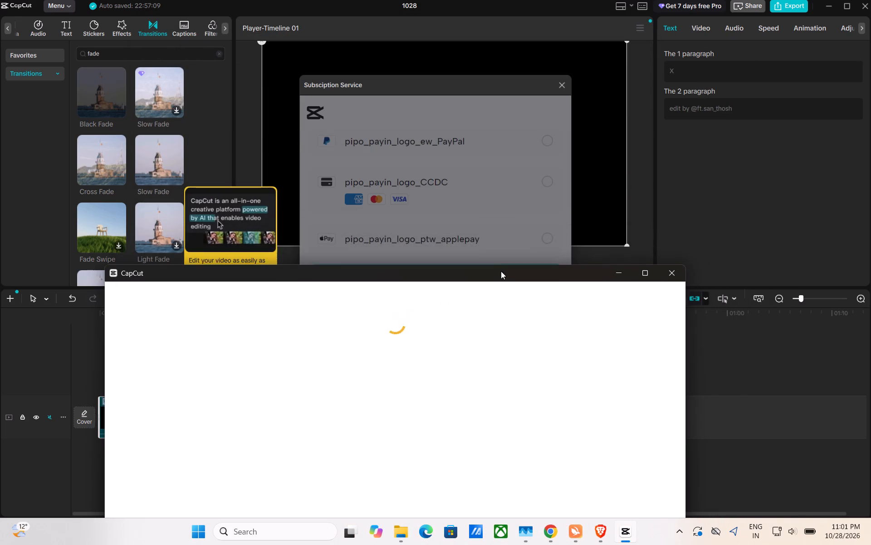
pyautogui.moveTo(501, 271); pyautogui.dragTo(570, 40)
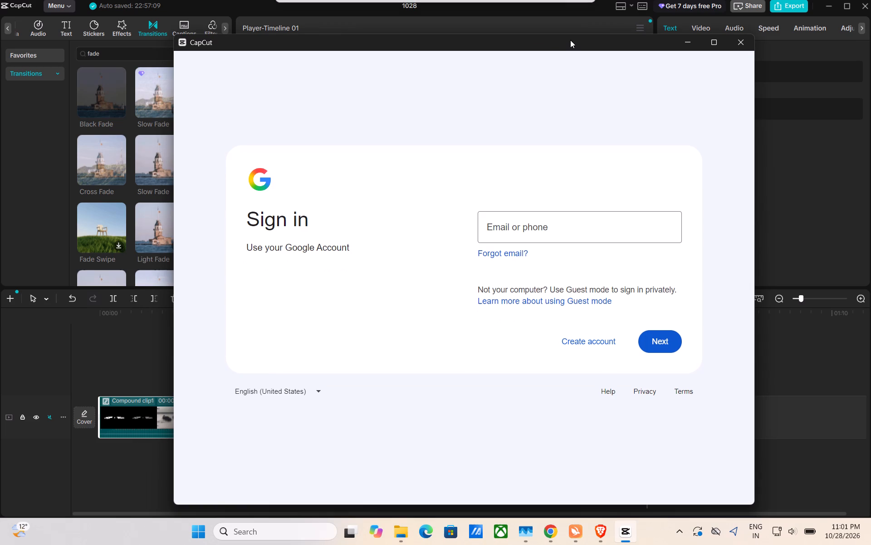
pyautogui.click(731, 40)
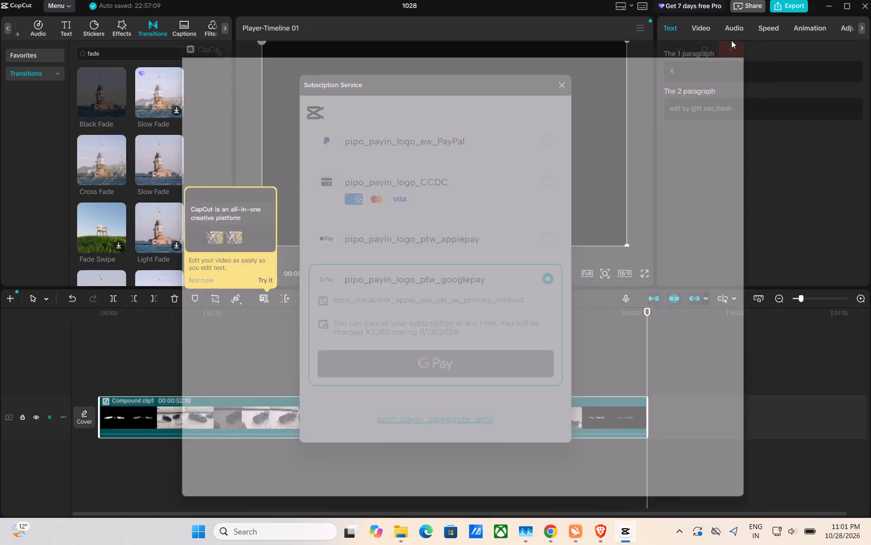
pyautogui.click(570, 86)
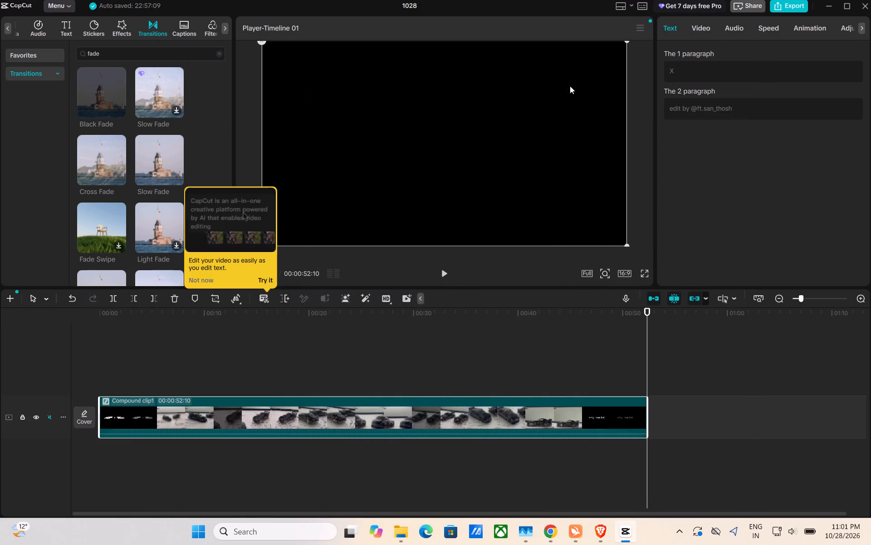
# Save the 1028 project.
pyautogui.hotkey('ctrl', 's')
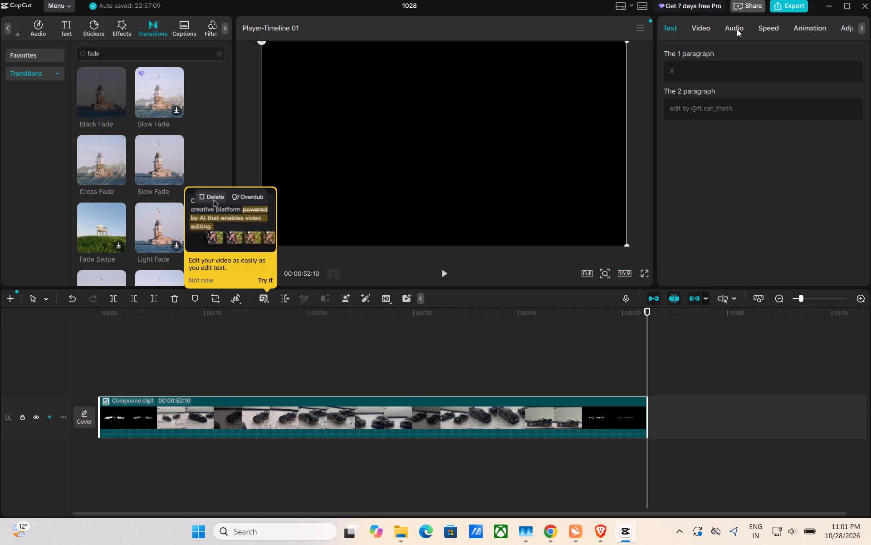
# Start exporting the project and review the list of Pro features and Pro materials used in the compound clip.
pyautogui.click(774, 2)
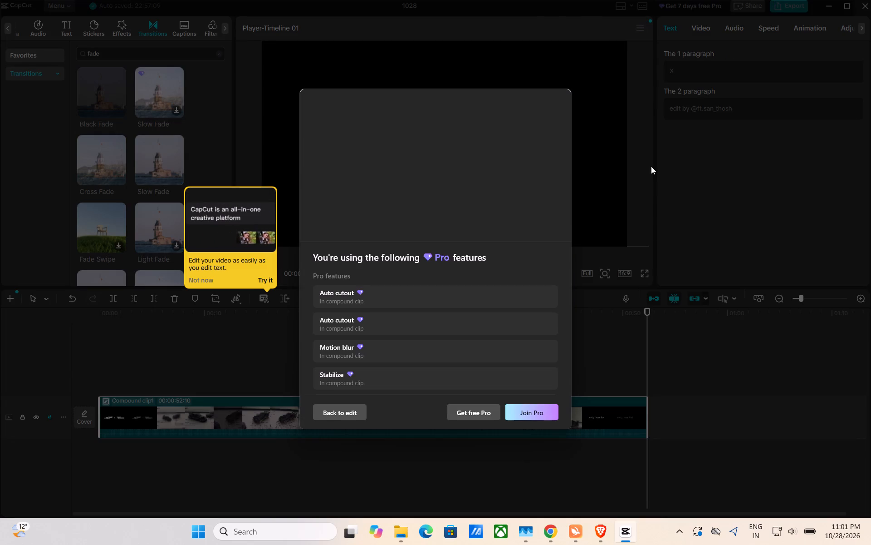
pyautogui.scroll(-4, 494, 315)
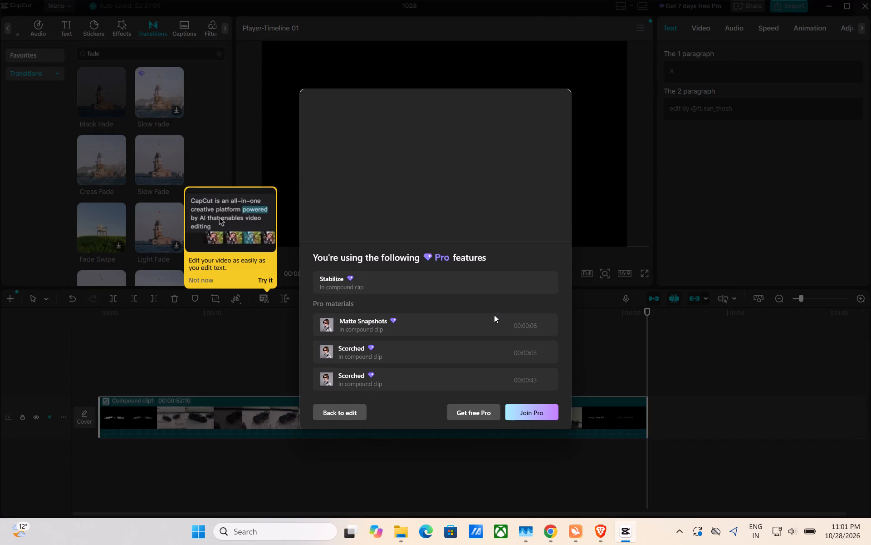
pyautogui.scroll(-1, 494, 315)
pyautogui.scroll(2, 494, 315)
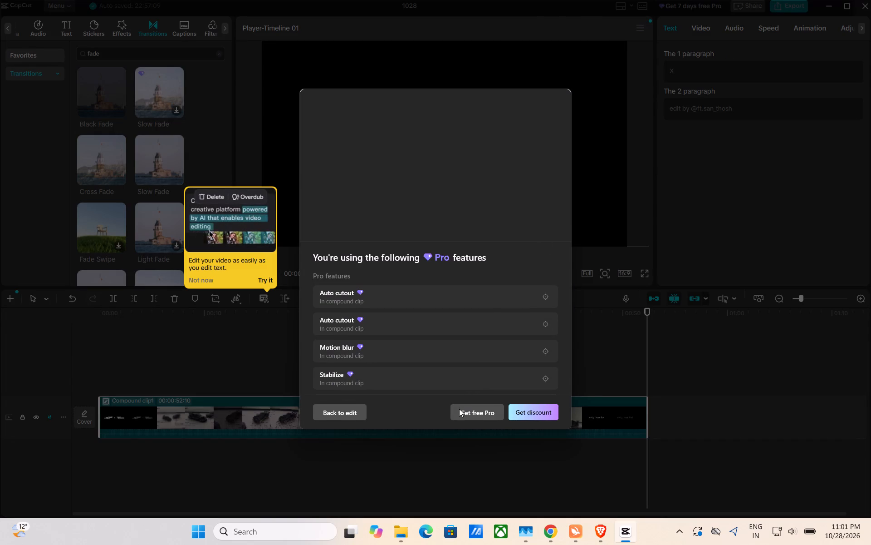
# Open the free Pro offer from the export notice and copy the friend invite link.
pyautogui.click(457, 412)
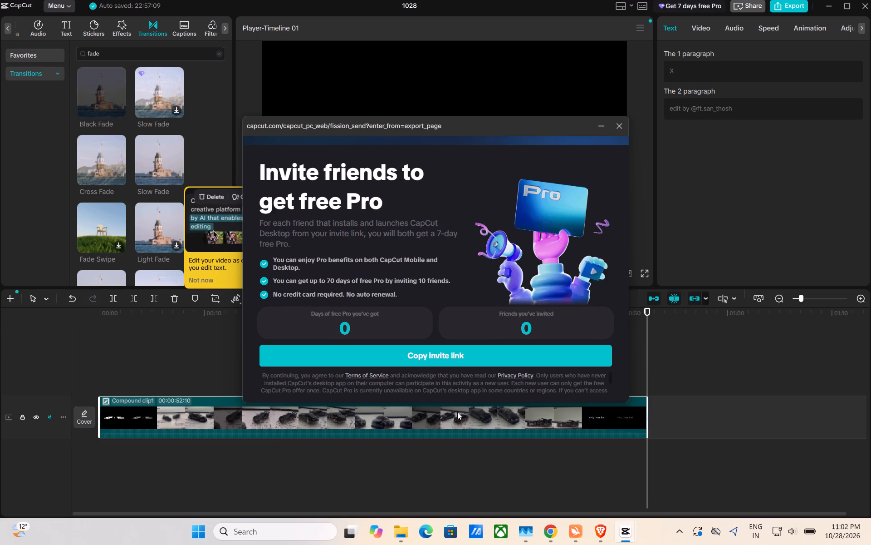
pyautogui.rightClick(475, 357)
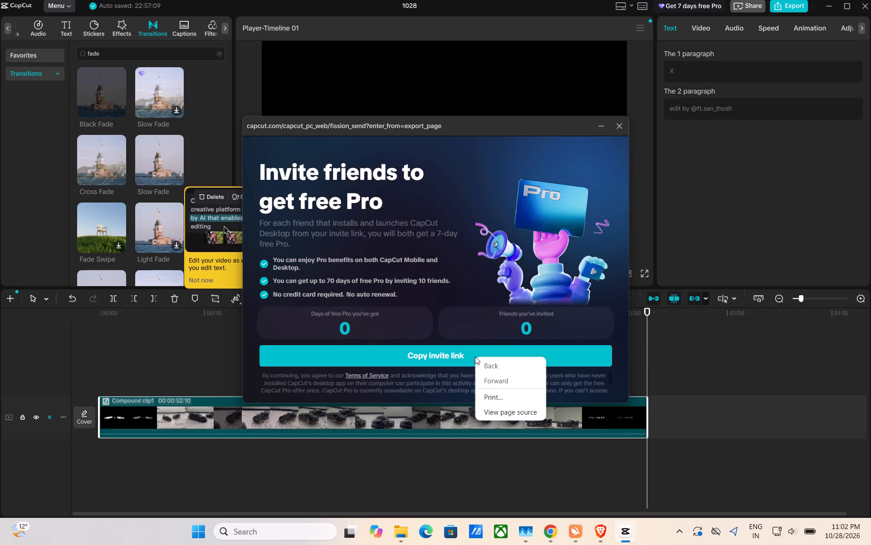
pyautogui.click(445, 355)
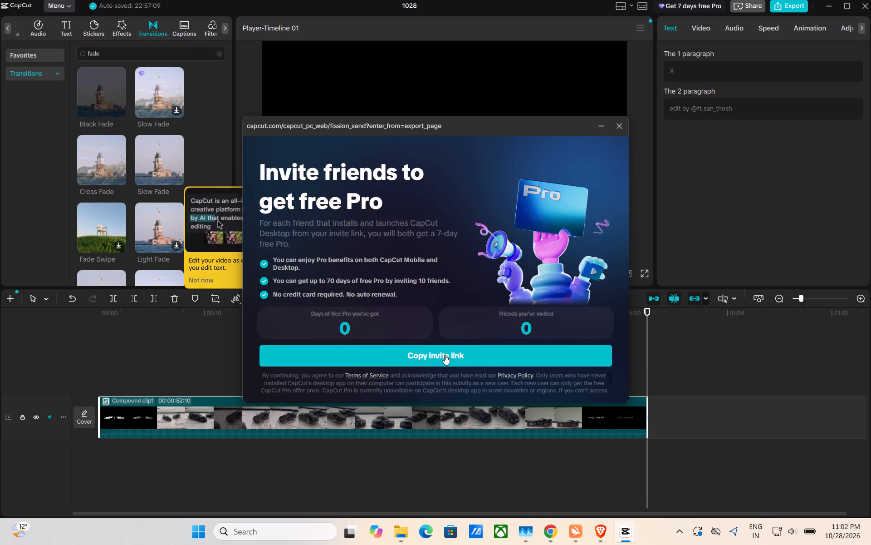
pyautogui.click(445, 355)
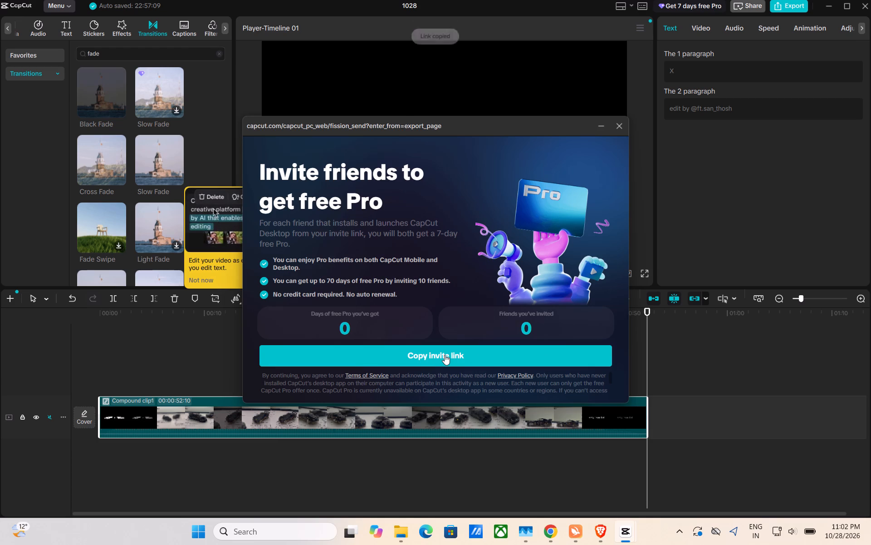
pyautogui.click(443, 354)
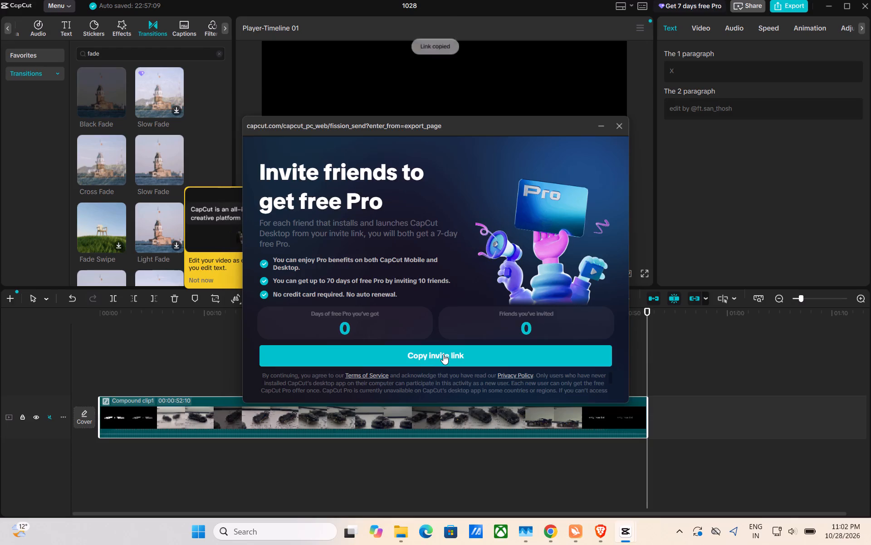
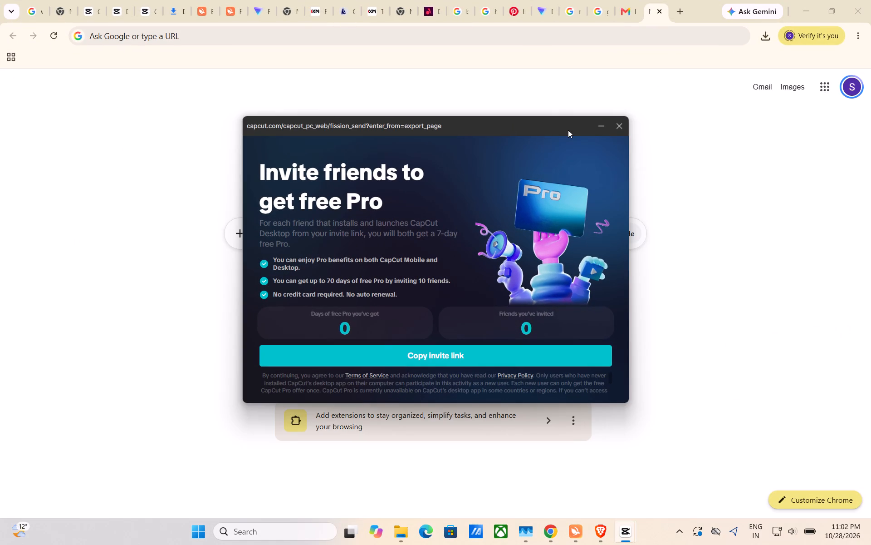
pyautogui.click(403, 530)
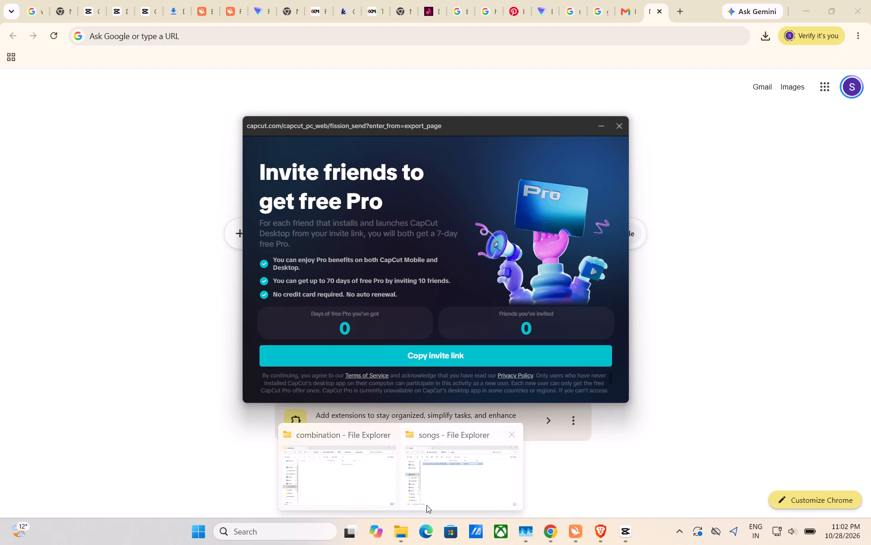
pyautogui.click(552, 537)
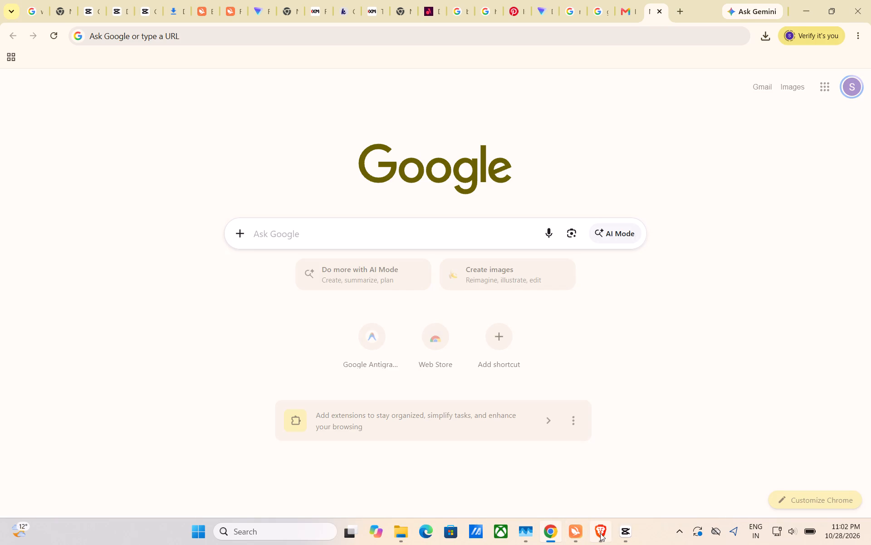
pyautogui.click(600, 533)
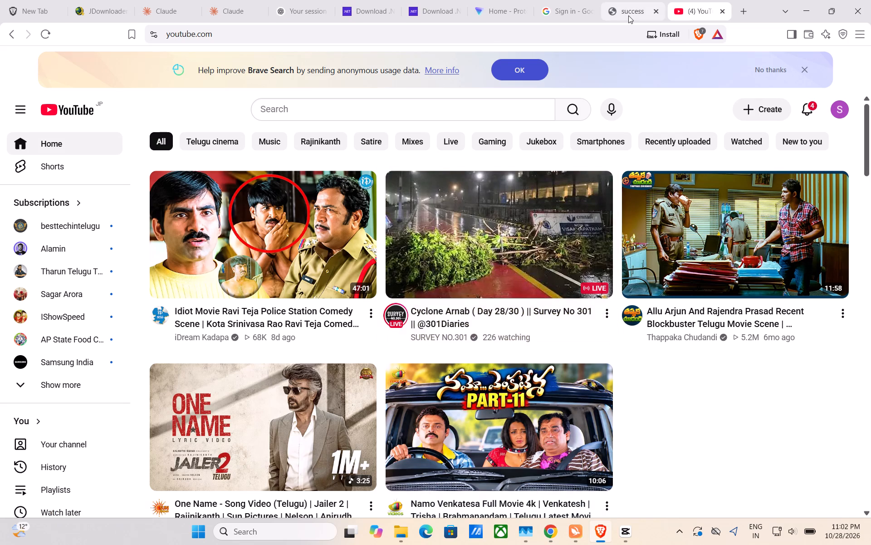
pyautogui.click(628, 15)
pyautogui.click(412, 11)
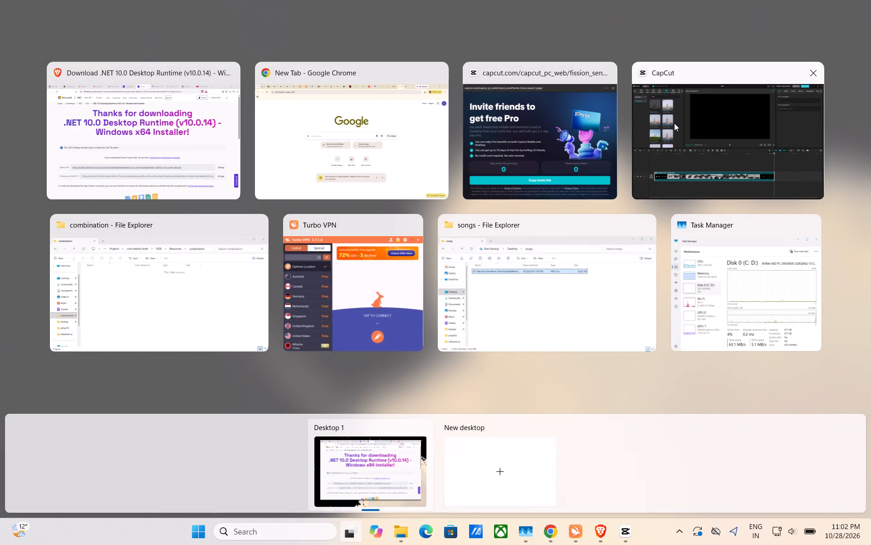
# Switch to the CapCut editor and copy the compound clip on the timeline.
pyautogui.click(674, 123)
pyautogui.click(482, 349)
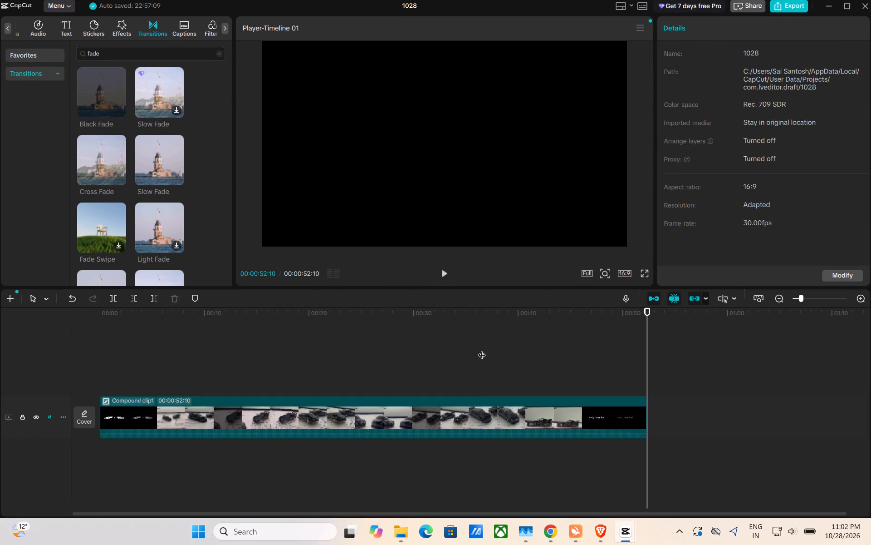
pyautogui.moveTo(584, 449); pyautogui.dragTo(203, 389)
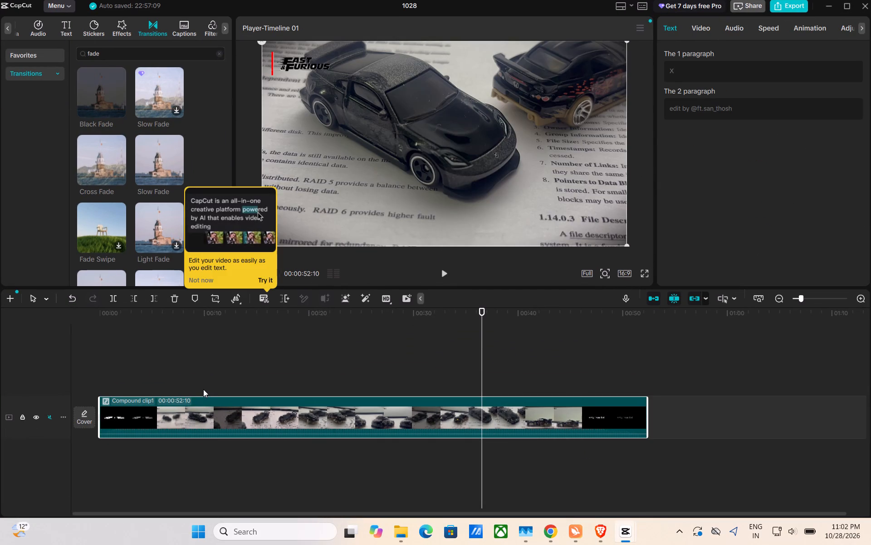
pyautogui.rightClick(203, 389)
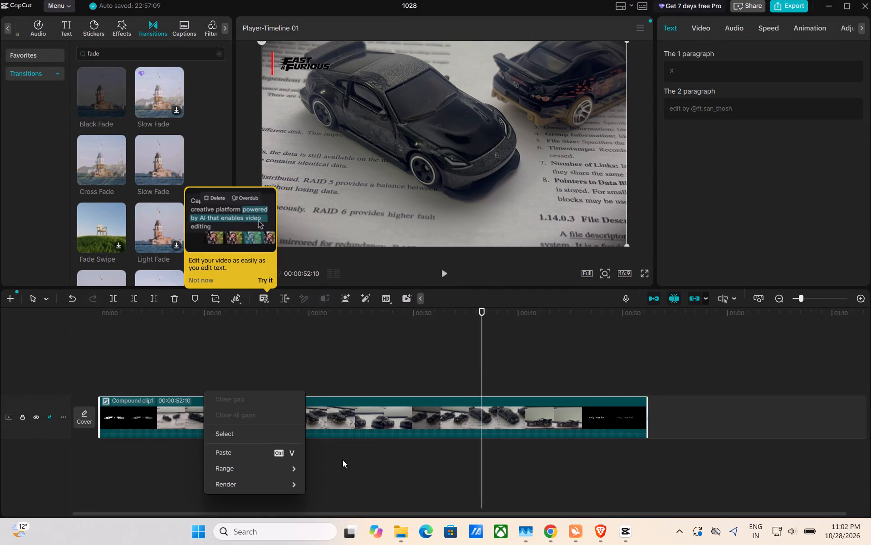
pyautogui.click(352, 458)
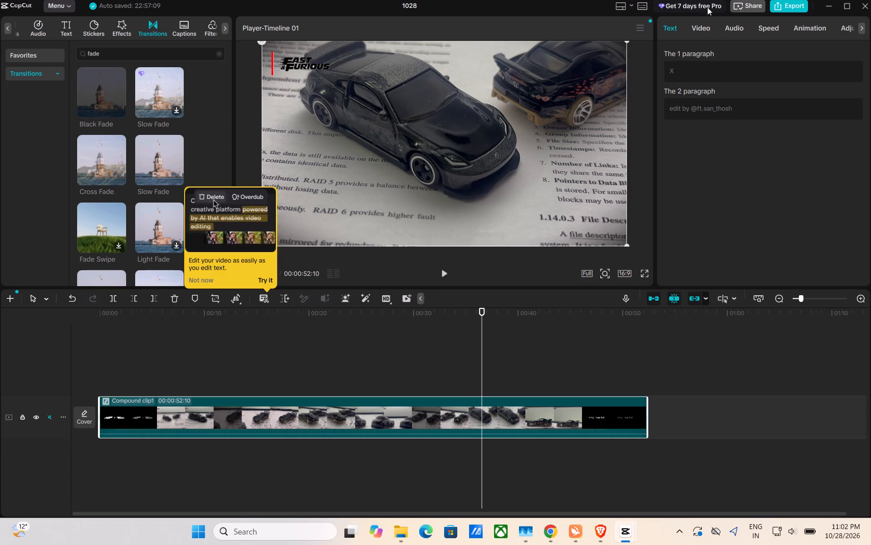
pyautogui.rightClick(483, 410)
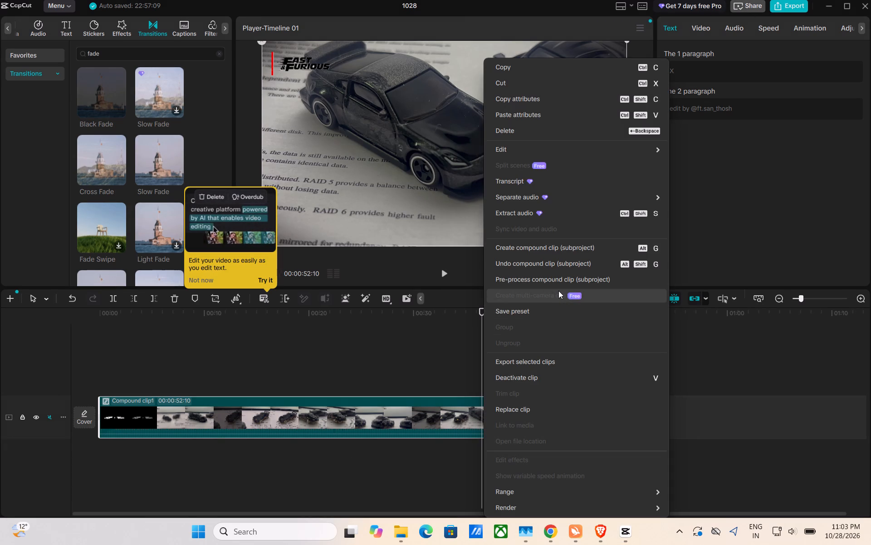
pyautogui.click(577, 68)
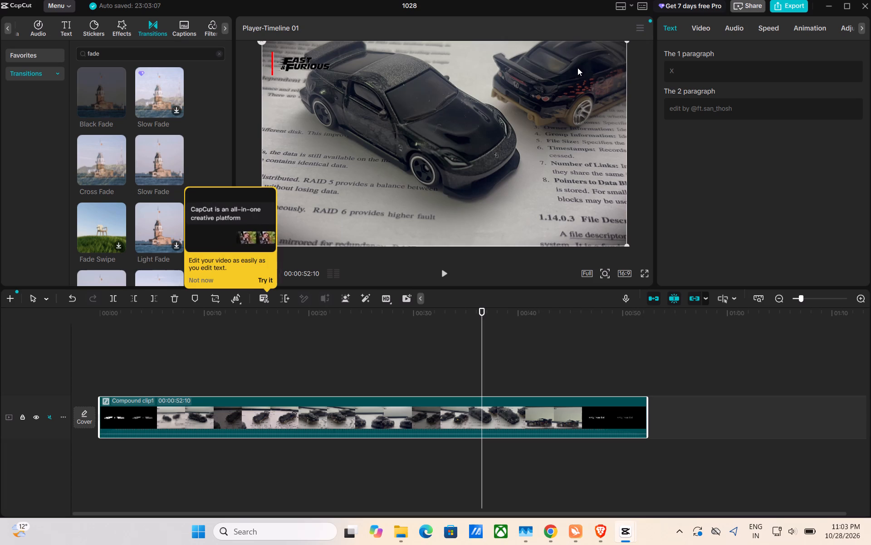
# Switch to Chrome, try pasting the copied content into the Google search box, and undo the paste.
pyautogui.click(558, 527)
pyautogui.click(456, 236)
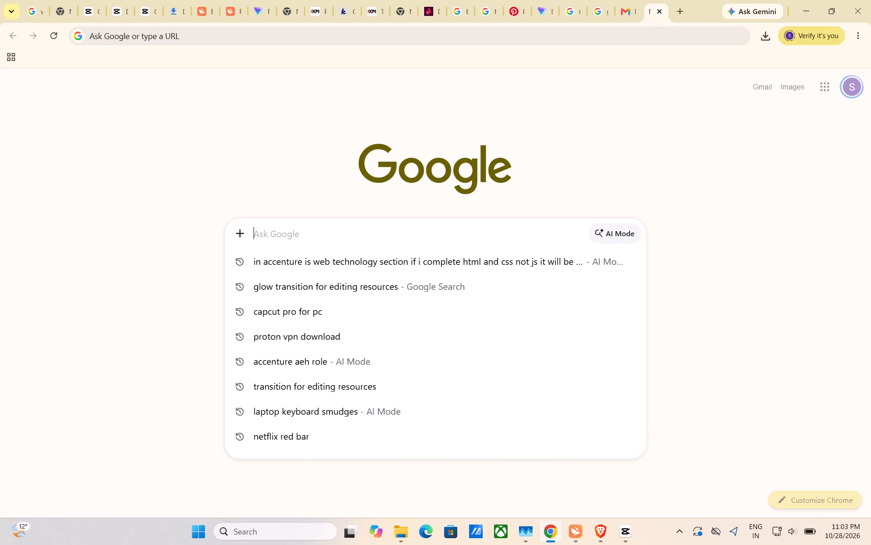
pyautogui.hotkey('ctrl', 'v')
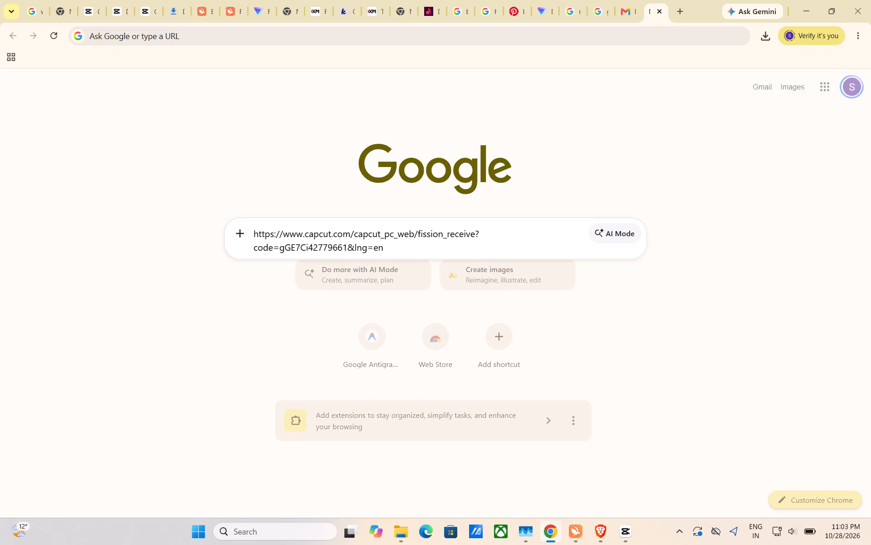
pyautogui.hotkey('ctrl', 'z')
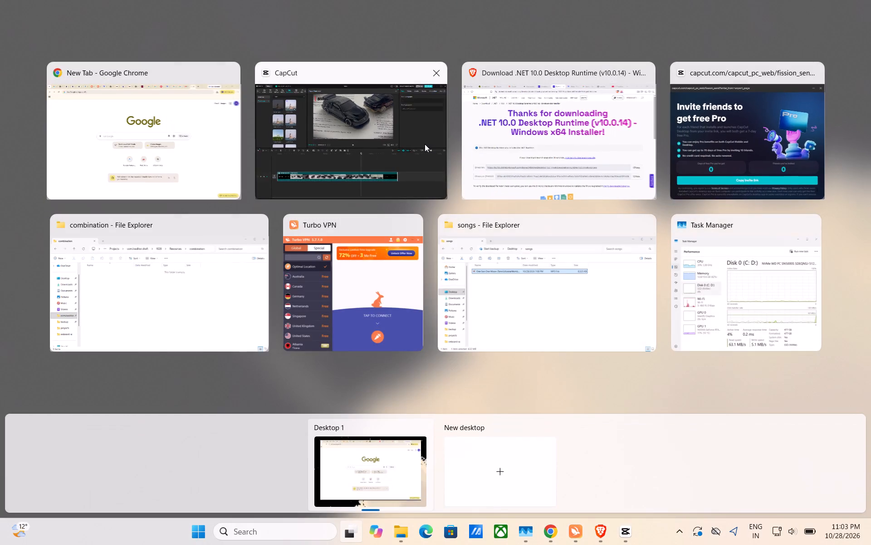
# Return to the CapCut editor and look through the actions available for the compound clip.
pyautogui.click(425, 144)
pyautogui.rightClick(466, 426)
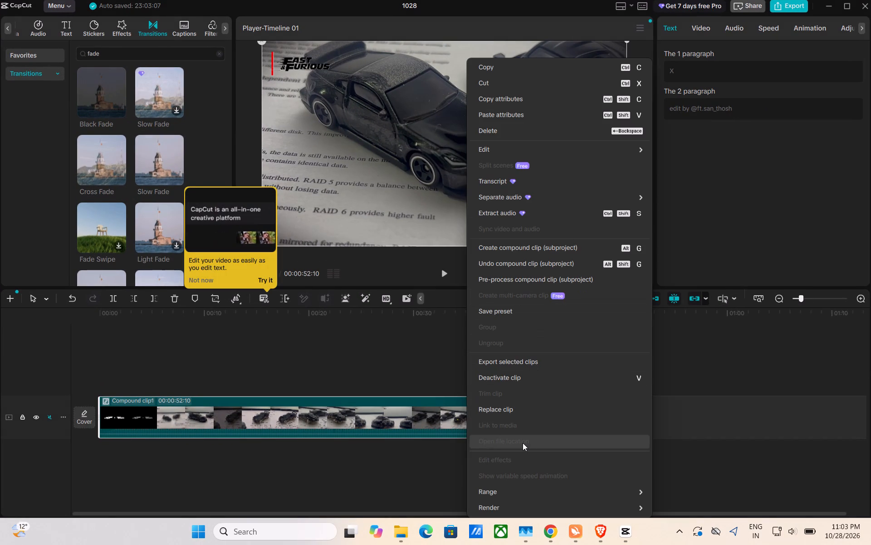
pyautogui.scroll(-1, 523, 443)
pyautogui.click(680, 337)
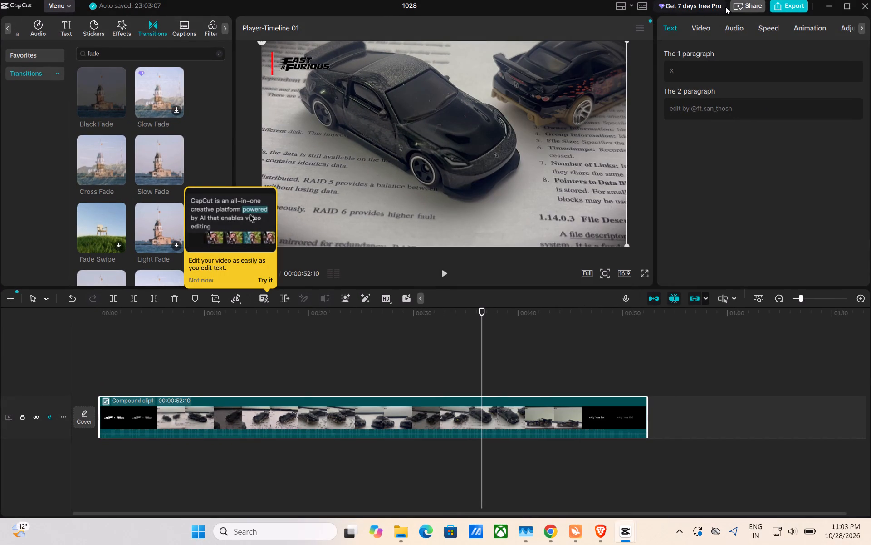
# Start exporting the project and review the list of Pro features and Pro materials used in the compound clip.
pyautogui.click(782, 4)
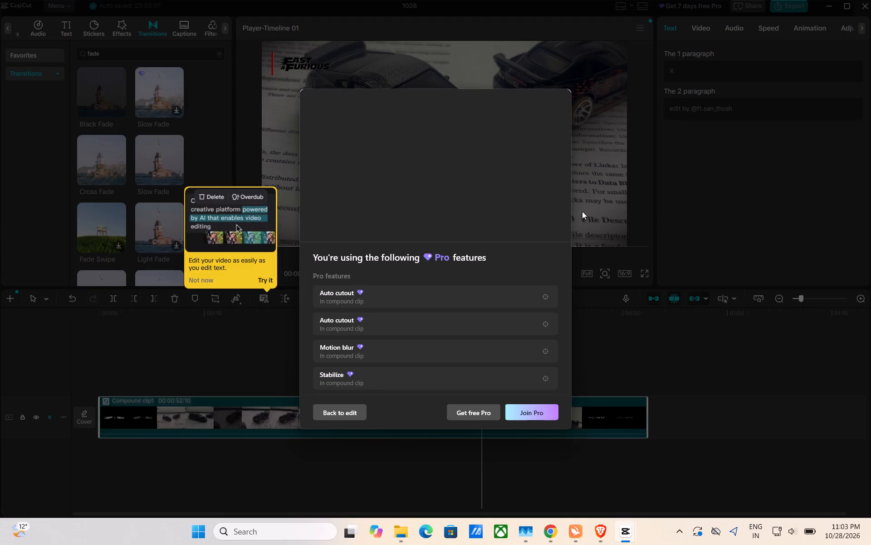
pyautogui.scroll(-9, 484, 345)
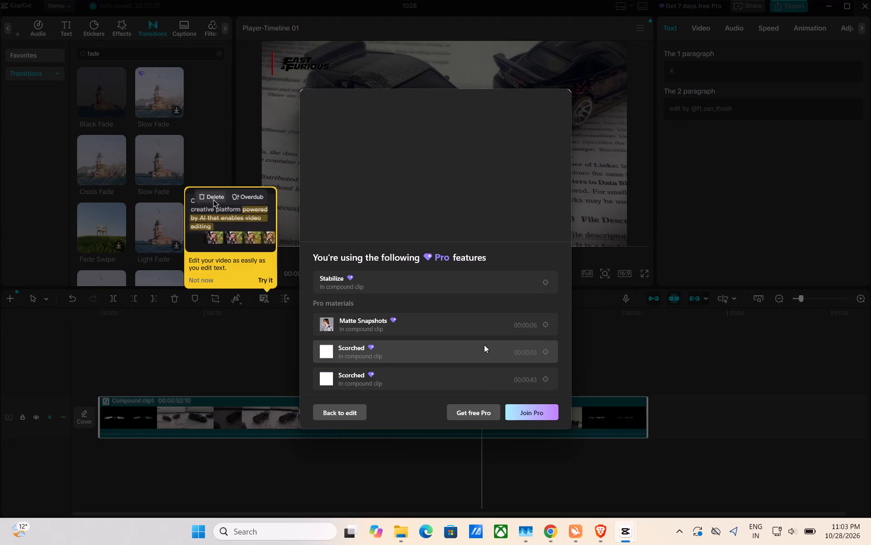
pyautogui.scroll(5, 484, 345)
pyautogui.scroll(-1, 484, 345)
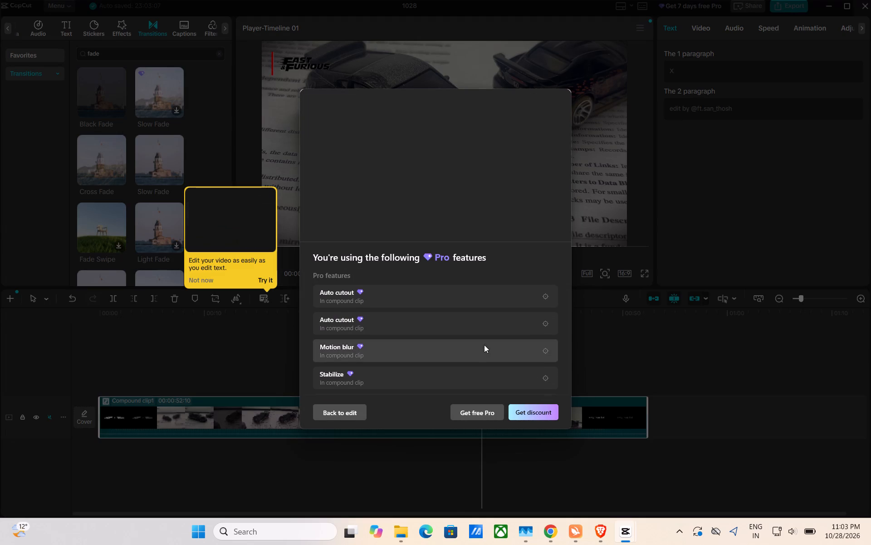
pyautogui.scroll(-2, 484, 345)
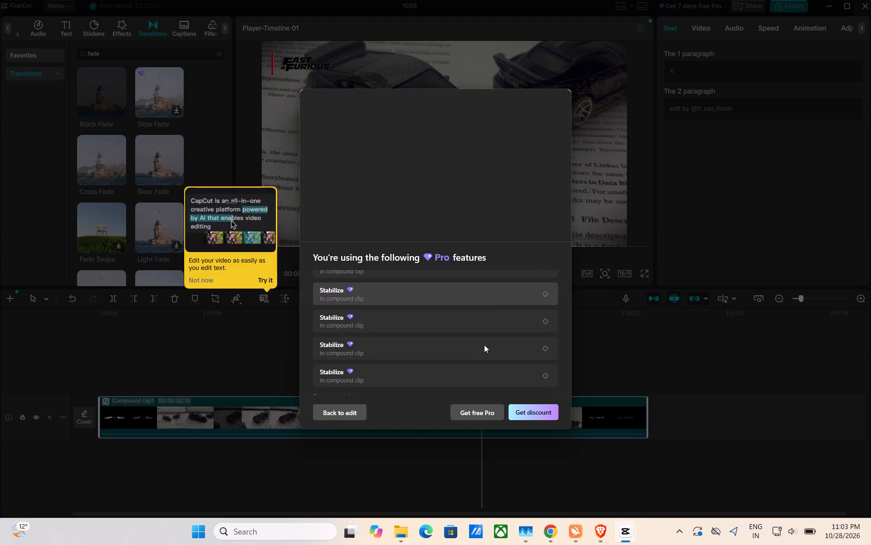
pyautogui.scroll(-2, 475, 383)
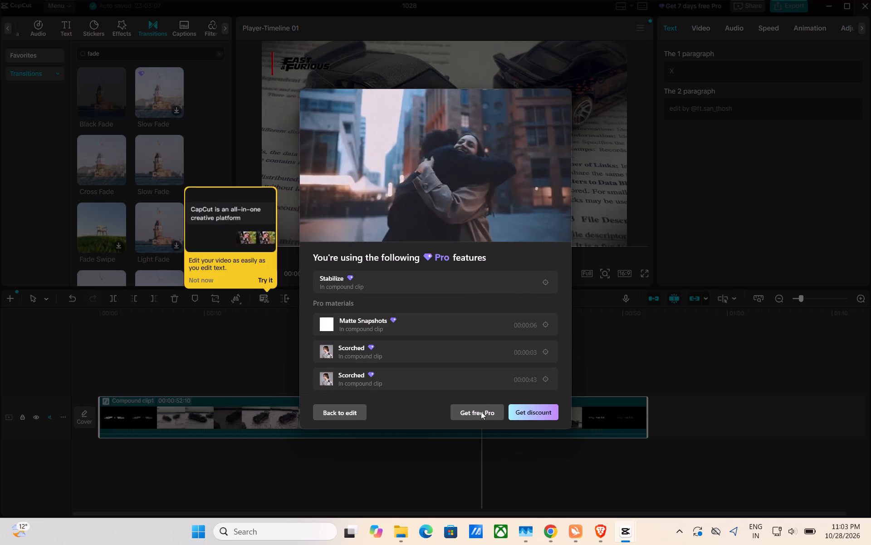
# Open the free Pro offer from the export notice.
pyautogui.rightClick(481, 411)
pyautogui.doubleClick(481, 411)
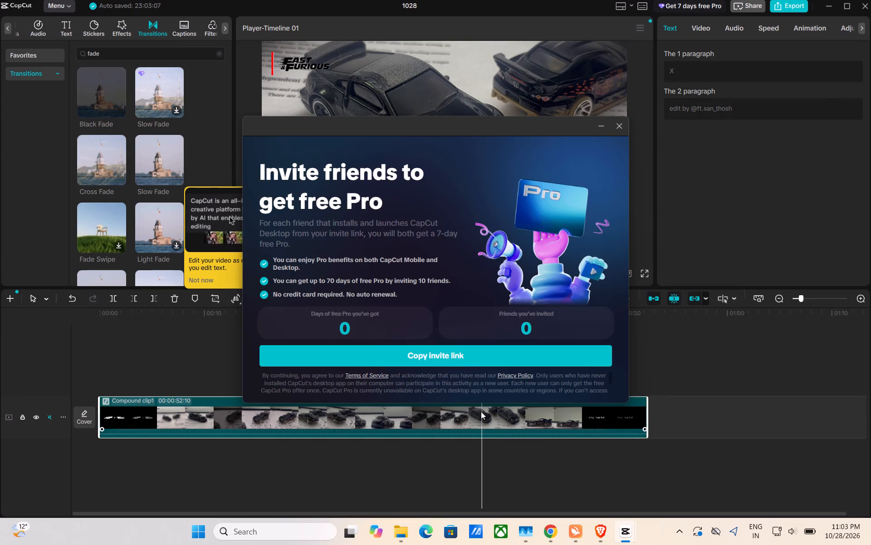
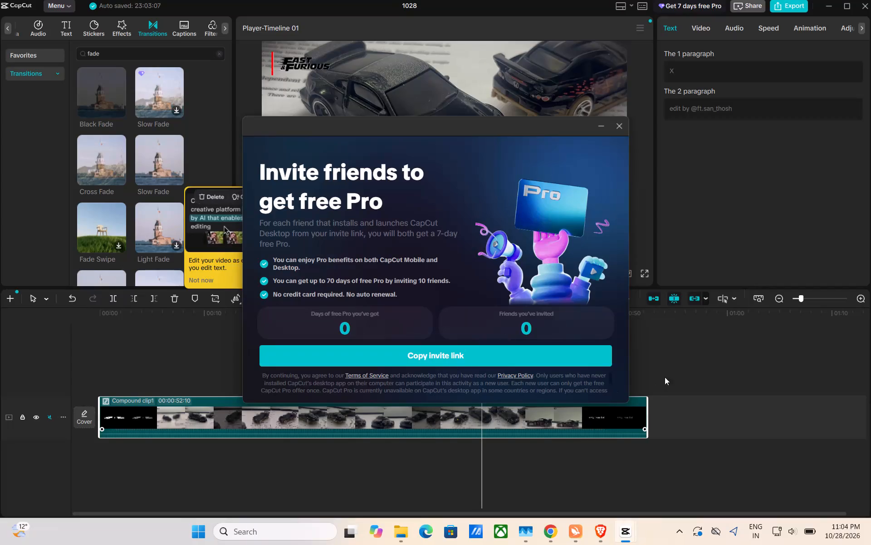
# Dismiss the friend-invite Pro offer and pre-process the compound clip (subproject) on the timeline.
pyautogui.click(618, 124)
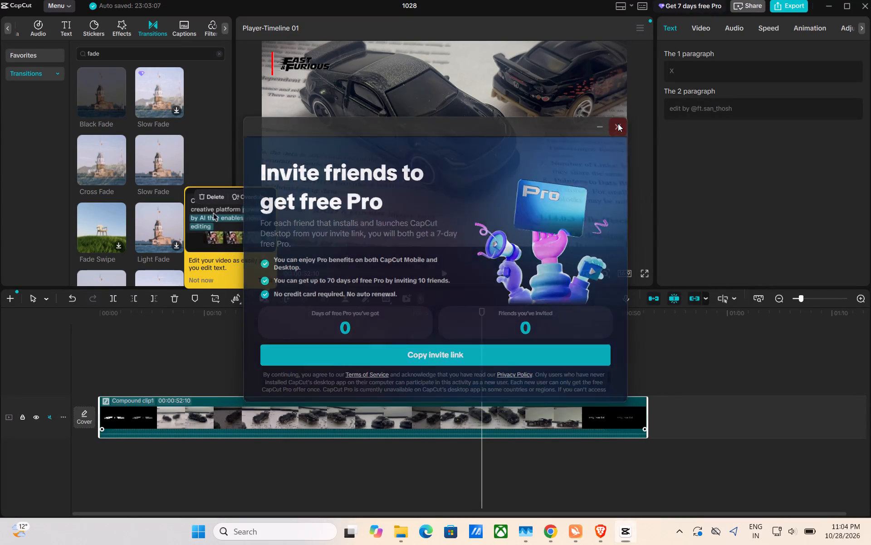
pyautogui.rightClick(428, 421)
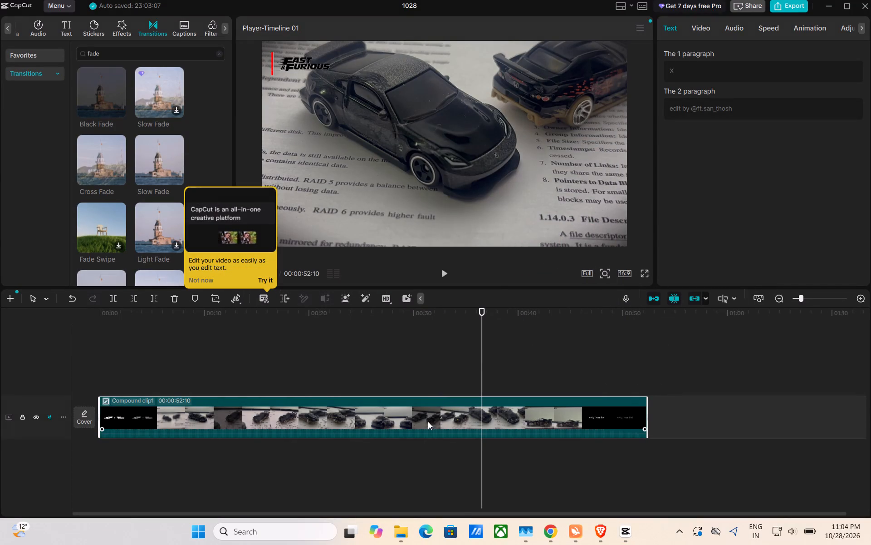
pyautogui.click(480, 277)
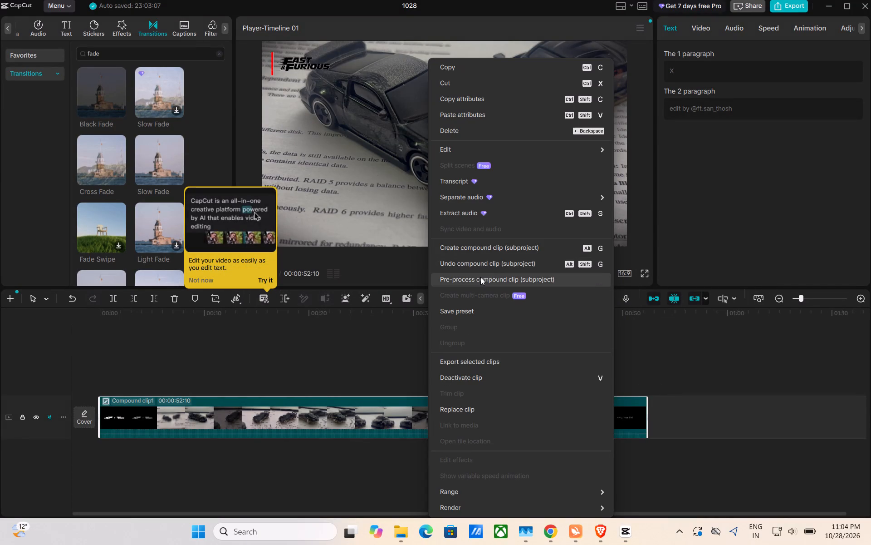
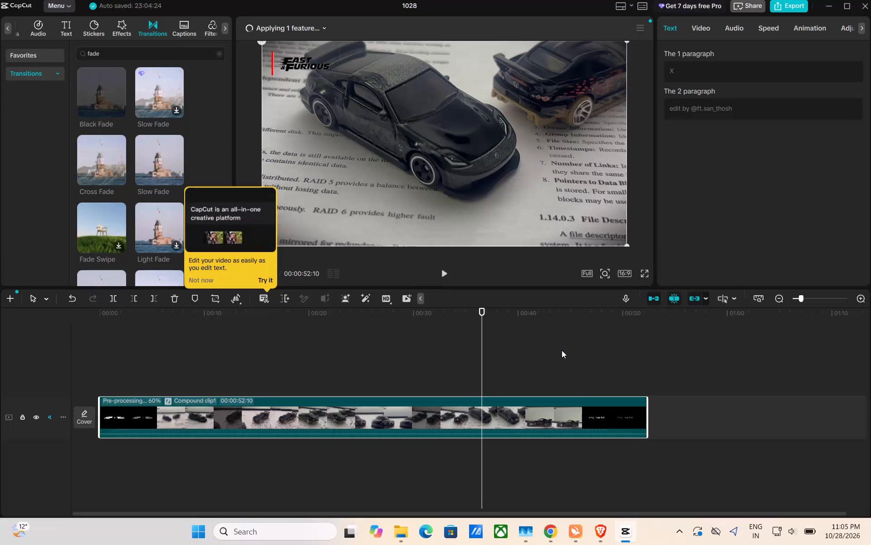
# Switch to the File Explorer window showing the project's combination folder and open the Music folder.
pyautogui.click(400, 540)
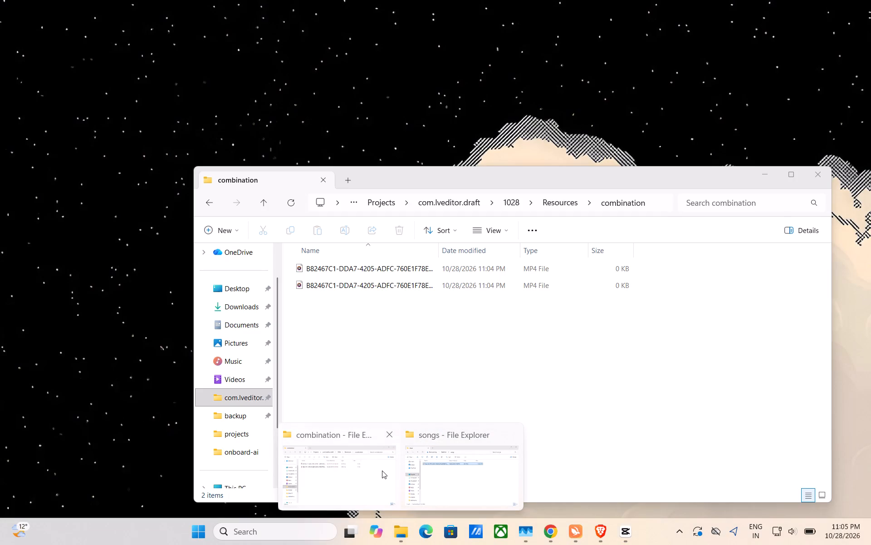
pyautogui.click(382, 471)
pyautogui.doubleClick(241, 358)
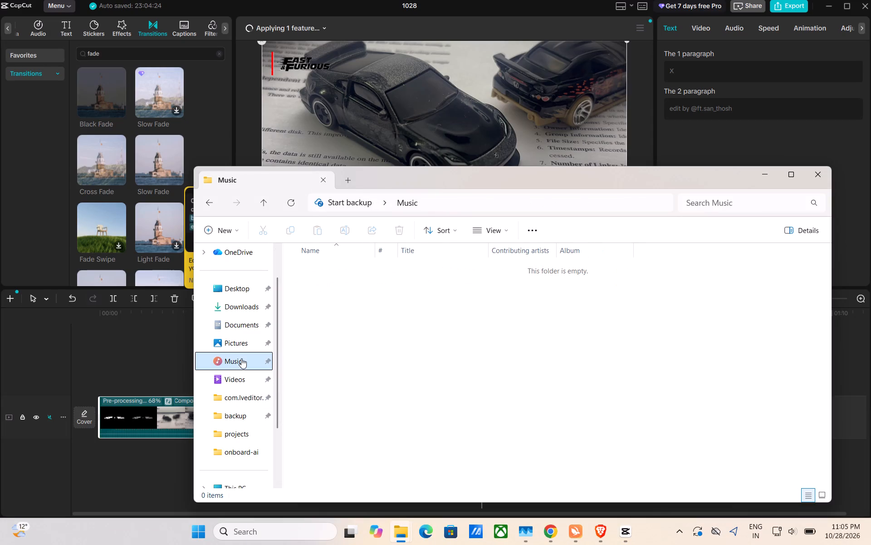
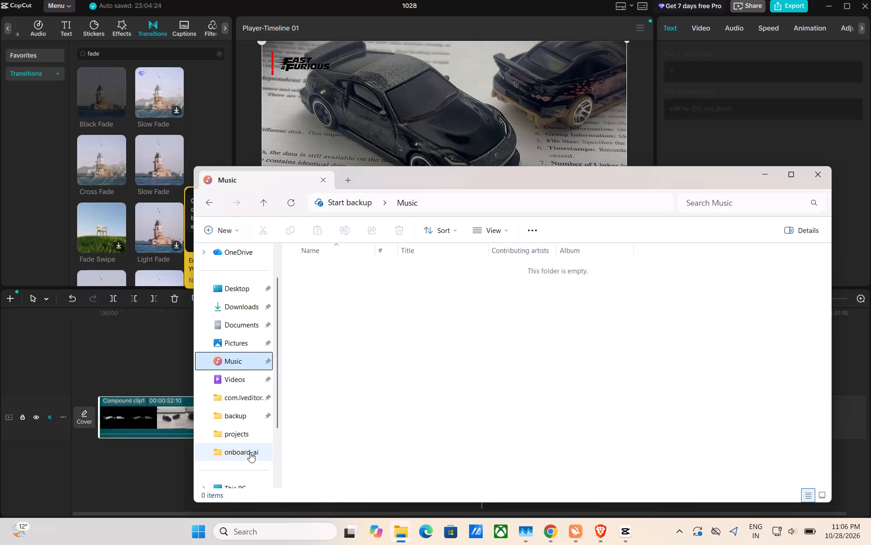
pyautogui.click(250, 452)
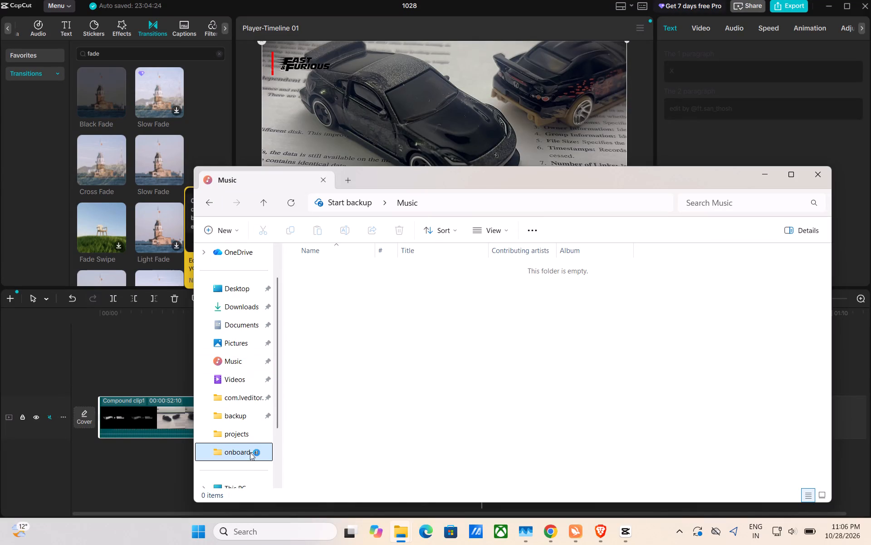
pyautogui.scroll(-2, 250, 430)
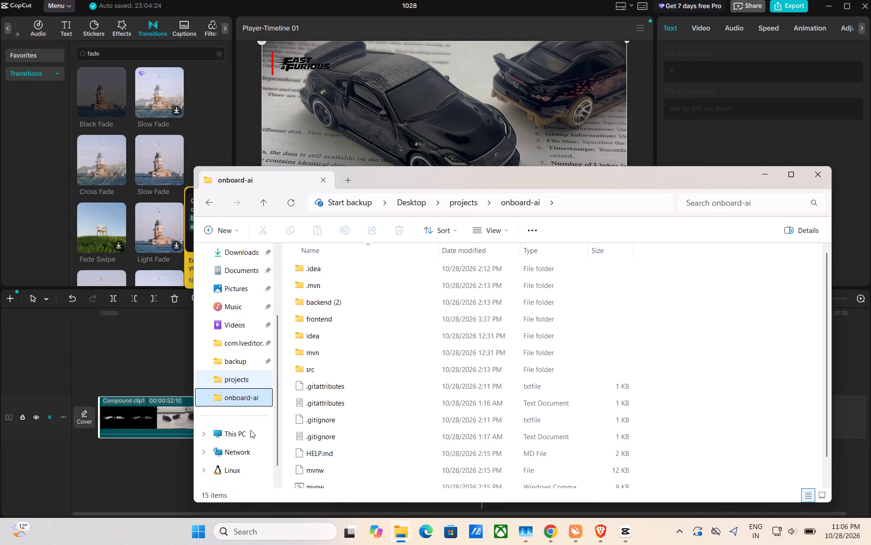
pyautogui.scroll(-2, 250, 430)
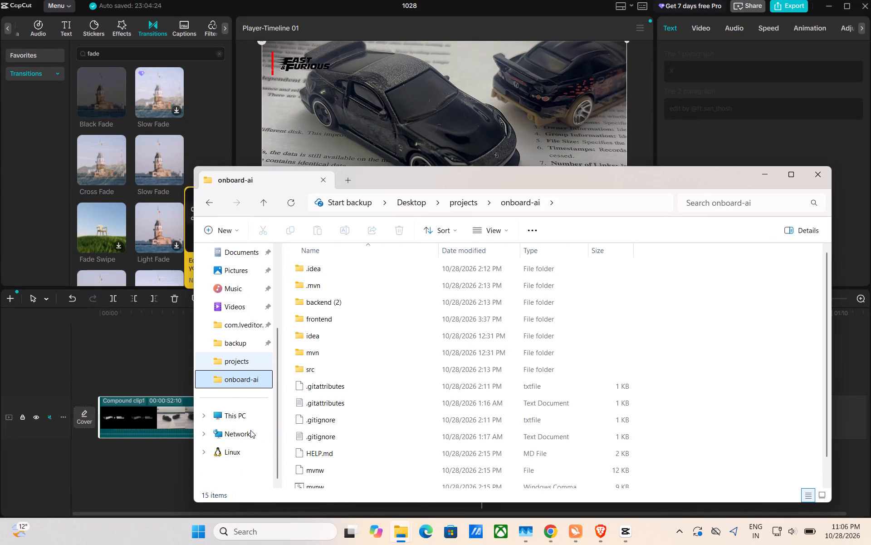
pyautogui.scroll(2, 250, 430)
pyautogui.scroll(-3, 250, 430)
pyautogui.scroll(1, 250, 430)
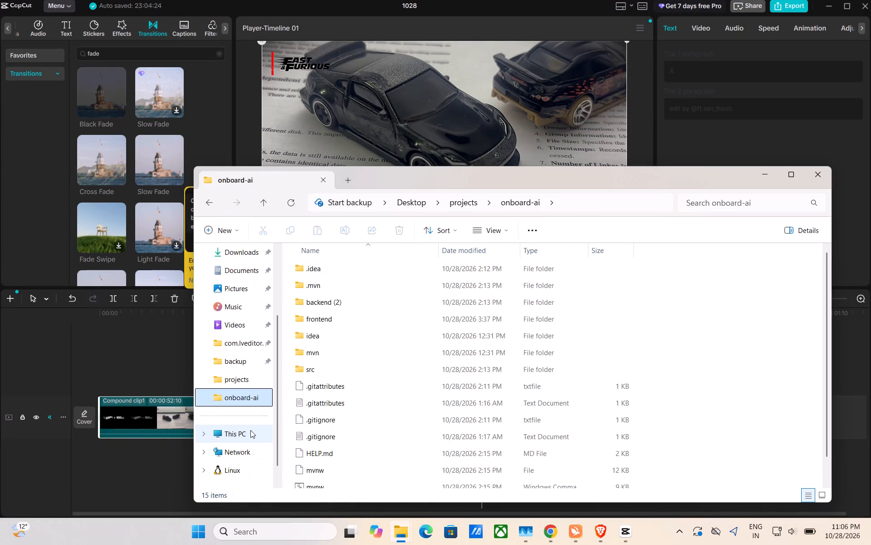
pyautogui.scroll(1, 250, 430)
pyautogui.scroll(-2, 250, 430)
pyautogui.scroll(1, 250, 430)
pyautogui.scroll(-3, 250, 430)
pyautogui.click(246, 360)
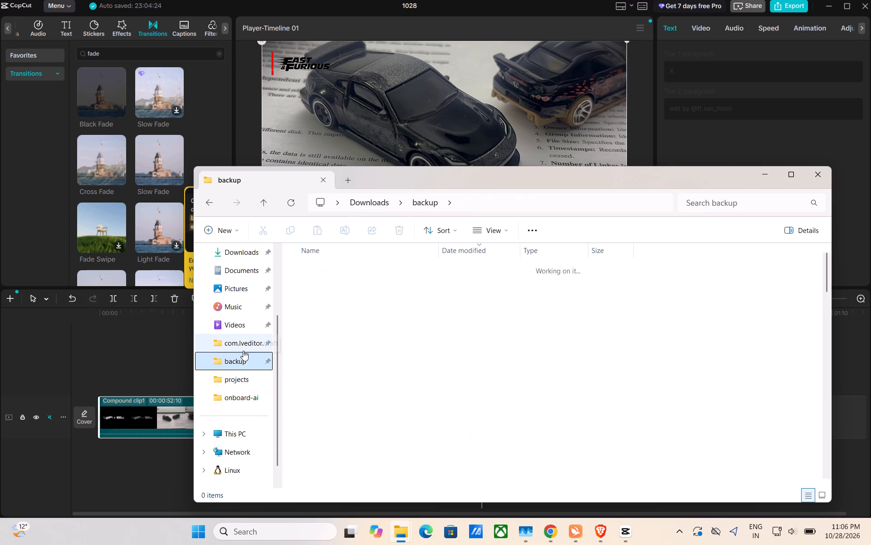
# Open the combination folder of project 1028, inside com.lveditor.draft > 1028 > Resources.
pyautogui.doubleClick(243, 351)
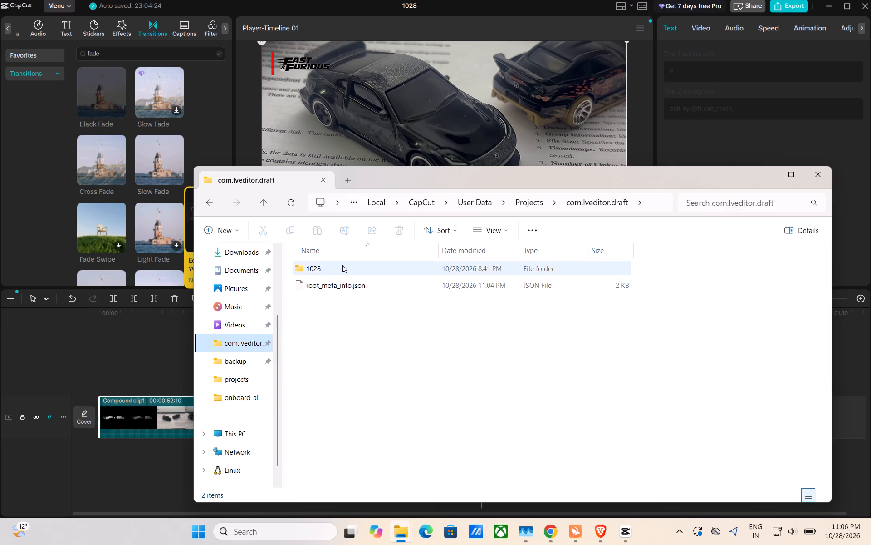
pyautogui.doubleClick(342, 265)
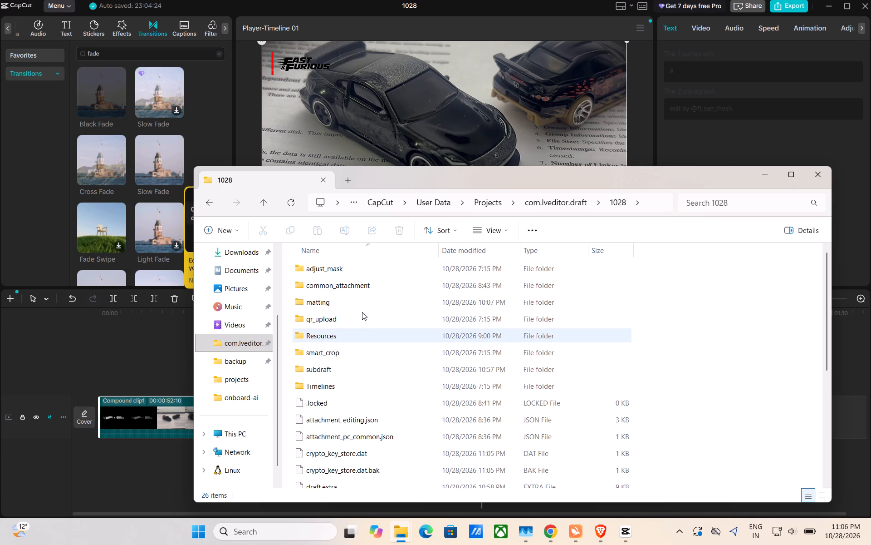
pyautogui.scroll(1, 358, 310)
pyautogui.doubleClick(338, 336)
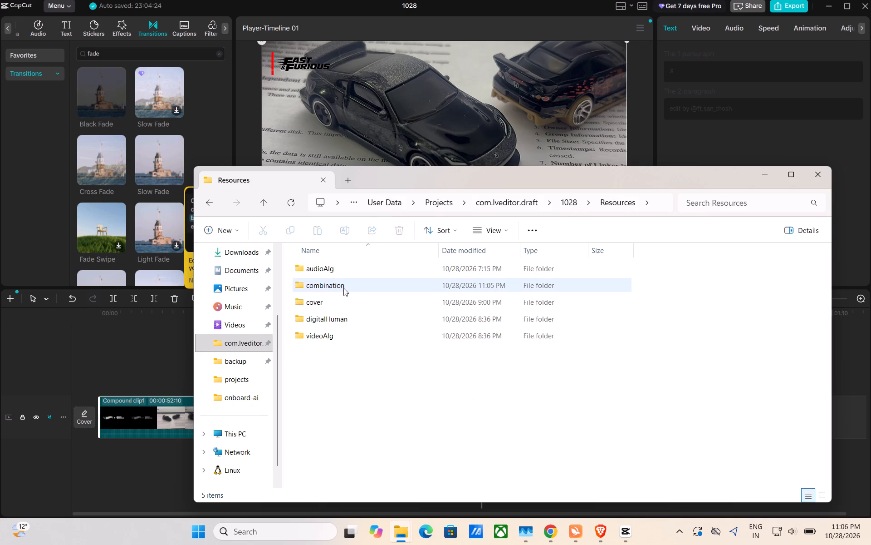
pyautogui.doubleClick(343, 288)
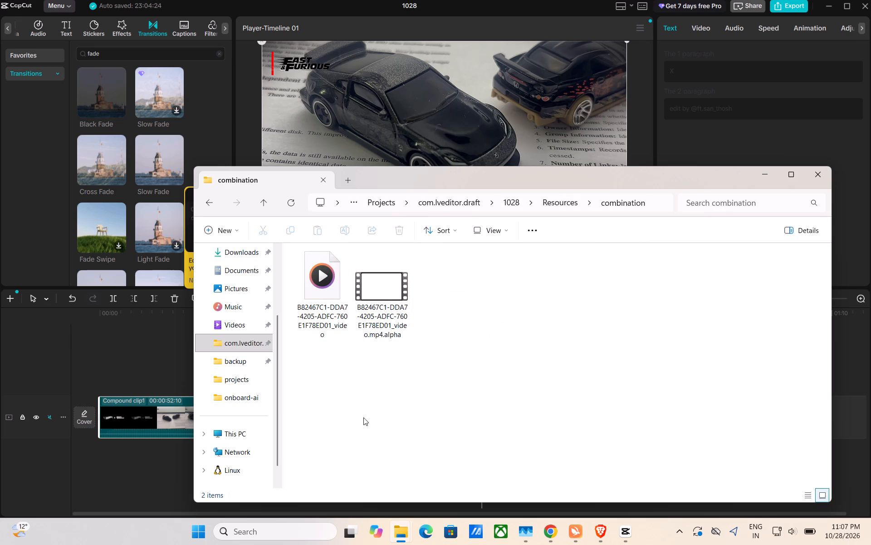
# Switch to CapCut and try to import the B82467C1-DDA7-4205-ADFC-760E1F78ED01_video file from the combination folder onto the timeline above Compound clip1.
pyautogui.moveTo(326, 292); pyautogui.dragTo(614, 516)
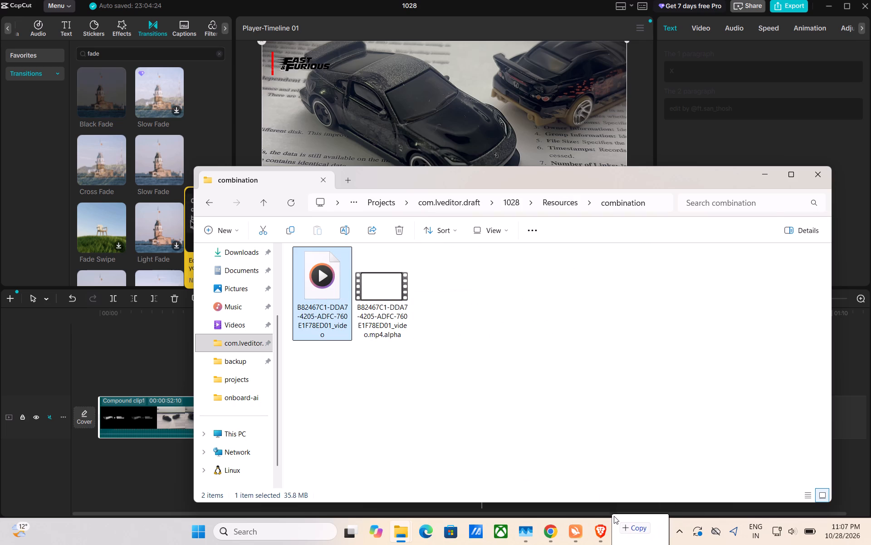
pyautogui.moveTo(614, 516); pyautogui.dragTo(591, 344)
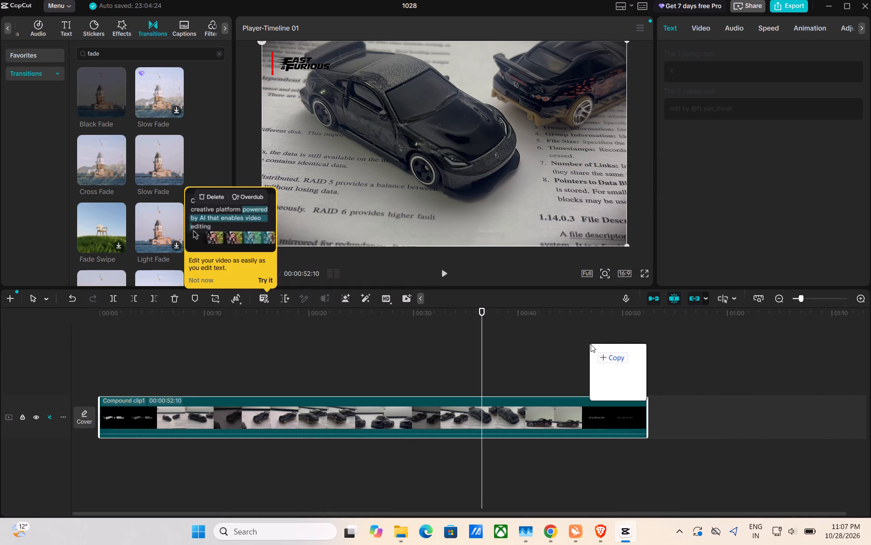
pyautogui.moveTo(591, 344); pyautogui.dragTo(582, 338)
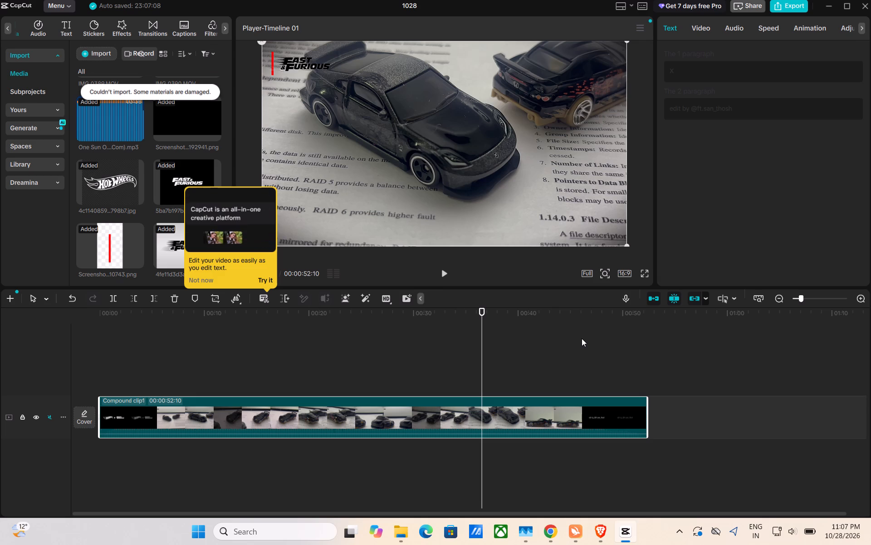